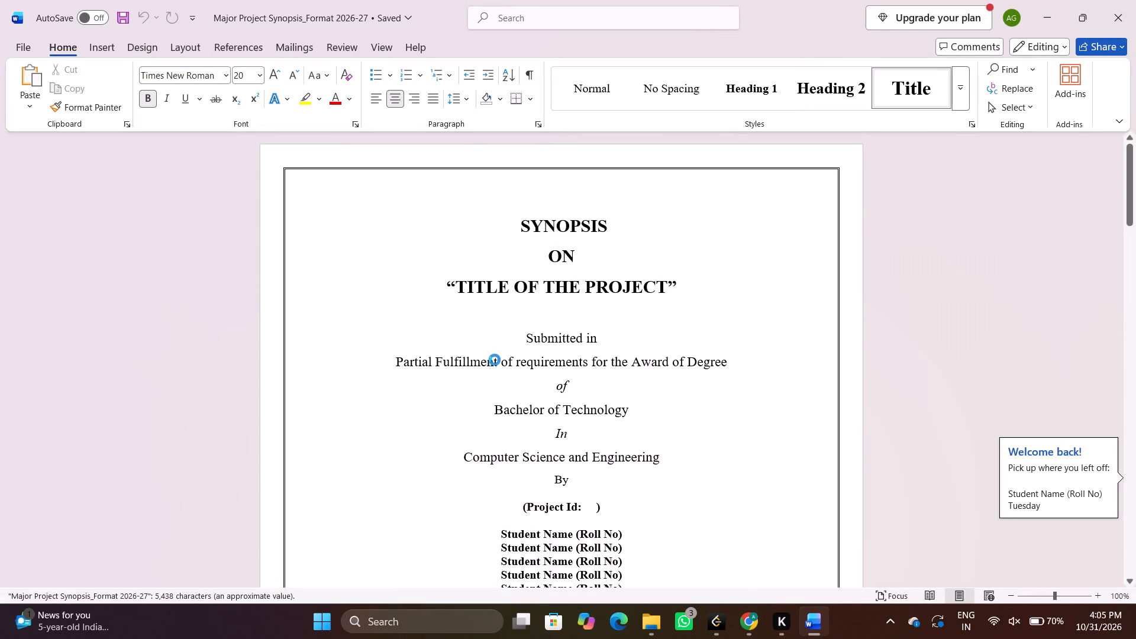
Review the synopsis from the title page through the Introduction, Key Technical Terms and Project Objective sections.
scroll(493, 331, down, 2)
scroll(493, 331, up, 2)
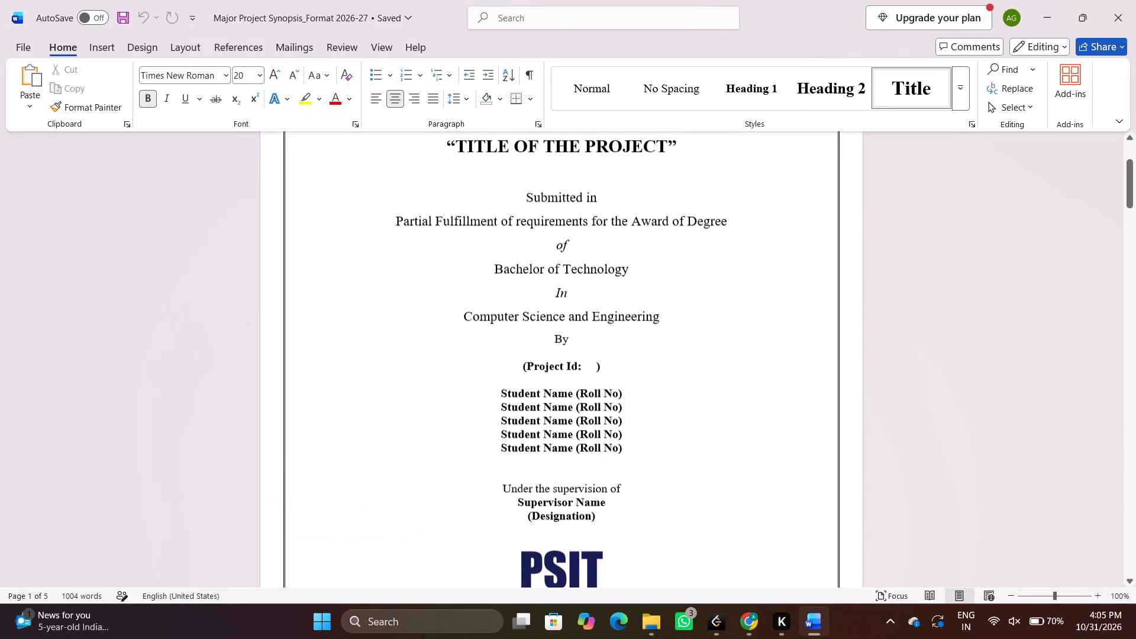
scroll(572, 448, down, 1)
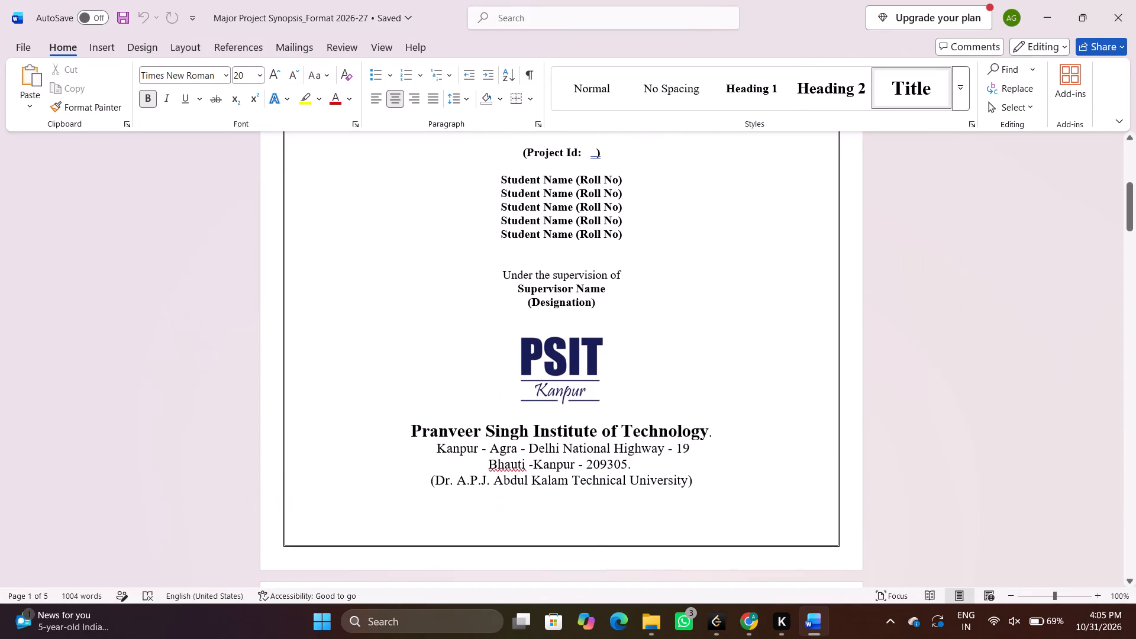
click(609, 292)
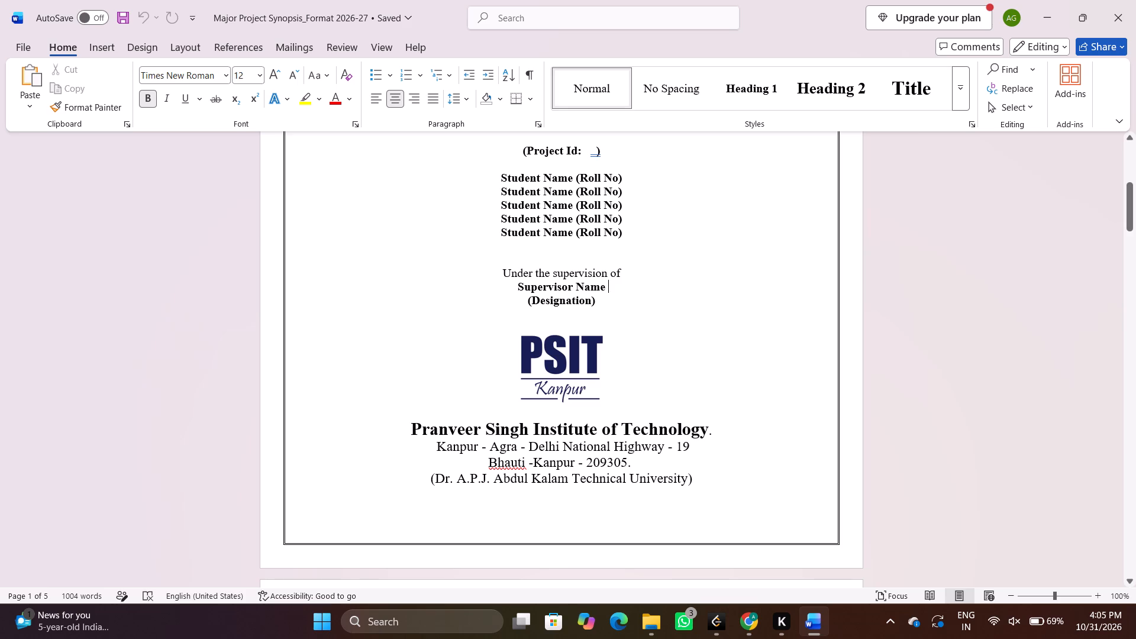
click(608, 291)
scroll(608, 291, down, 3)
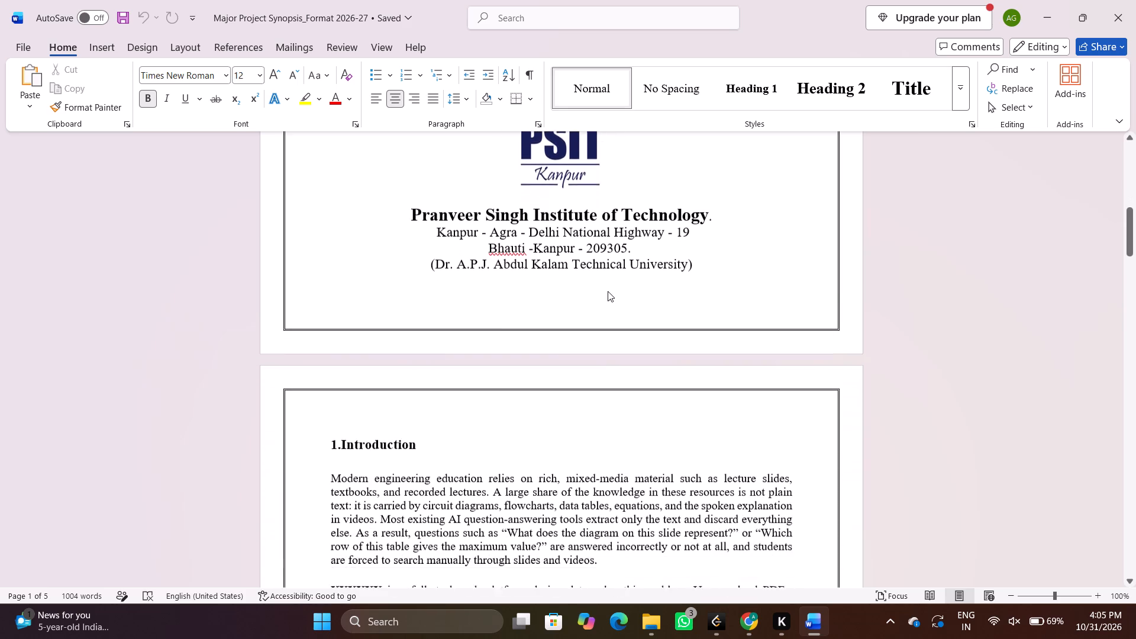
scroll(608, 291, down, 3)
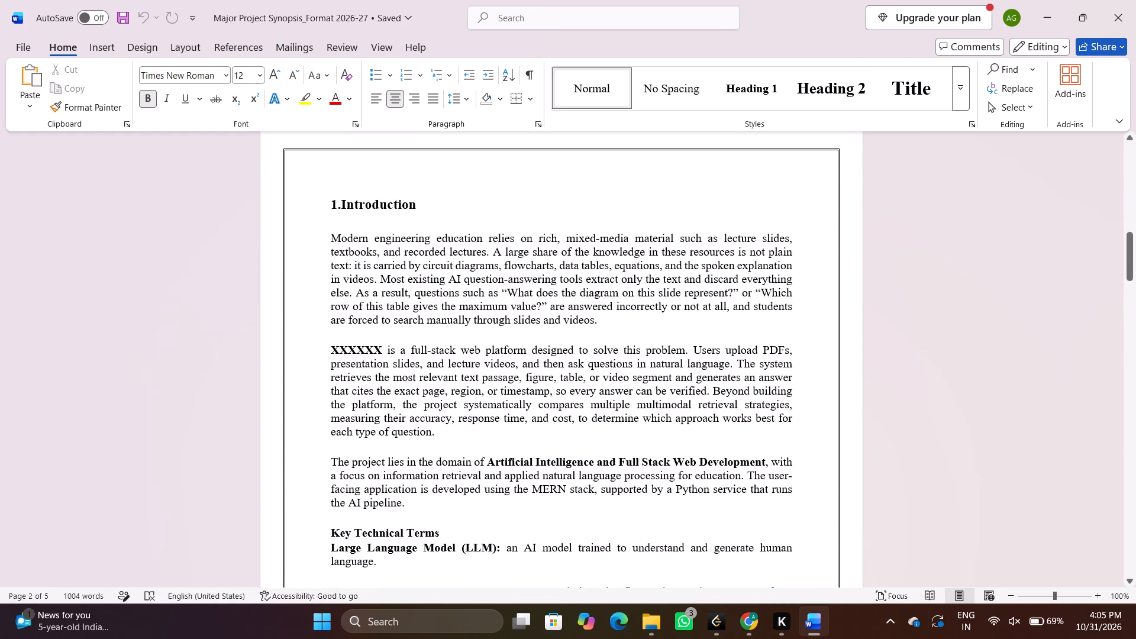
scroll(608, 291, down, 2)
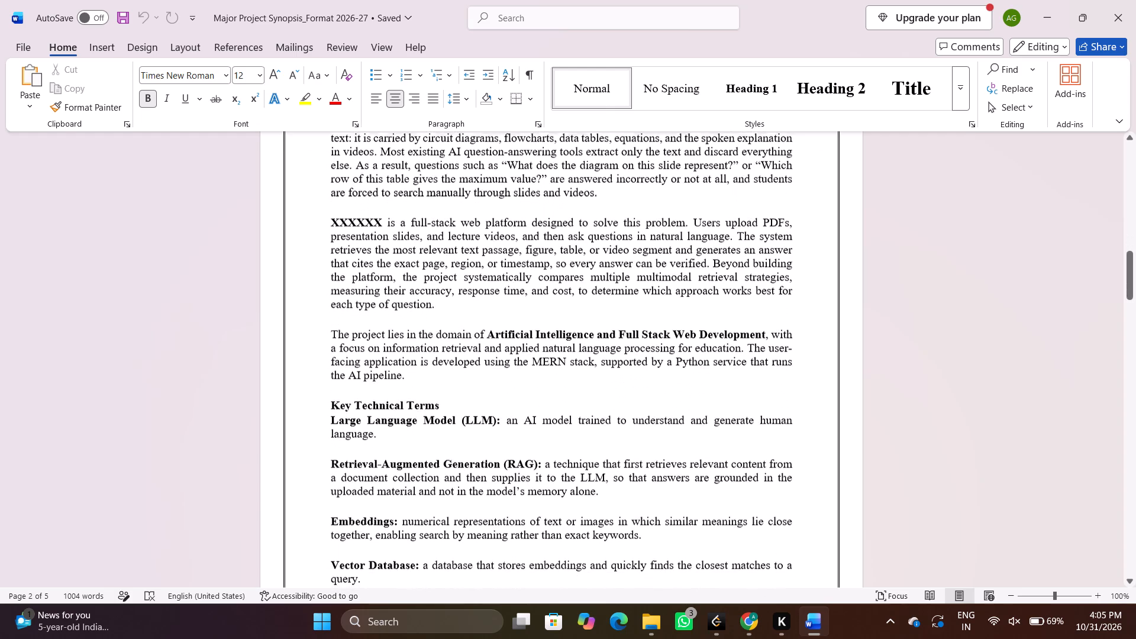
scroll(608, 291, down, 3)
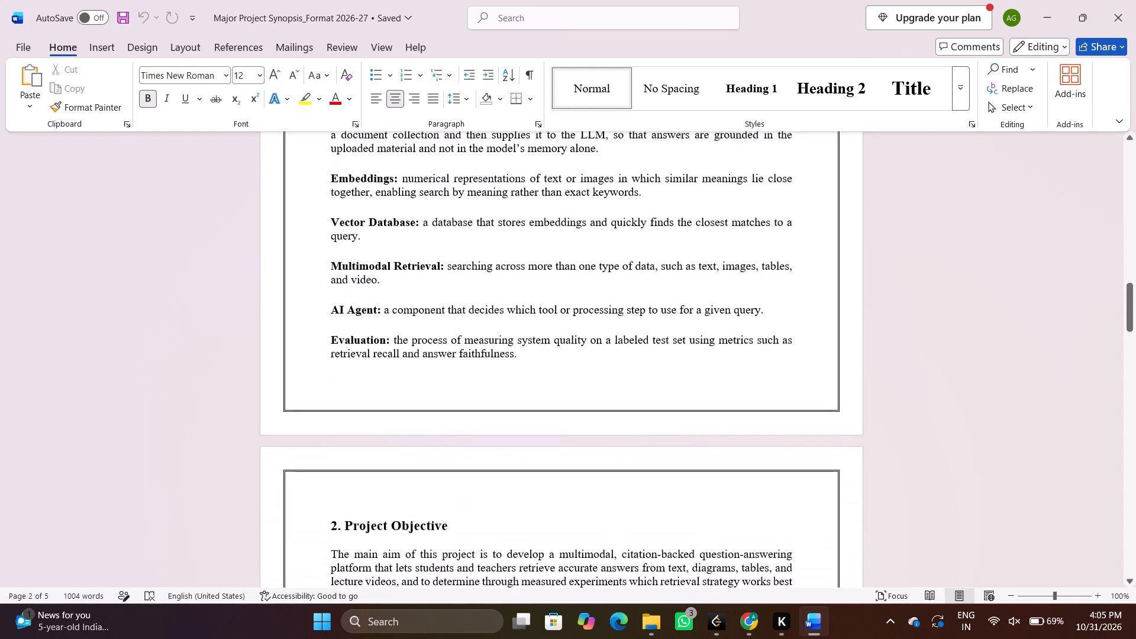
scroll(608, 291, down, 4)
scroll(608, 291, up, 2)
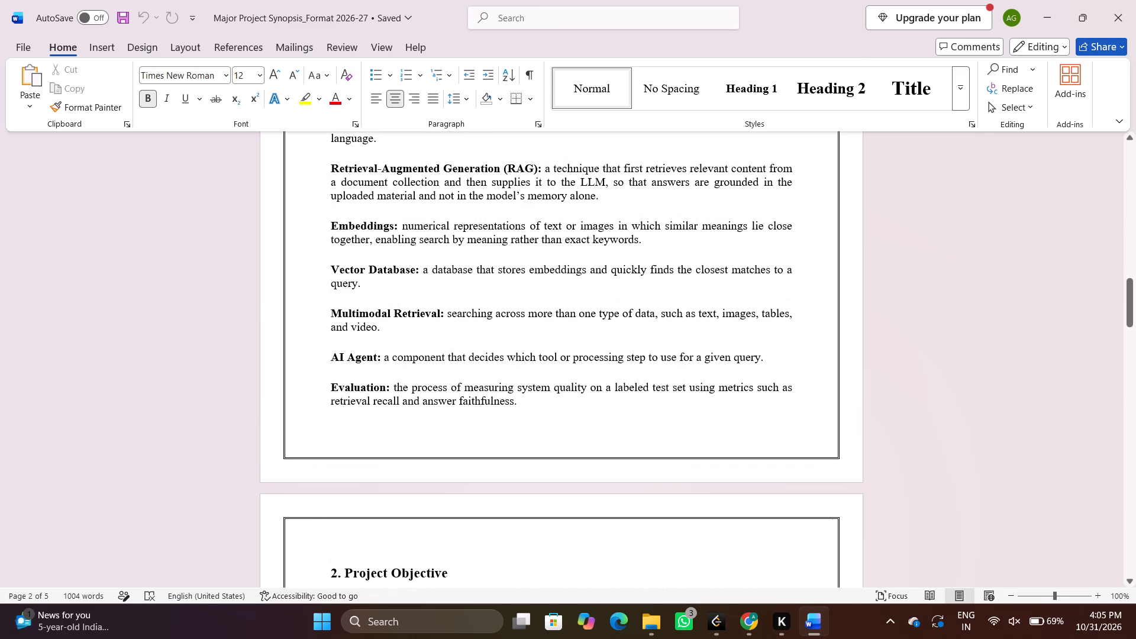
scroll(608, 291, down, 1)
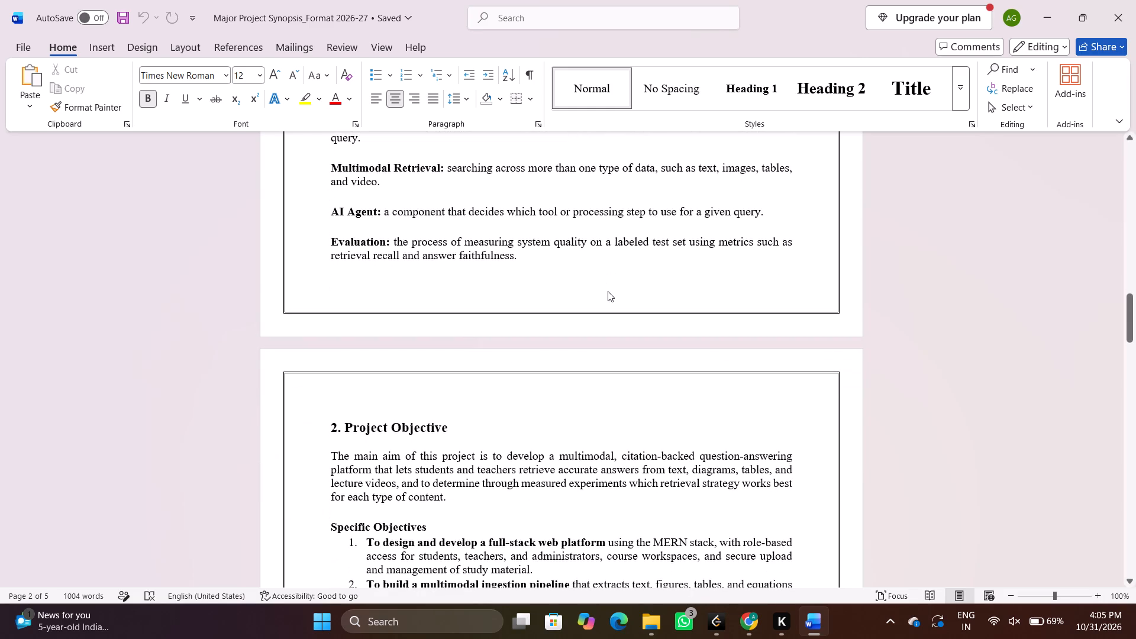
scroll(608, 291, down, 2)
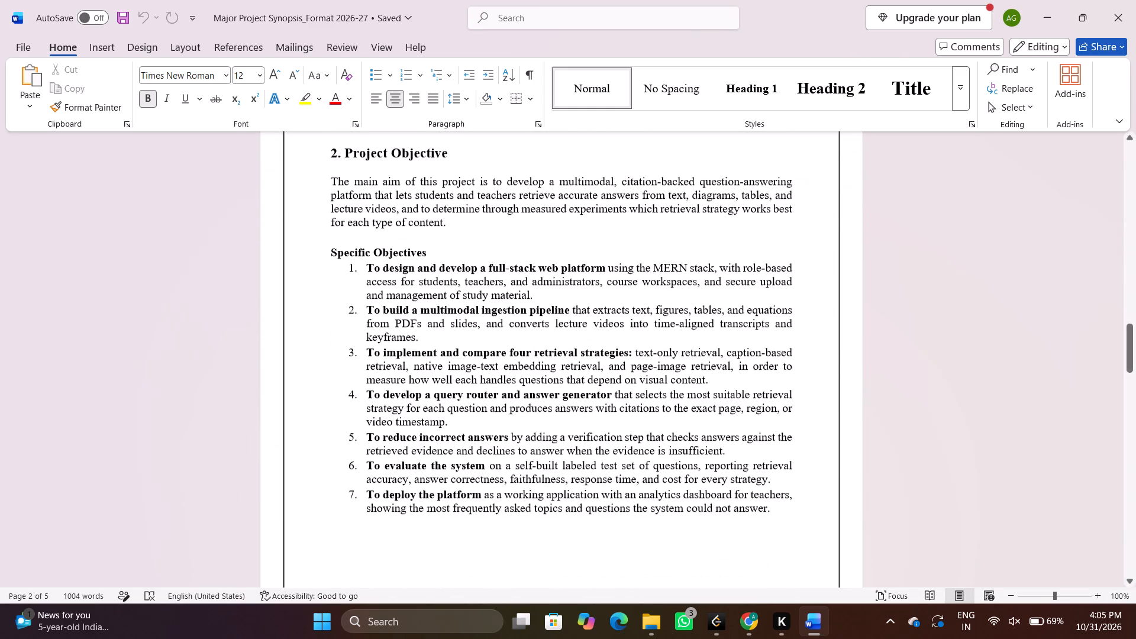
Insert five blank lines below the Specific Objectives list to push the template's Introduction instructions onto the next page.
scroll(608, 291, down, 2)
scroll(608, 291, up, 1)
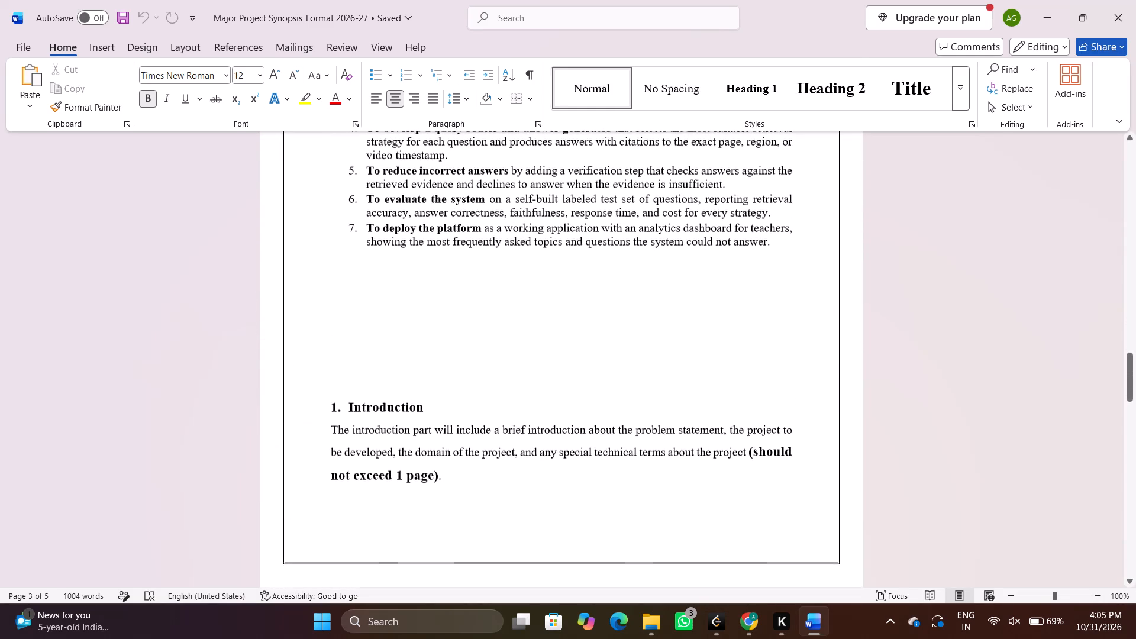
scroll(608, 291, up, 1)
scroll(608, 291, down, 1)
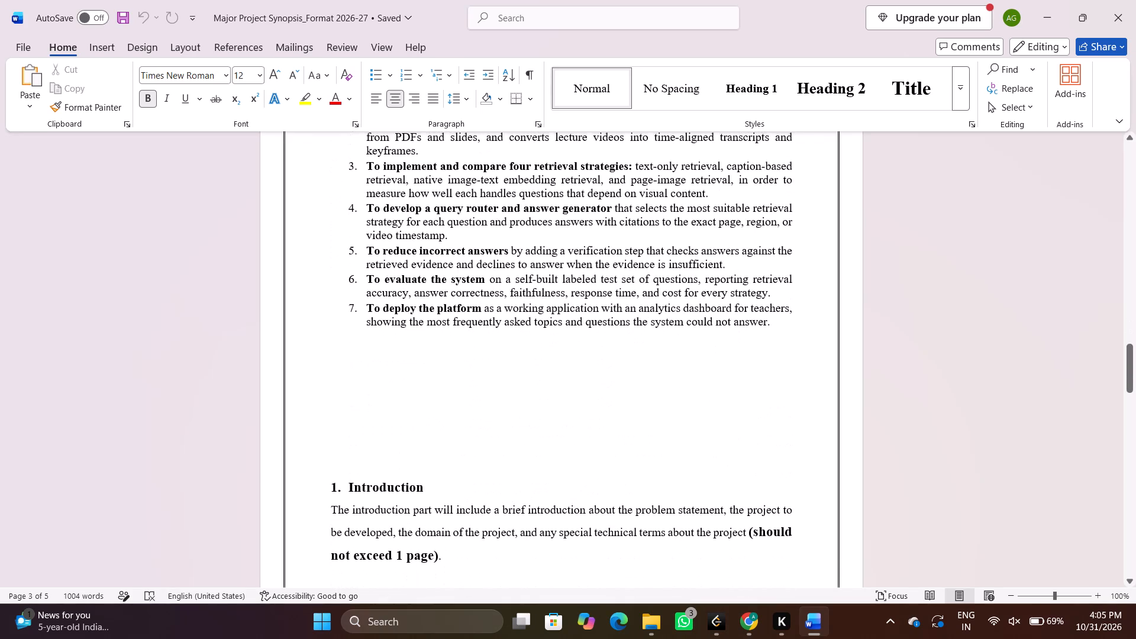
click(451, 413)
key(Return)
key(Return)
key(Return)
key(Return)
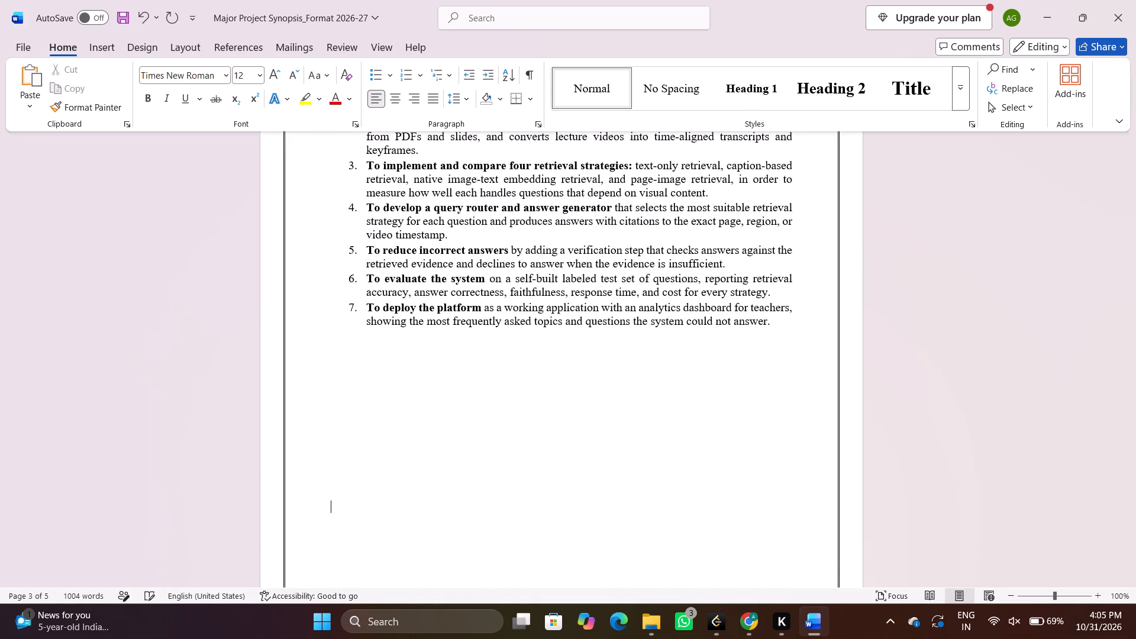
key(Return)
Copy the template's "3. Literature Survey" heading together with its two-line description.
scroll(451, 413, down, 3)
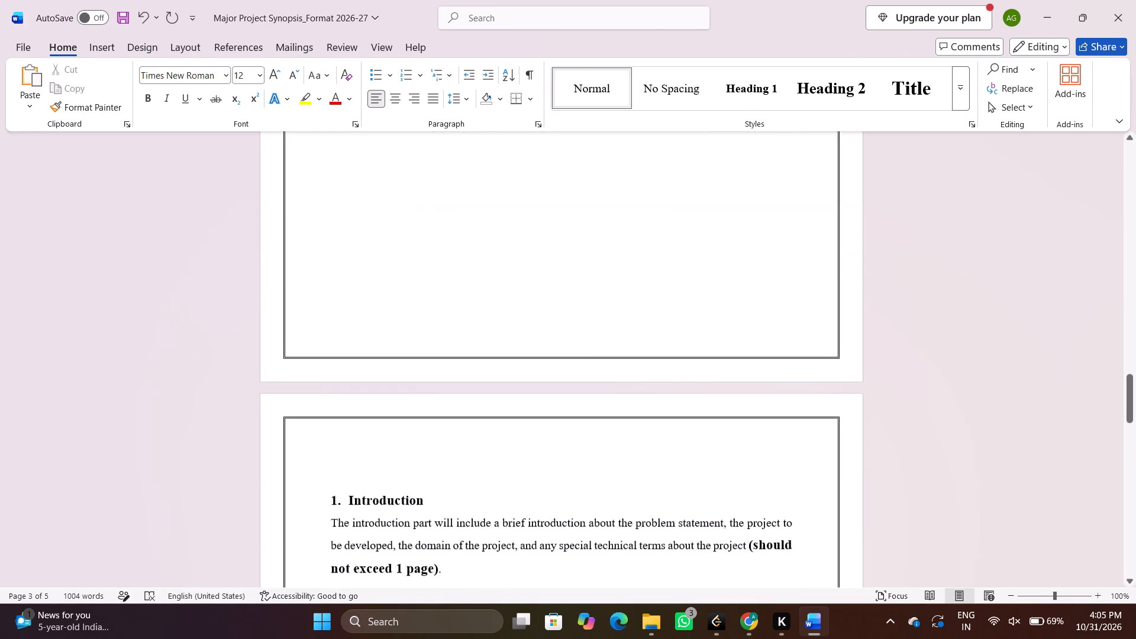
scroll(451, 413, up, 11)
scroll(451, 413, down, 1)
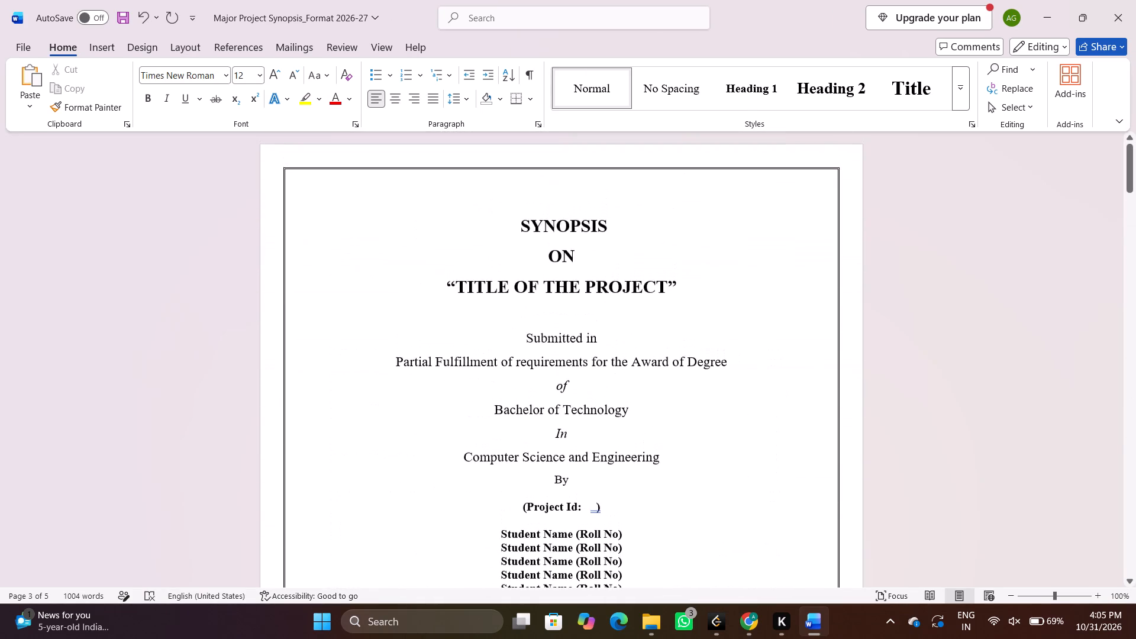
scroll(451, 413, down, 2)
scroll(451, 413, up, 8)
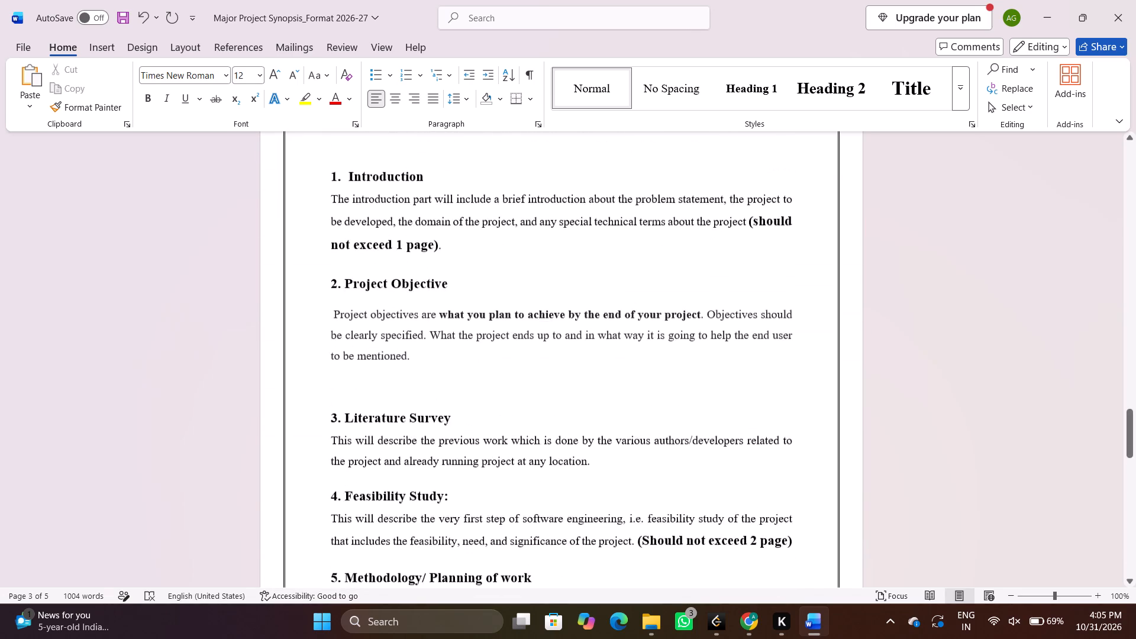
scroll(451, 413, up, 1)
scroll(451, 413, down, 2)
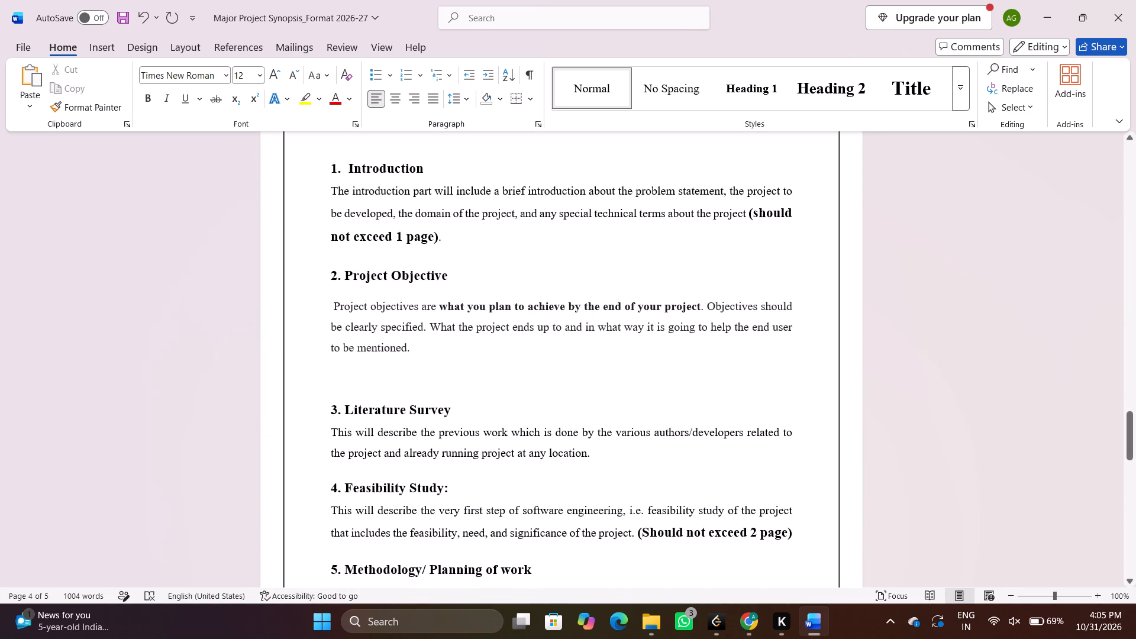
drag(329, 408, 575, 456)
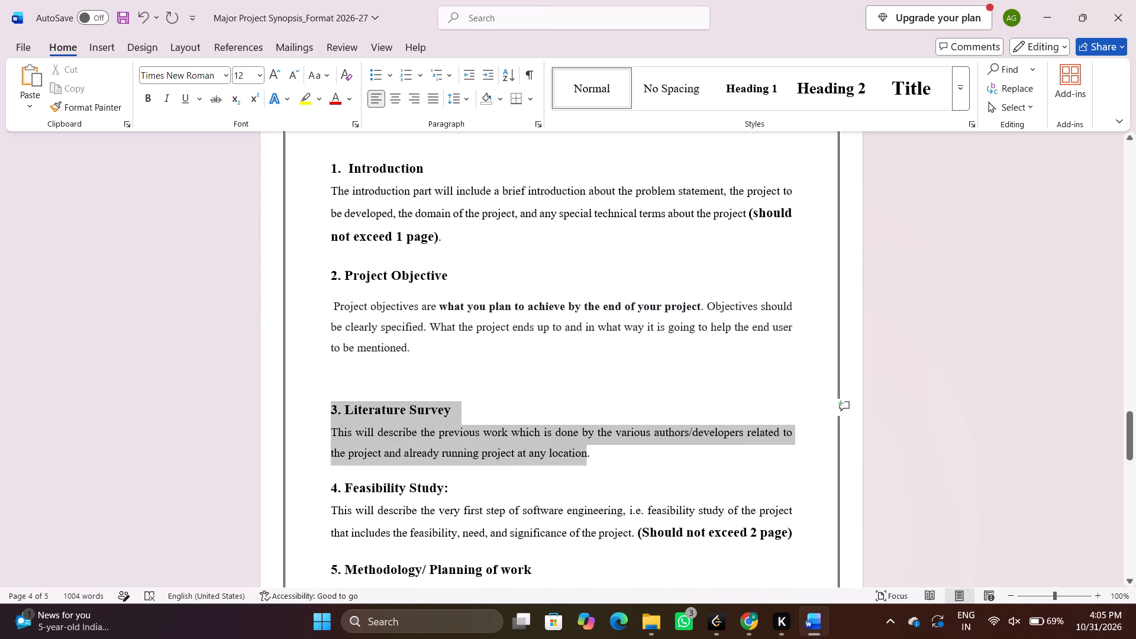
drag(575, 456, 591, 453)
scroll(591, 453, up, 1)
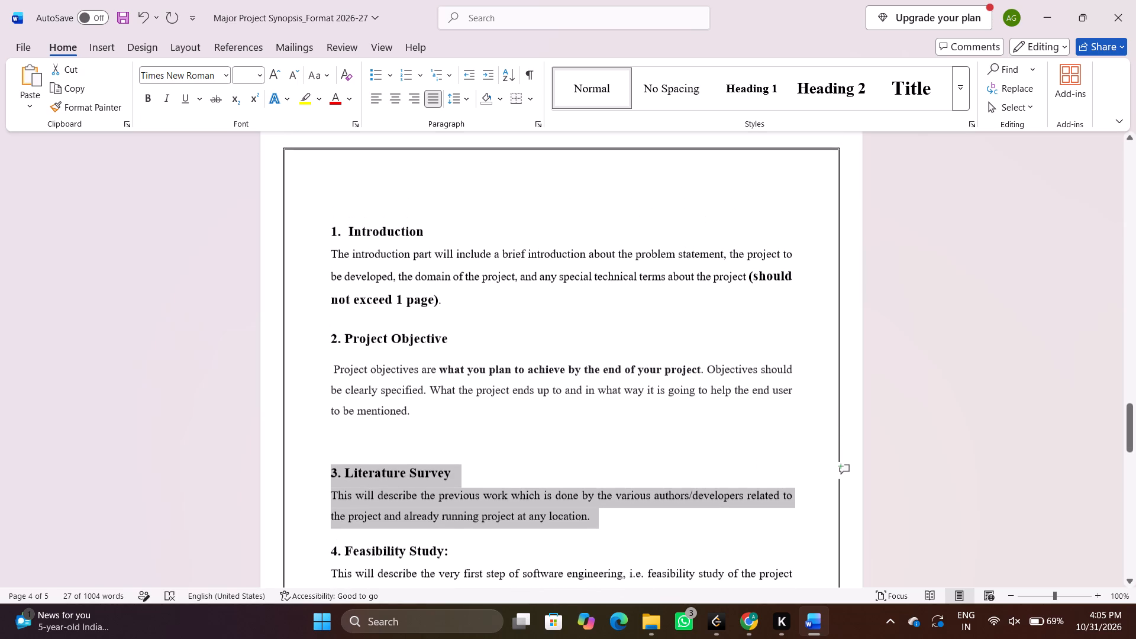
scroll(591, 453, up, 1)
scroll(487, 443, down, 1)
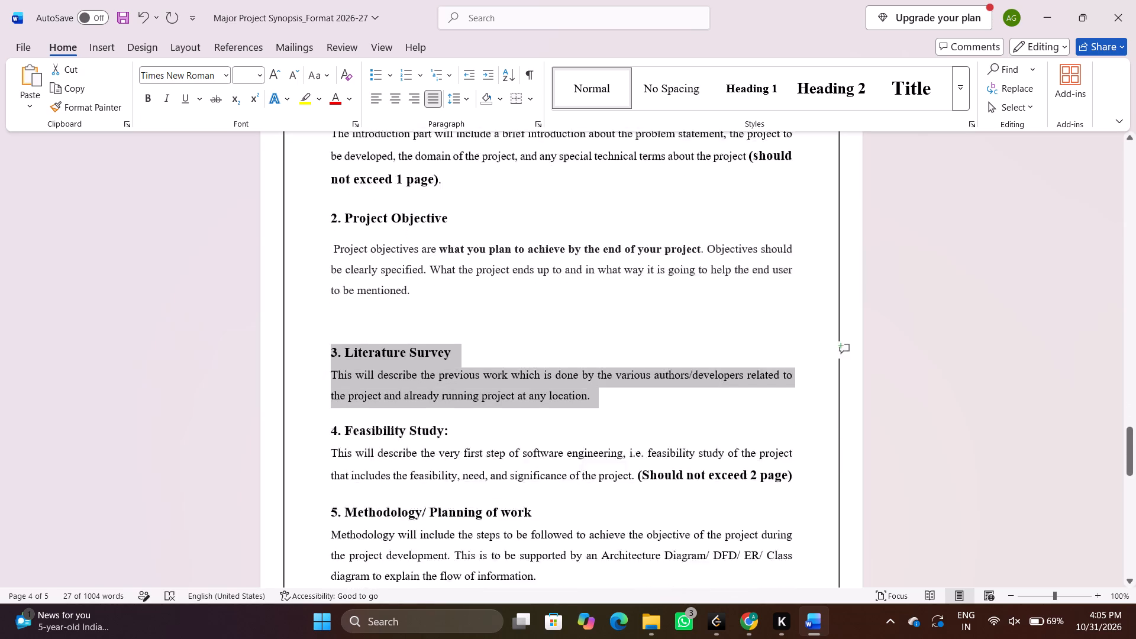
scroll(487, 443, down, 1)
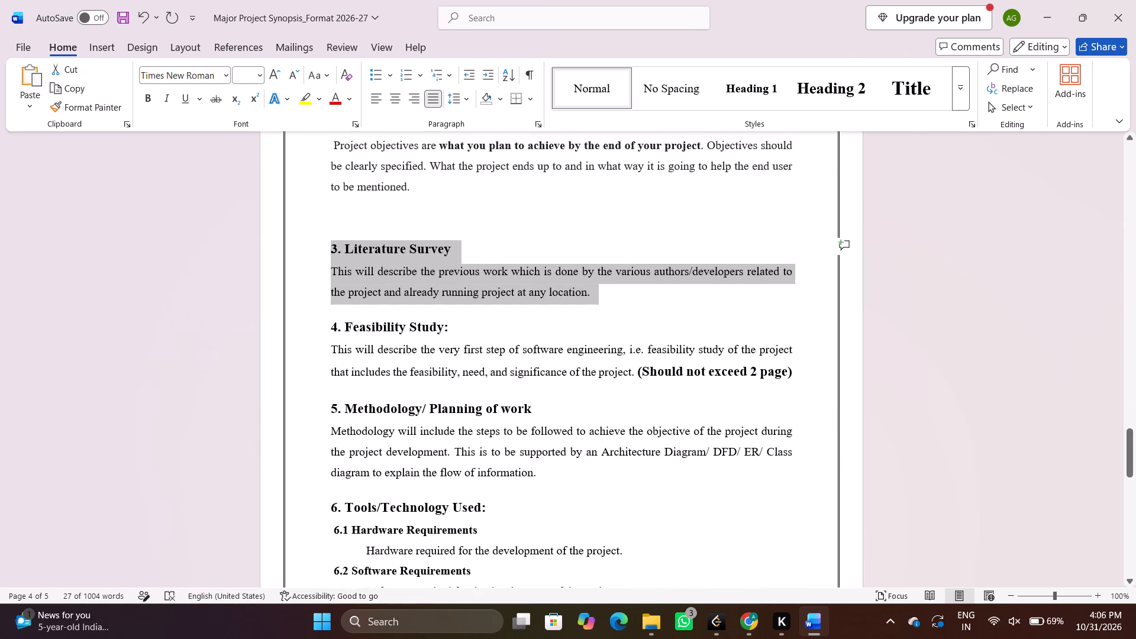
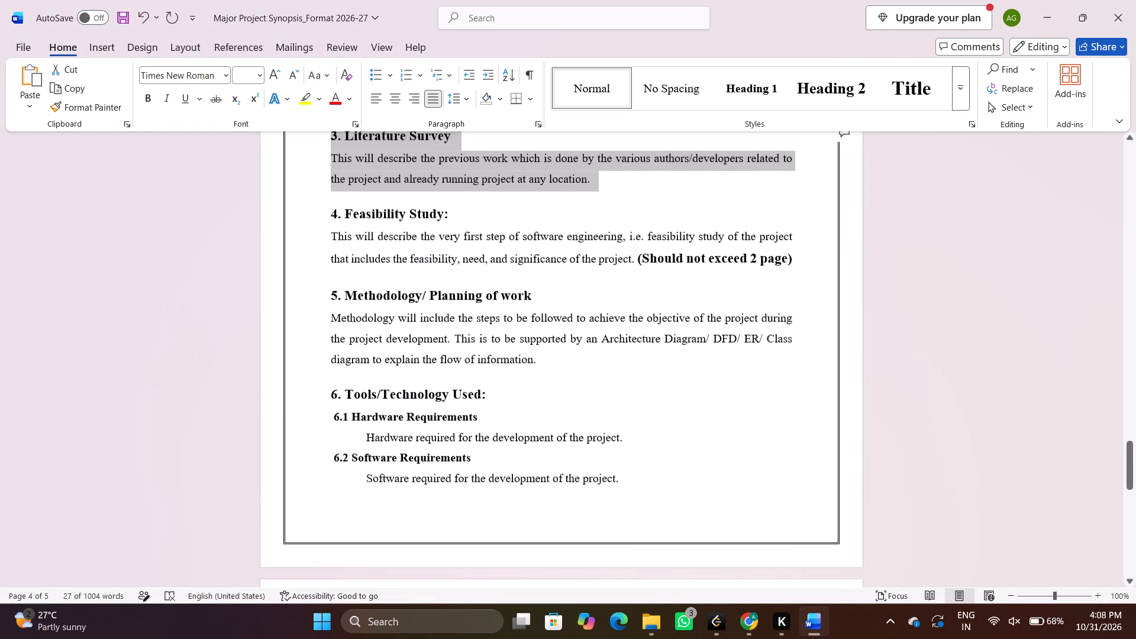
scroll(428, 277, up, 7)
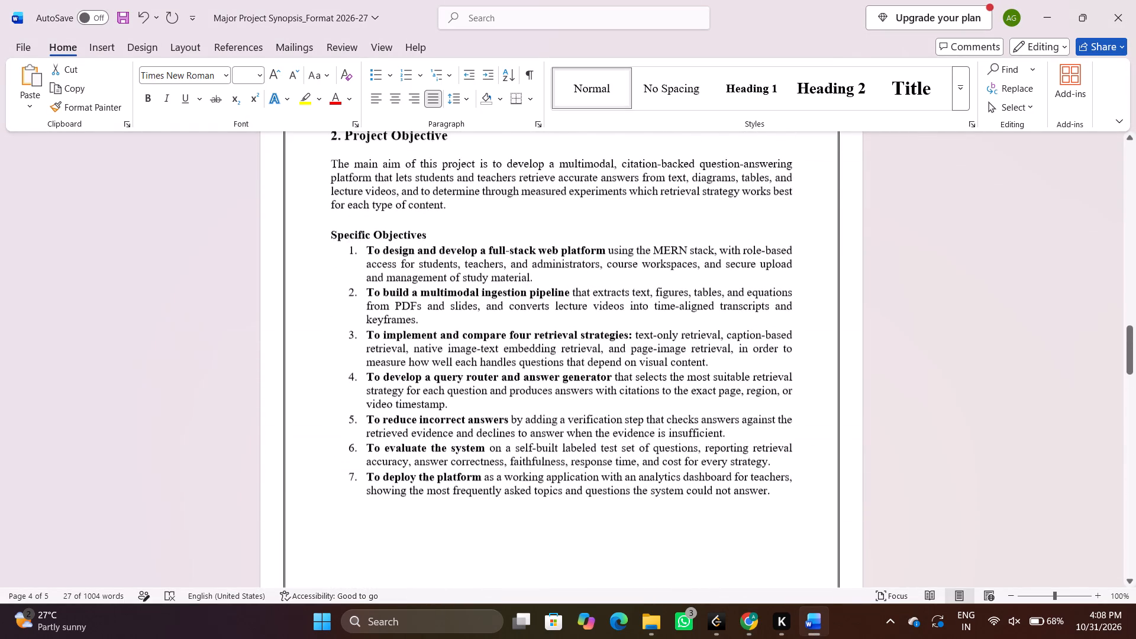
scroll(428, 277, up, 1)
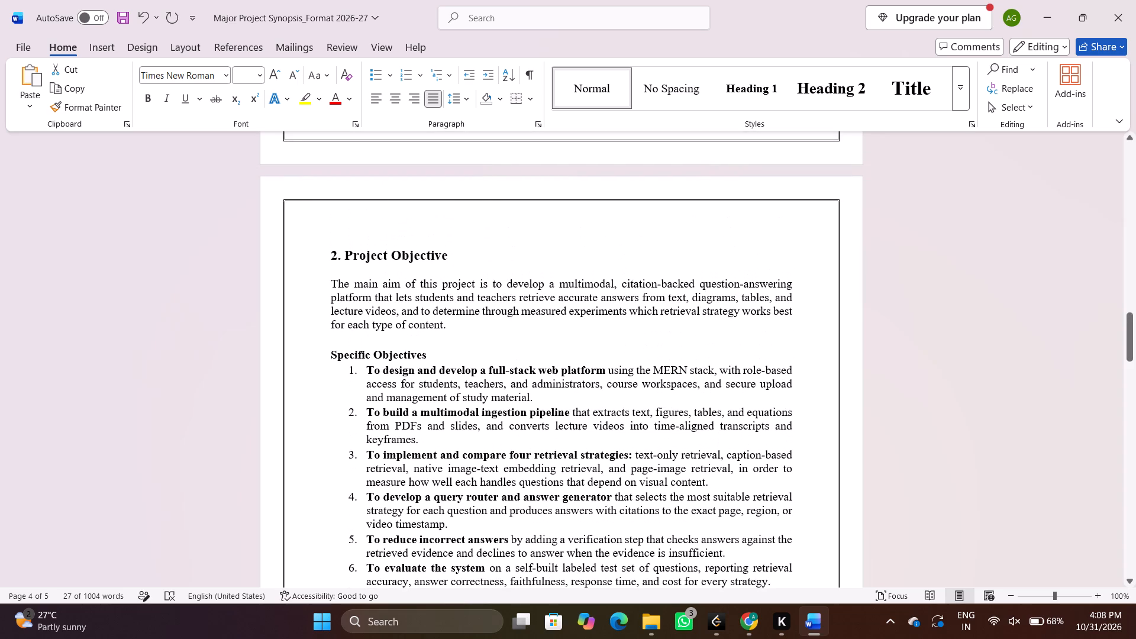
scroll(428, 277, down, 1)
scroll(428, 277, up, 5)
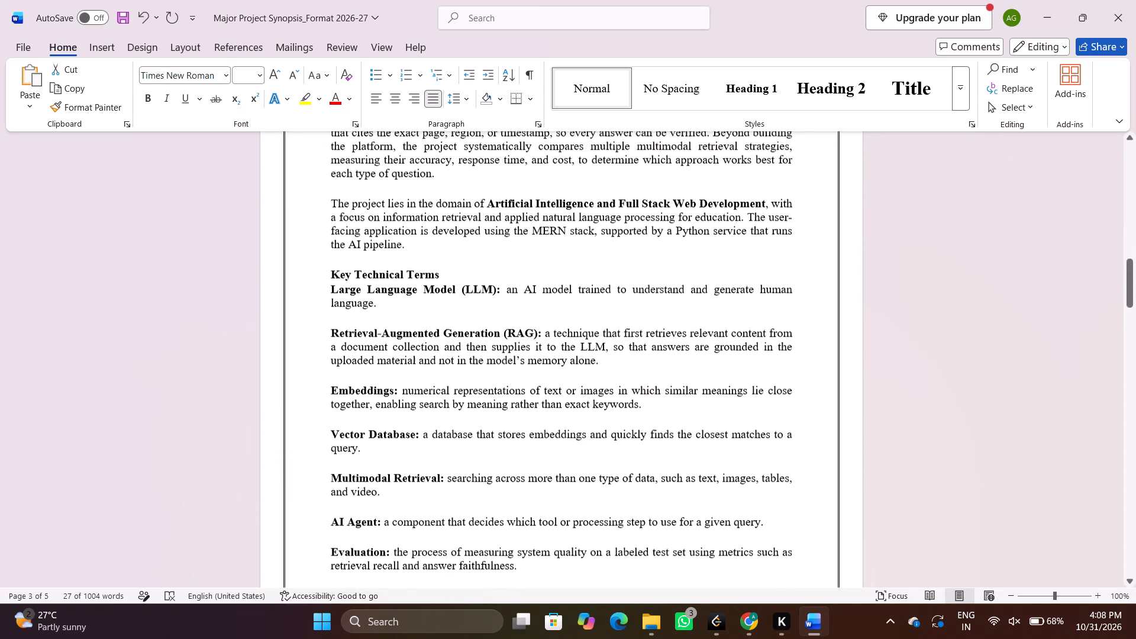
scroll(428, 277, up, 3)
scroll(428, 289, down, 5)
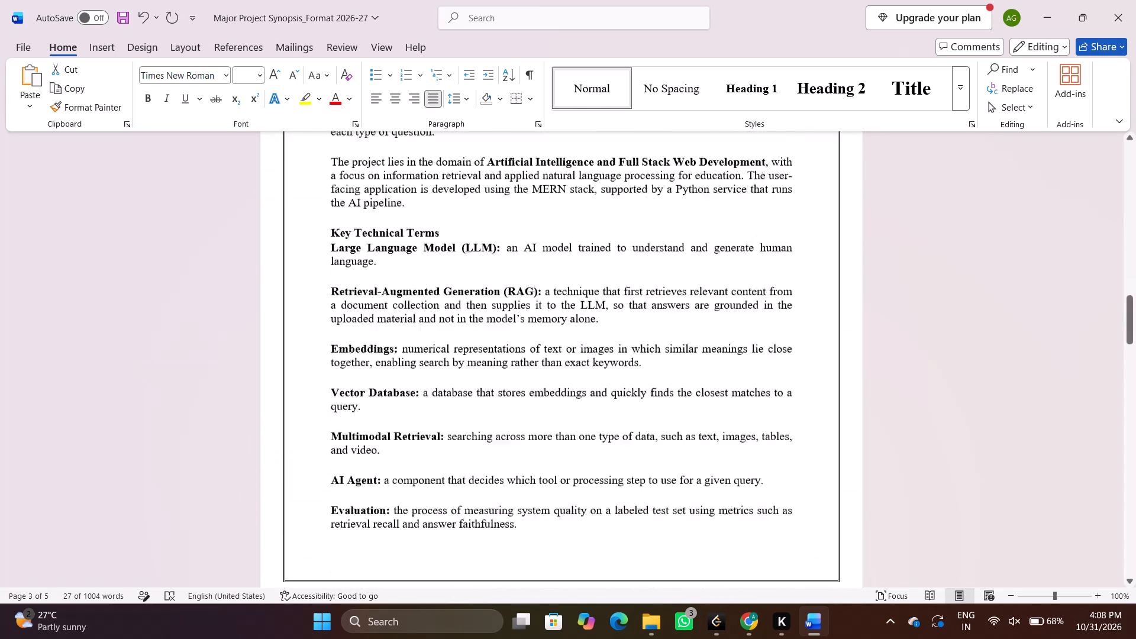
scroll(428, 289, down, 2)
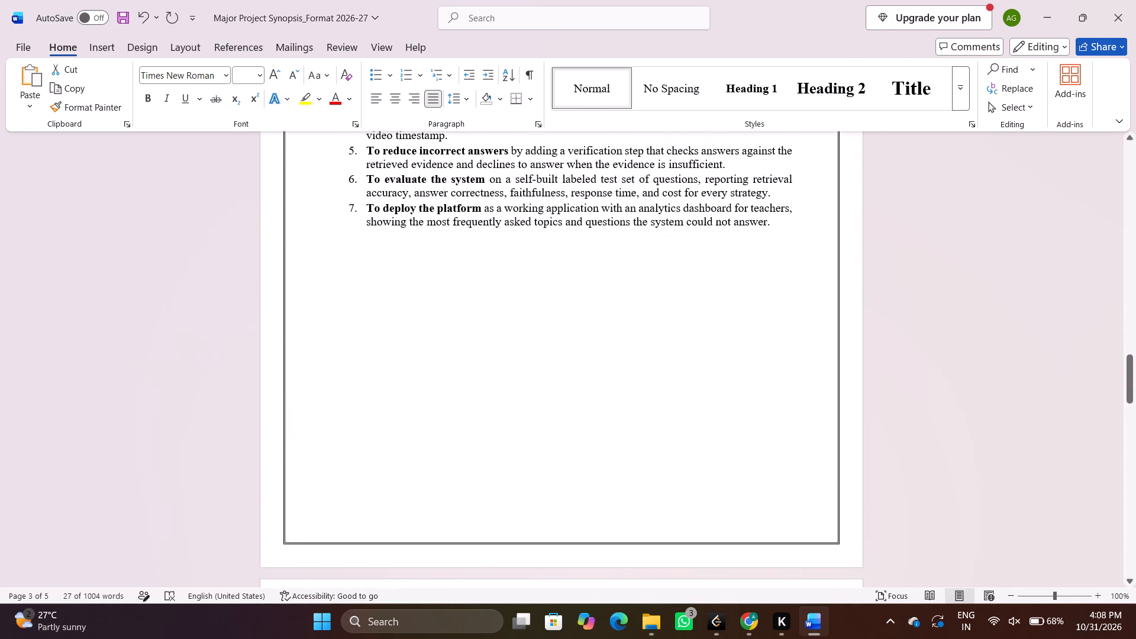
Insert page numbers at the bottom of the page using the Plain Number 3 style.
click(418, 310)
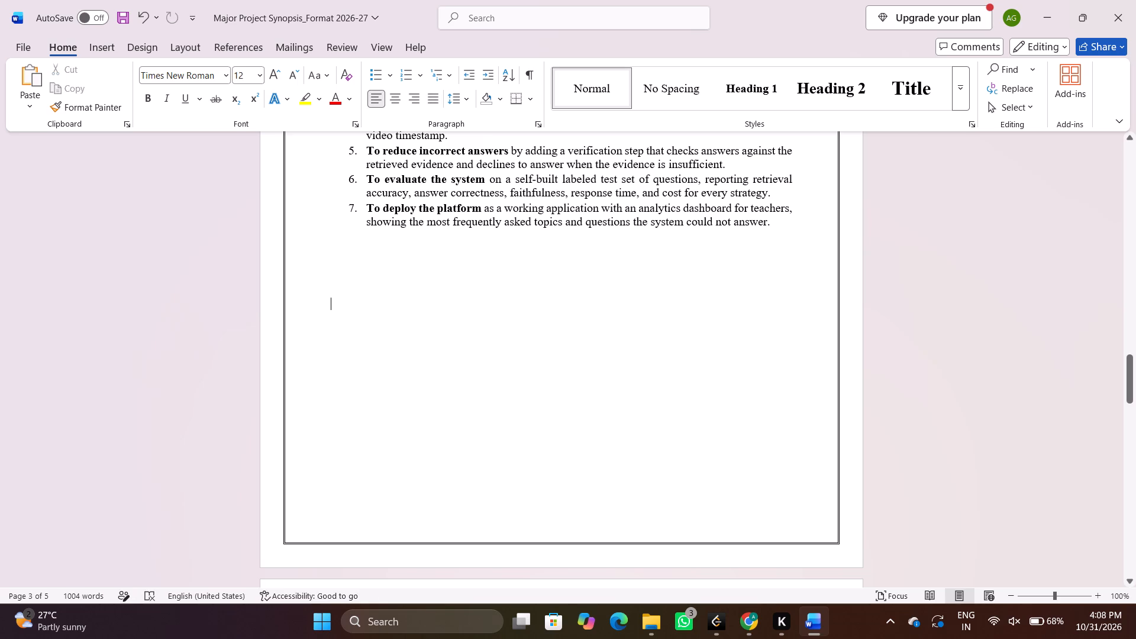
click(199, 43)
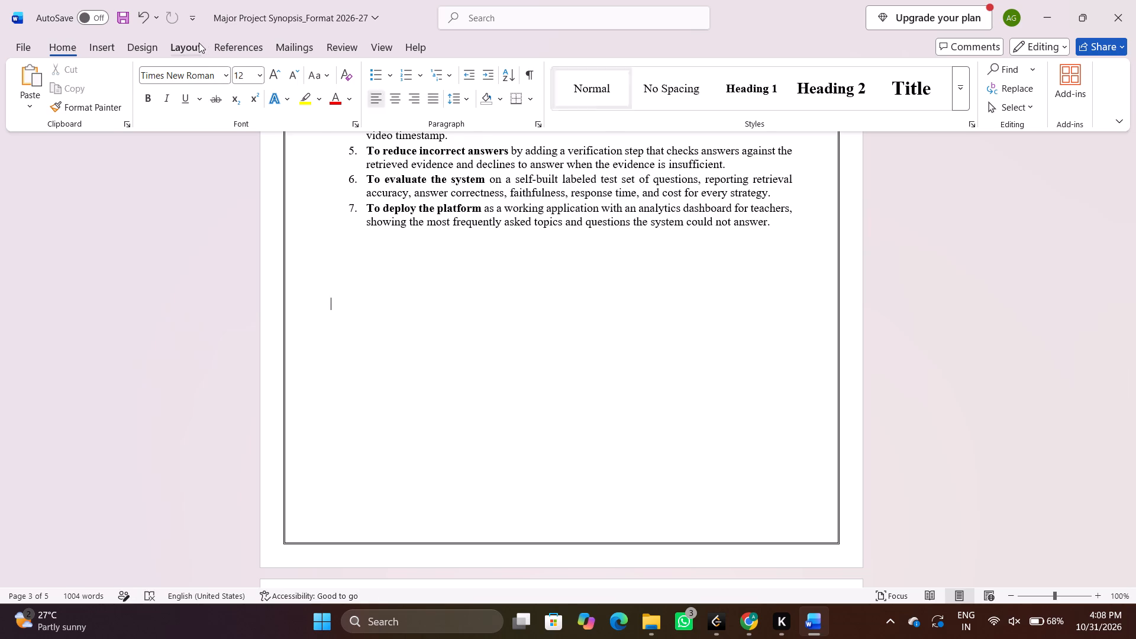
click(158, 50)
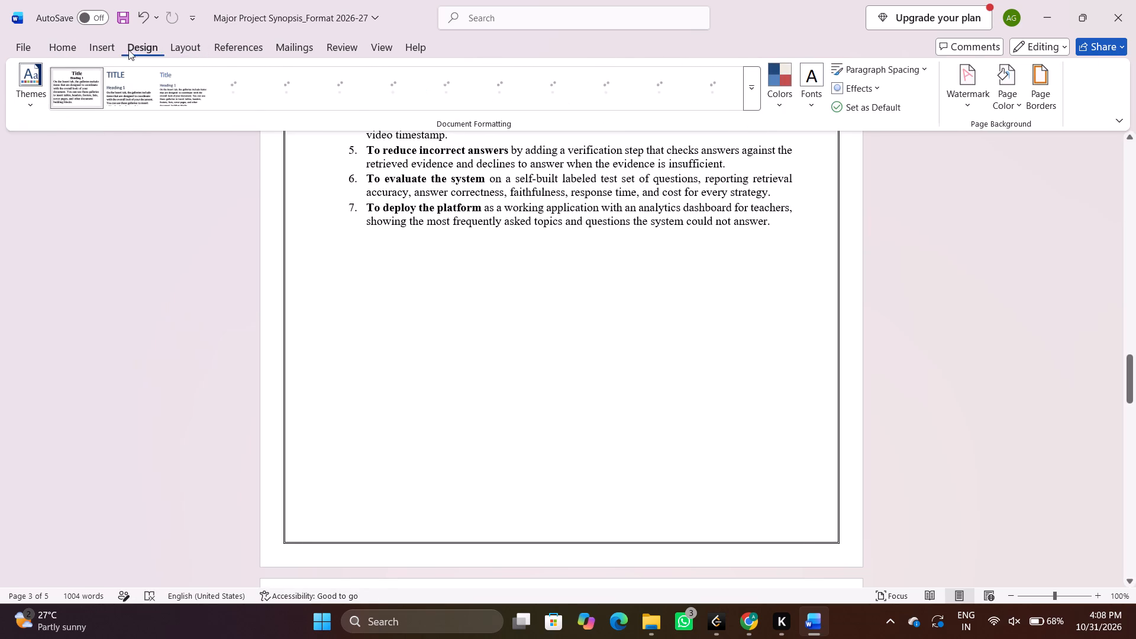
click(109, 48)
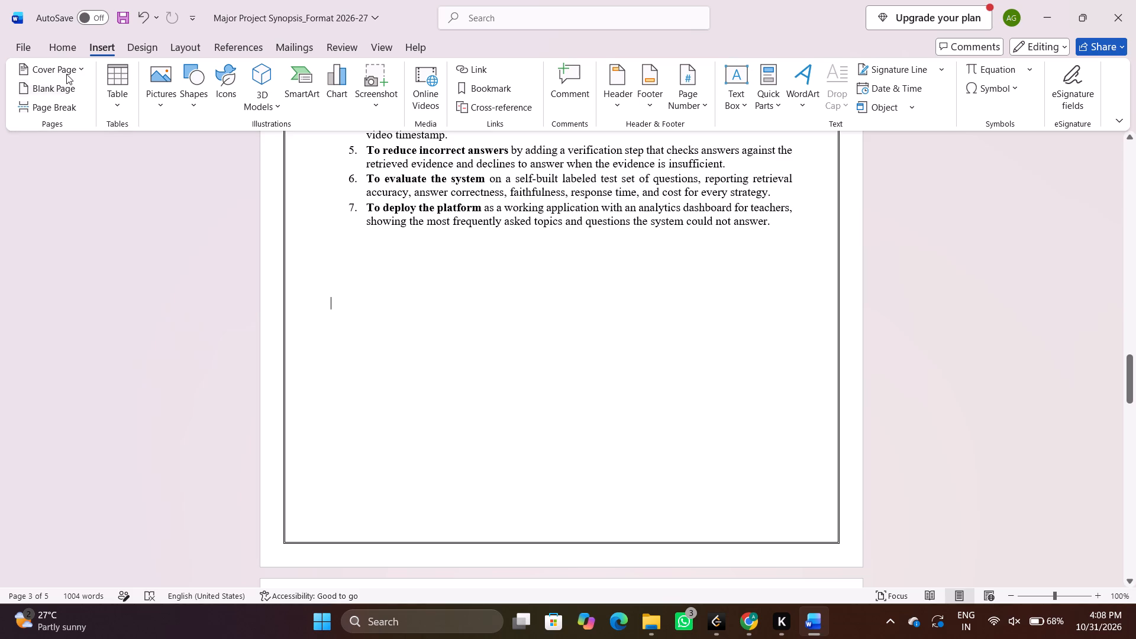
click(683, 83)
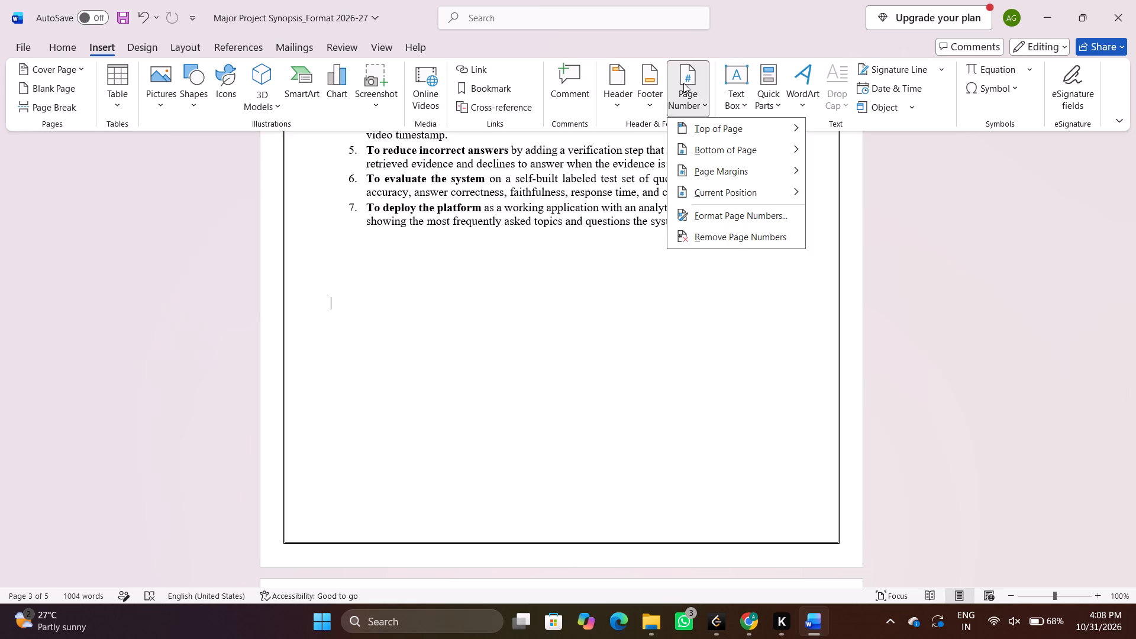
click(706, 143)
click(948, 364)
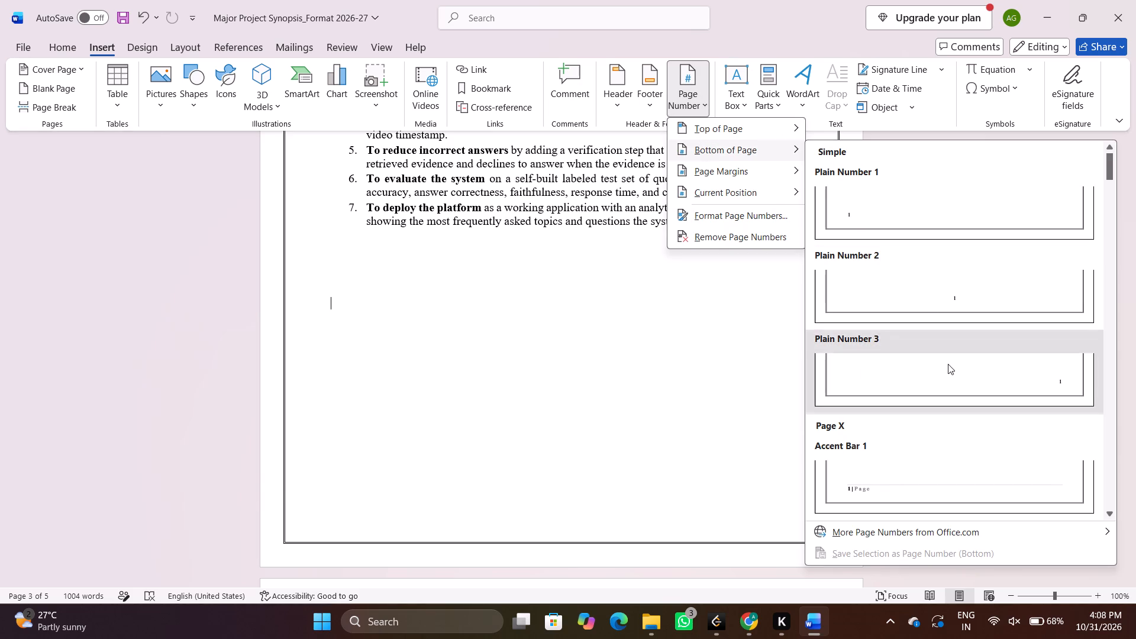
Check the footers from the cover page through the Introduction and Project Objective pages for the inserted page numbers.
scroll(805, 447, up, 2)
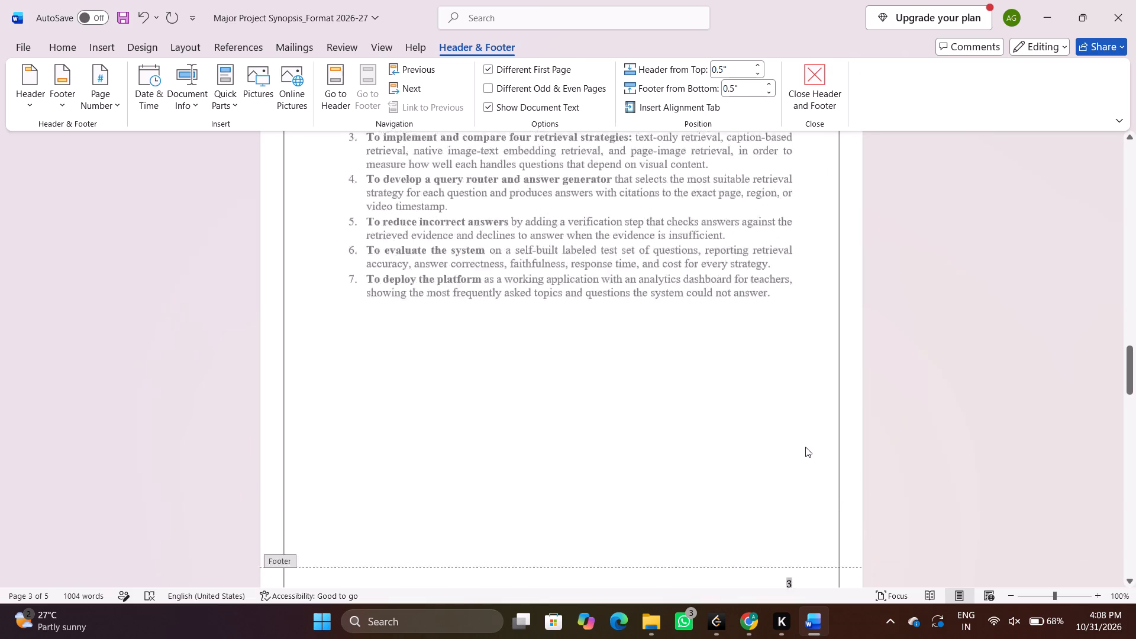
scroll(805, 447, up, 4)
scroll(805, 447, down, 1)
scroll(805, 447, up, 1)
scroll(805, 447, down, 1)
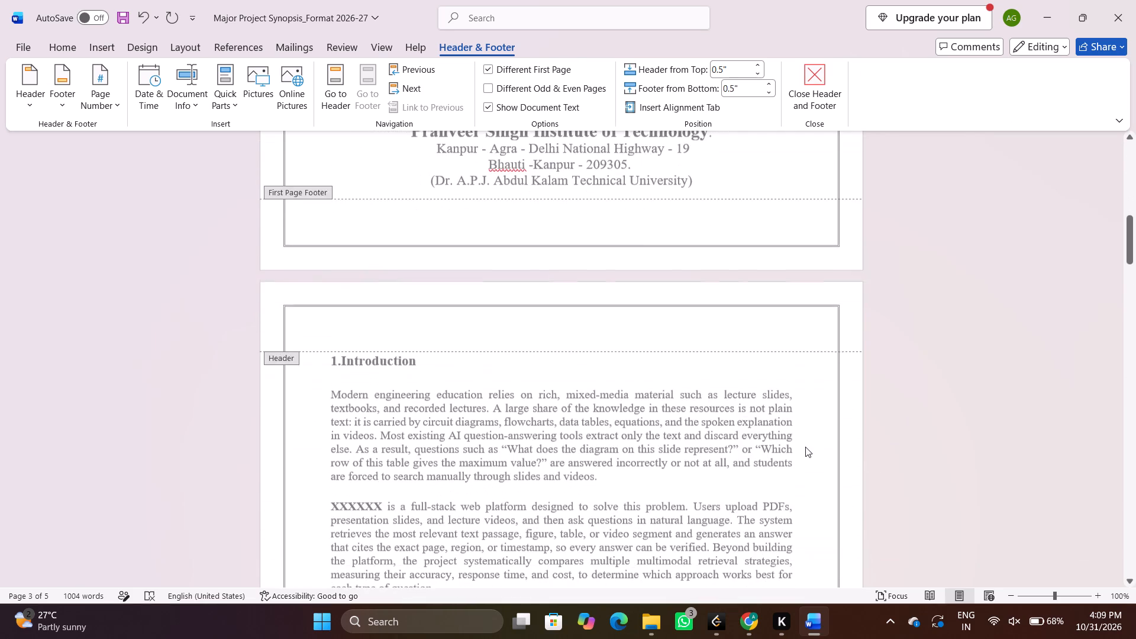
scroll(805, 447, down, 2)
scroll(805, 447, up, 1)
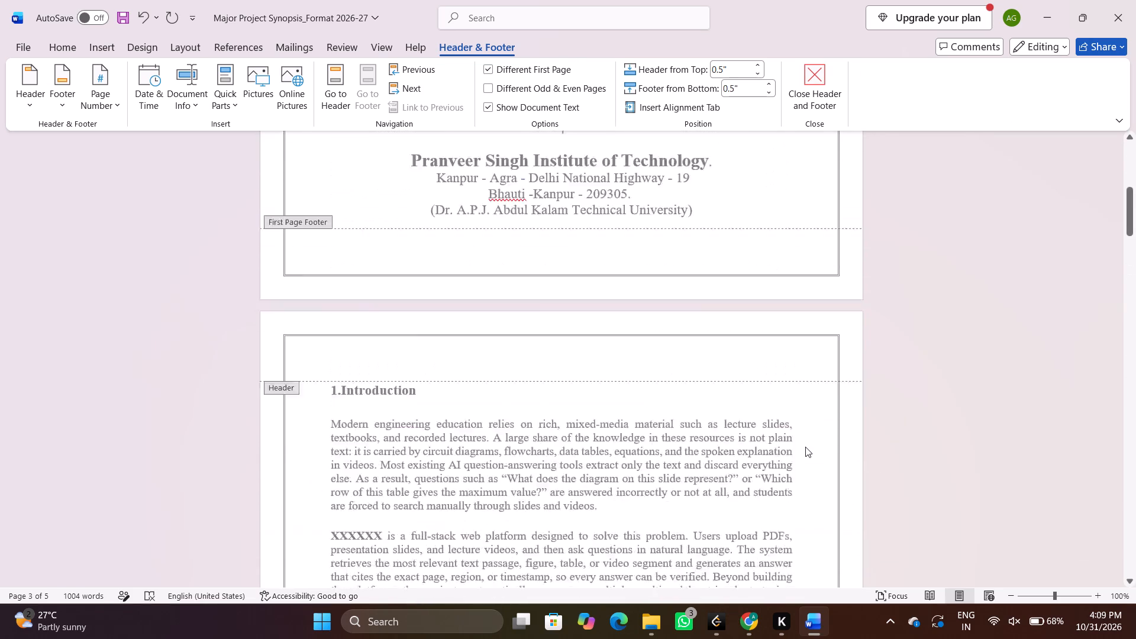
scroll(805, 447, up, 2)
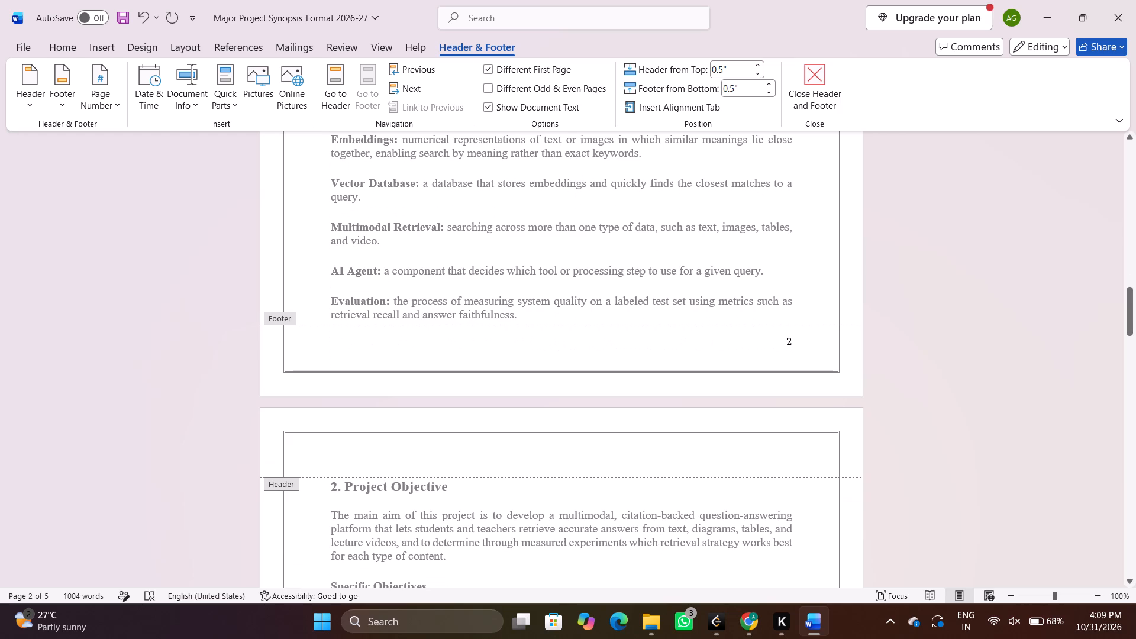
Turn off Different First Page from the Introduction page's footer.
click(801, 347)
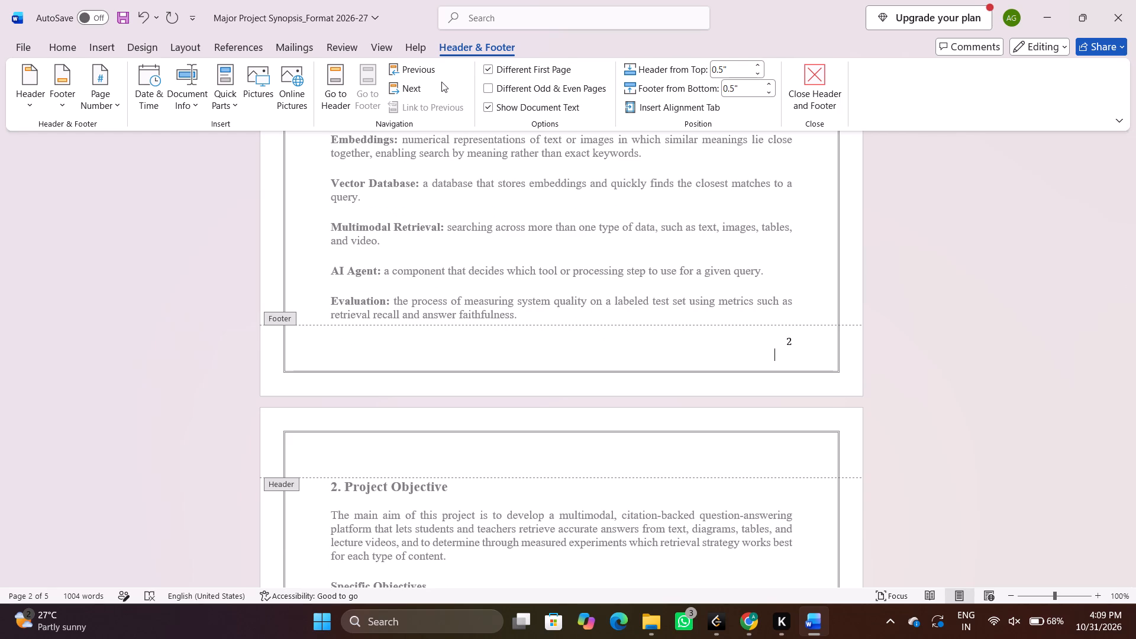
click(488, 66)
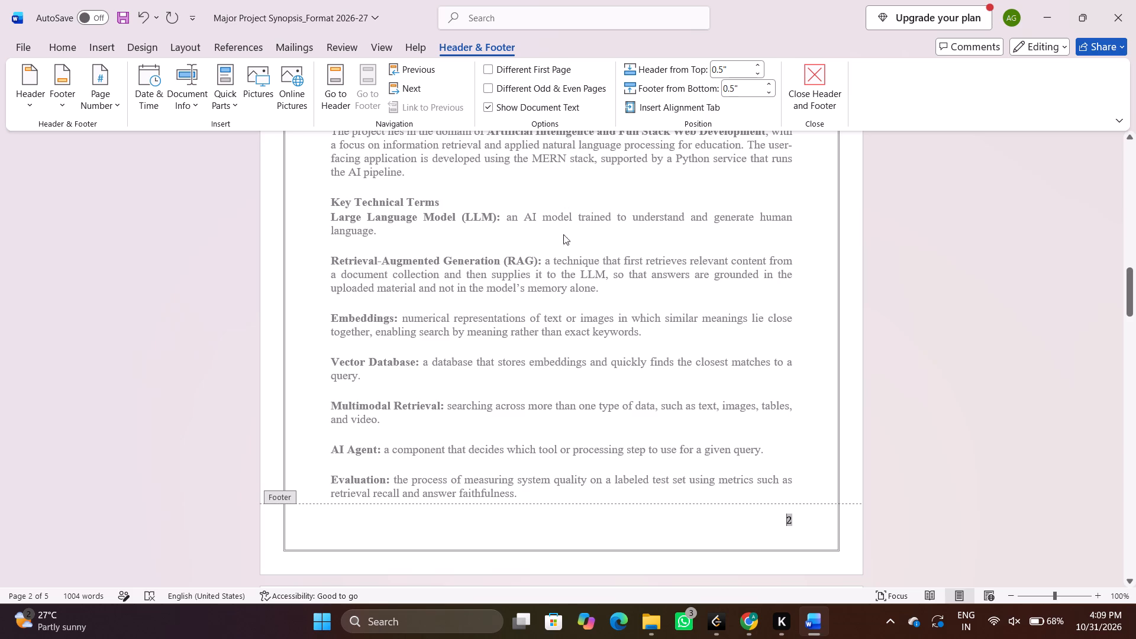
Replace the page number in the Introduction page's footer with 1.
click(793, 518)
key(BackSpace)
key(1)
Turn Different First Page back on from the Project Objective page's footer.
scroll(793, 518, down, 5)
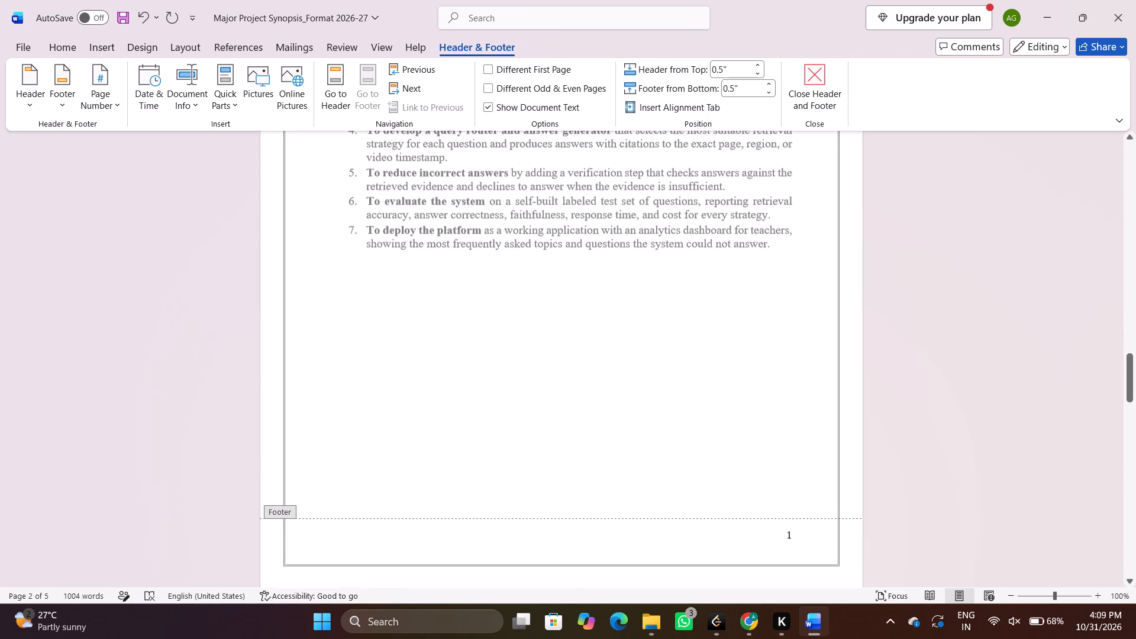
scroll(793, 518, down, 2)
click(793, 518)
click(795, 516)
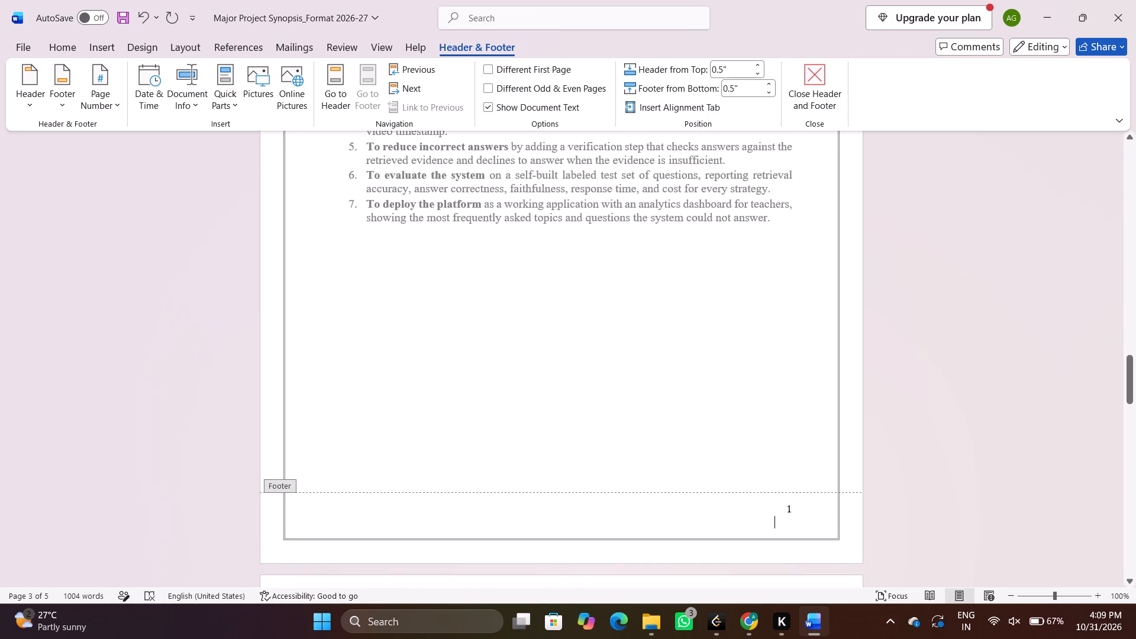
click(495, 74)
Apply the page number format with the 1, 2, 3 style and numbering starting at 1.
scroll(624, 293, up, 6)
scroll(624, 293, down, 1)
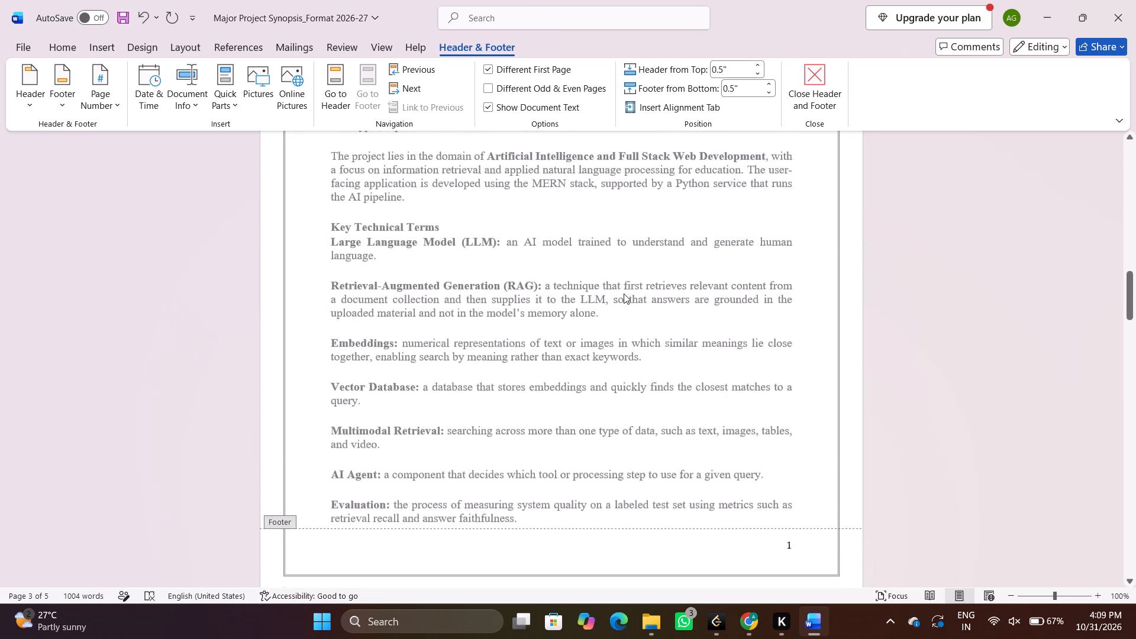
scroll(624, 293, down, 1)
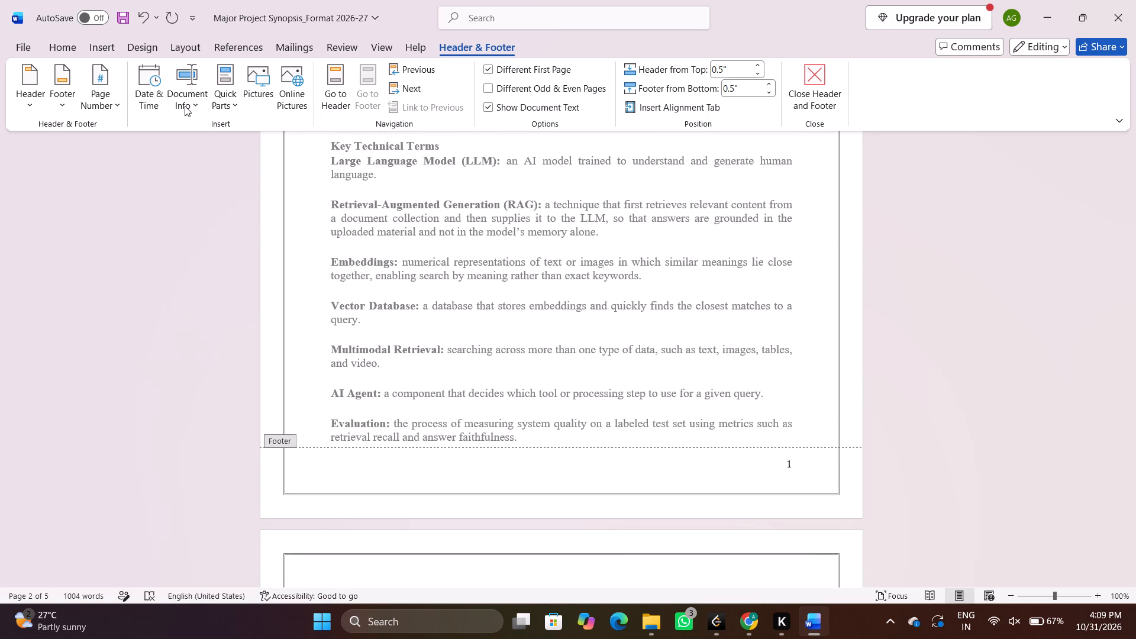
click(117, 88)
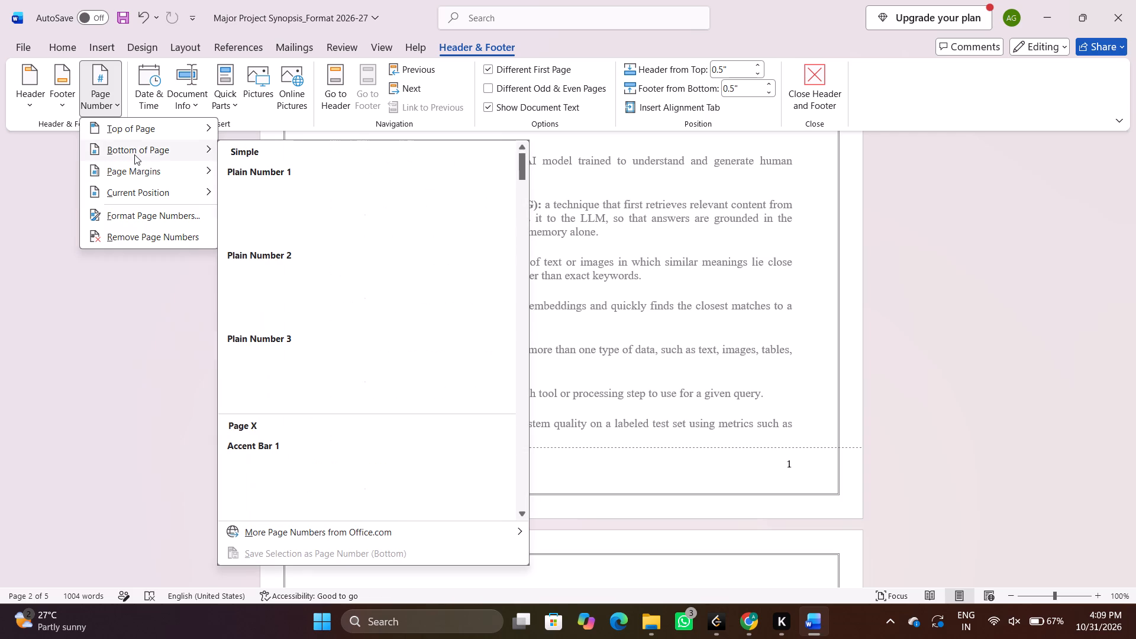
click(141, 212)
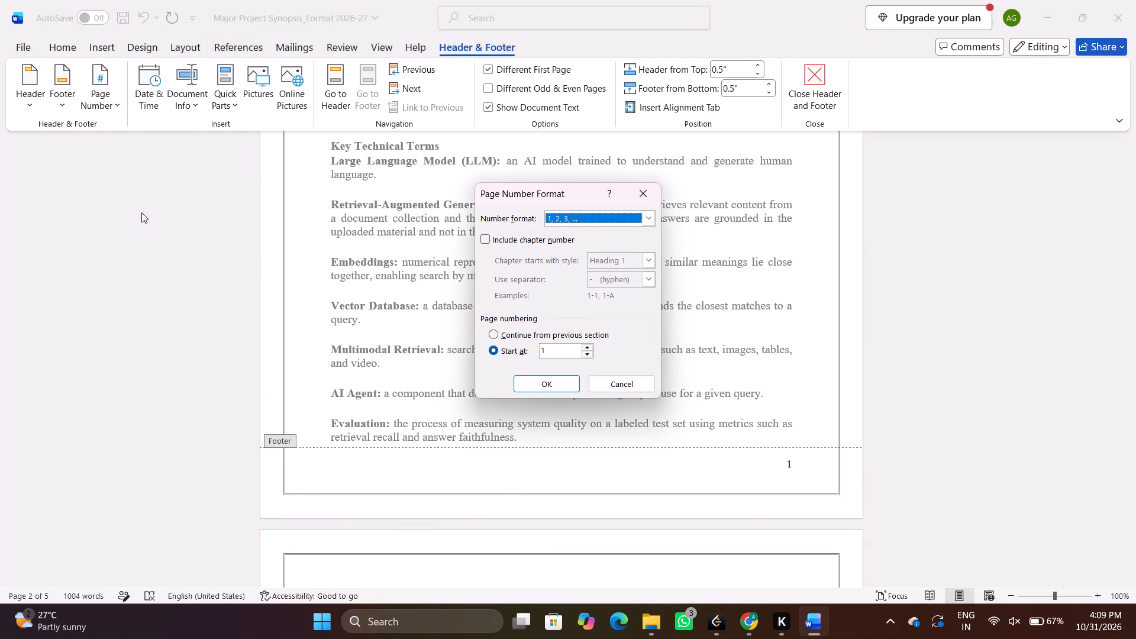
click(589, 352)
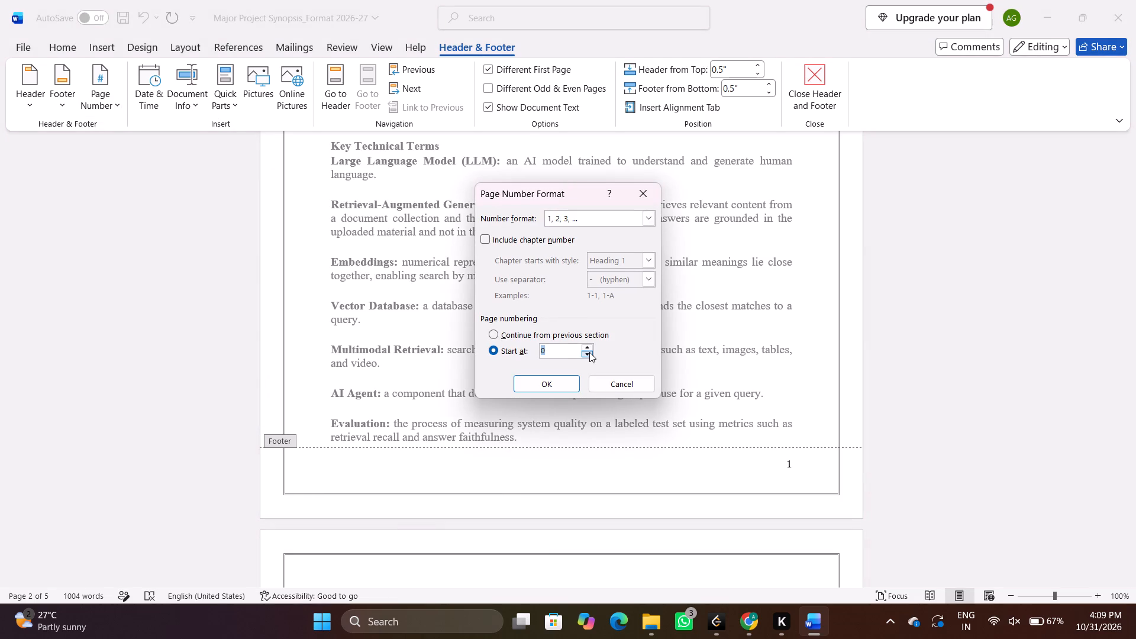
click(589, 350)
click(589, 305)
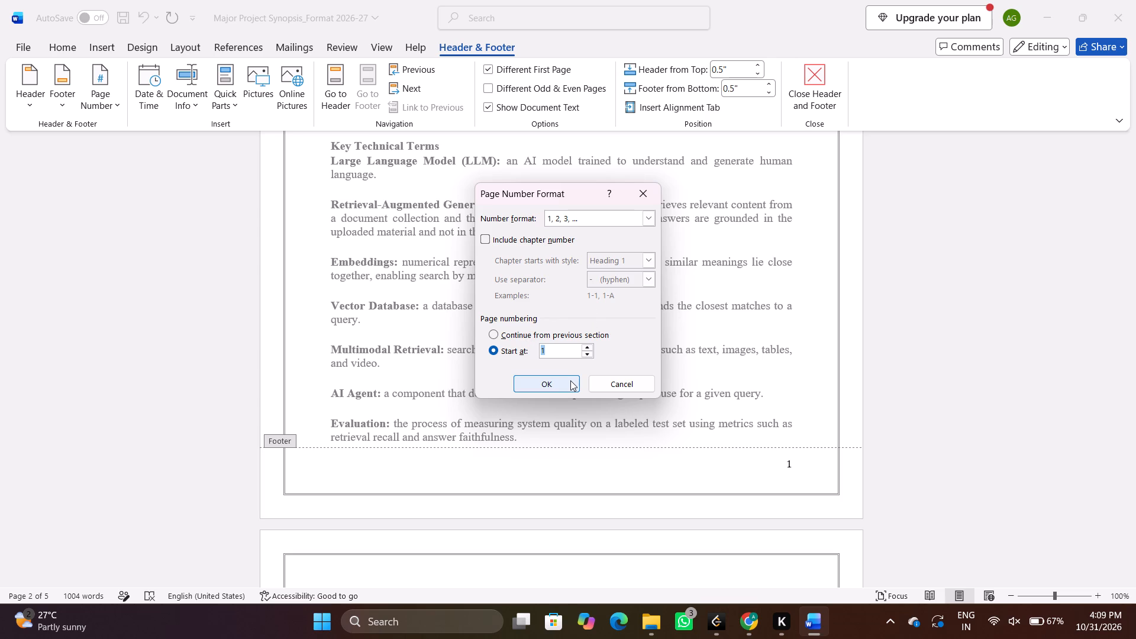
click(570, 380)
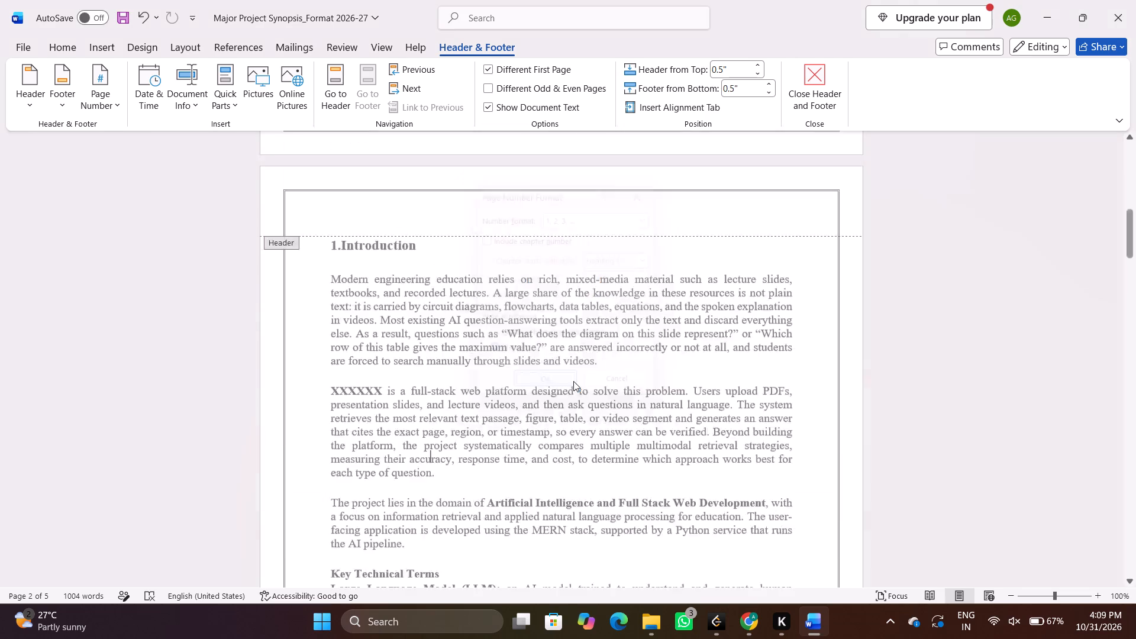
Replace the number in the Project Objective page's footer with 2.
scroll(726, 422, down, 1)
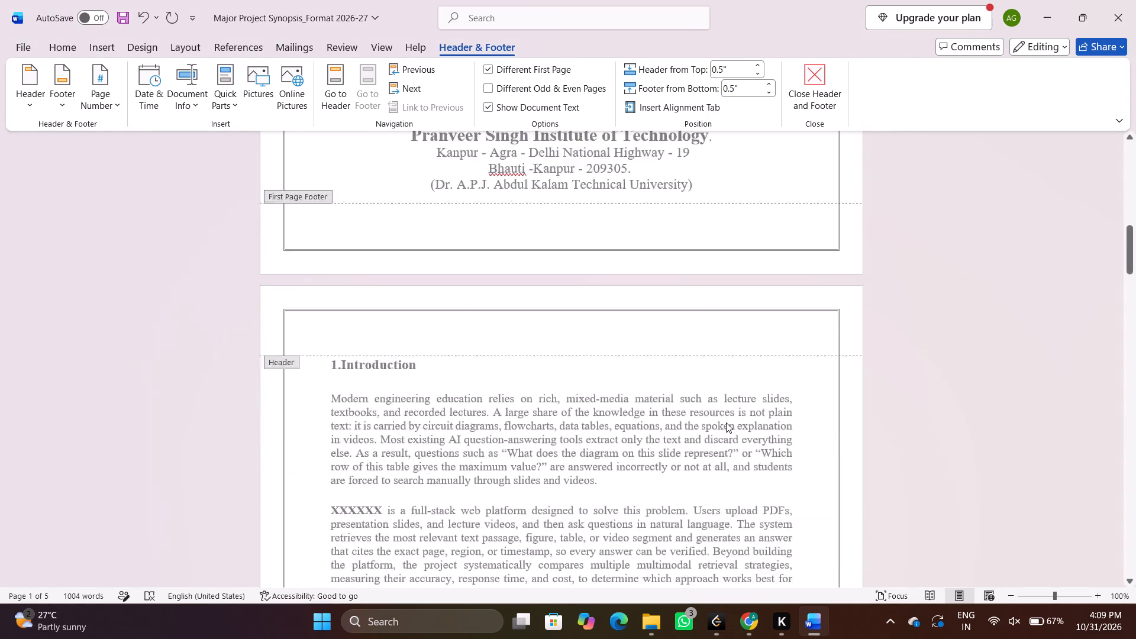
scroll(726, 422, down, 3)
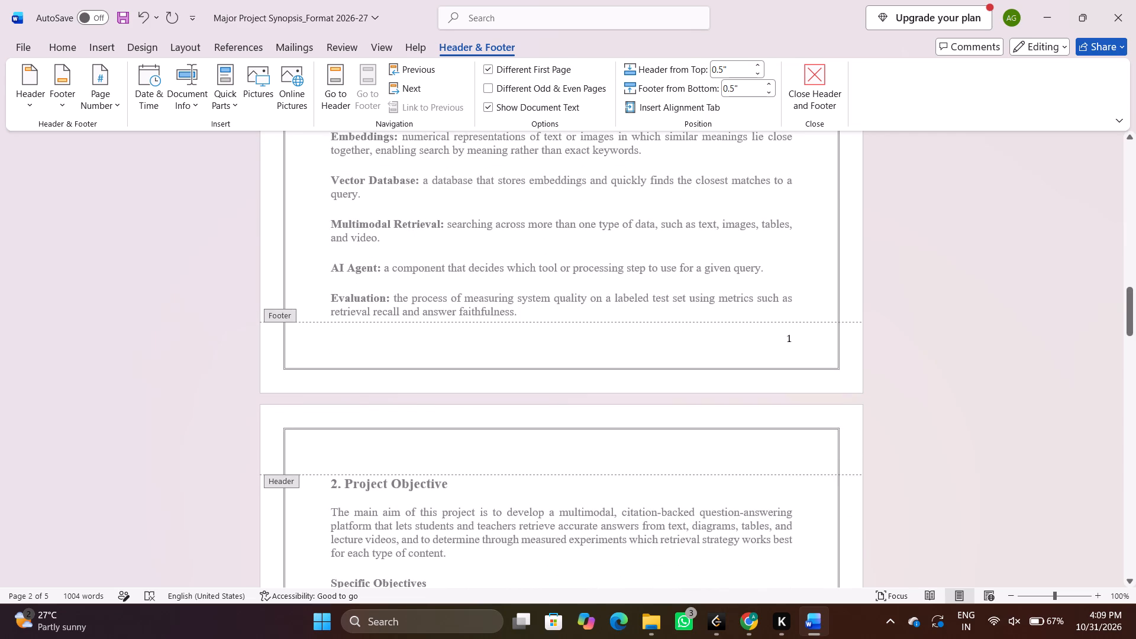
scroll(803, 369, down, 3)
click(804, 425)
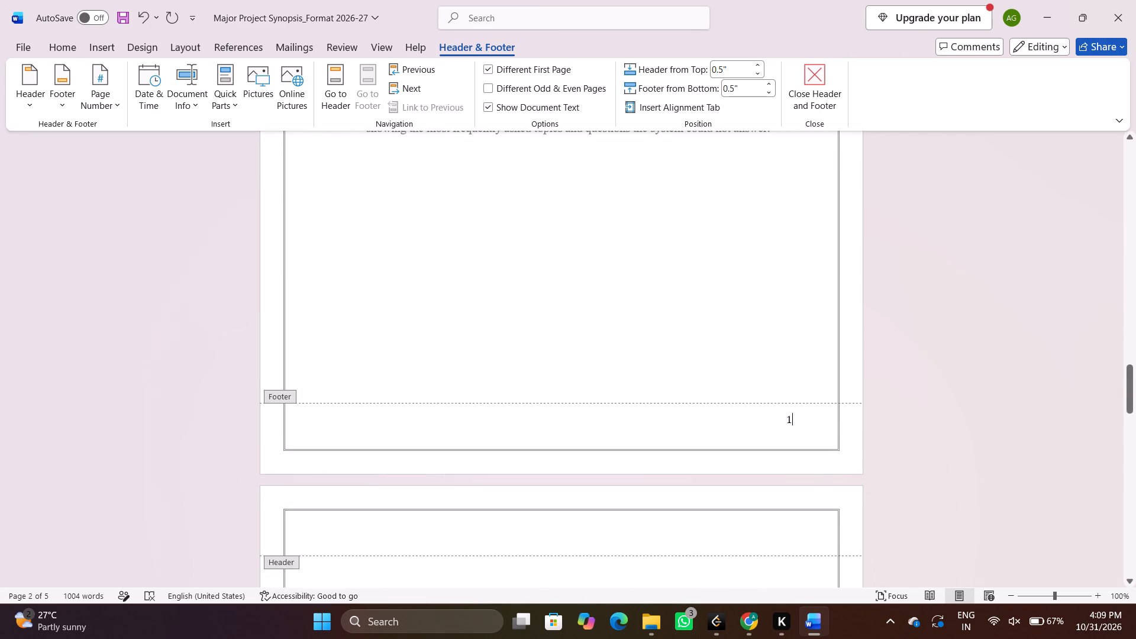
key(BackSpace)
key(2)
Replace the footer number on the page ending with Tools/Technology Used with 3, review the preceding footer, and close footer editing.
scroll(804, 425, down, 2)
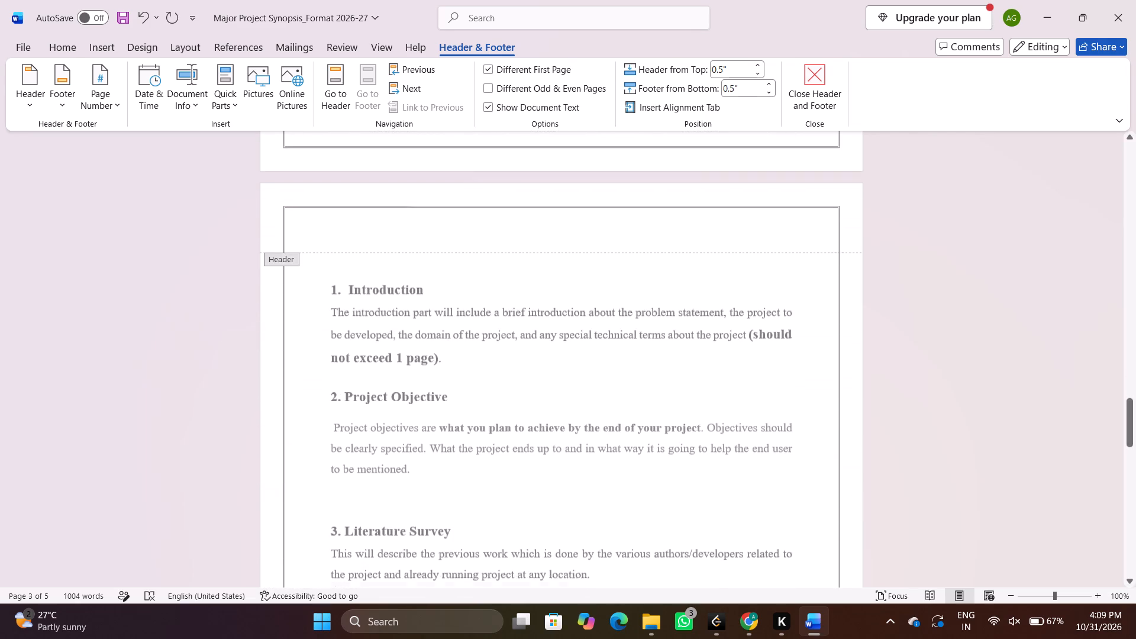
scroll(804, 425, down, 2)
click(806, 361)
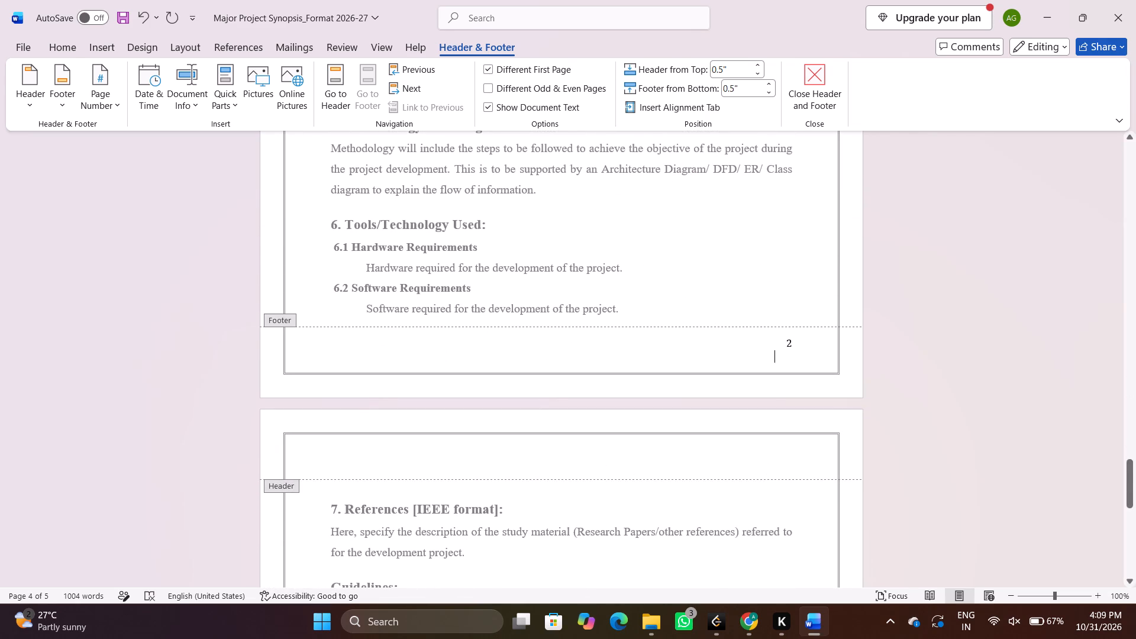
click(805, 347)
key(BackSpace)
key(3)
scroll(805, 347, up, 6)
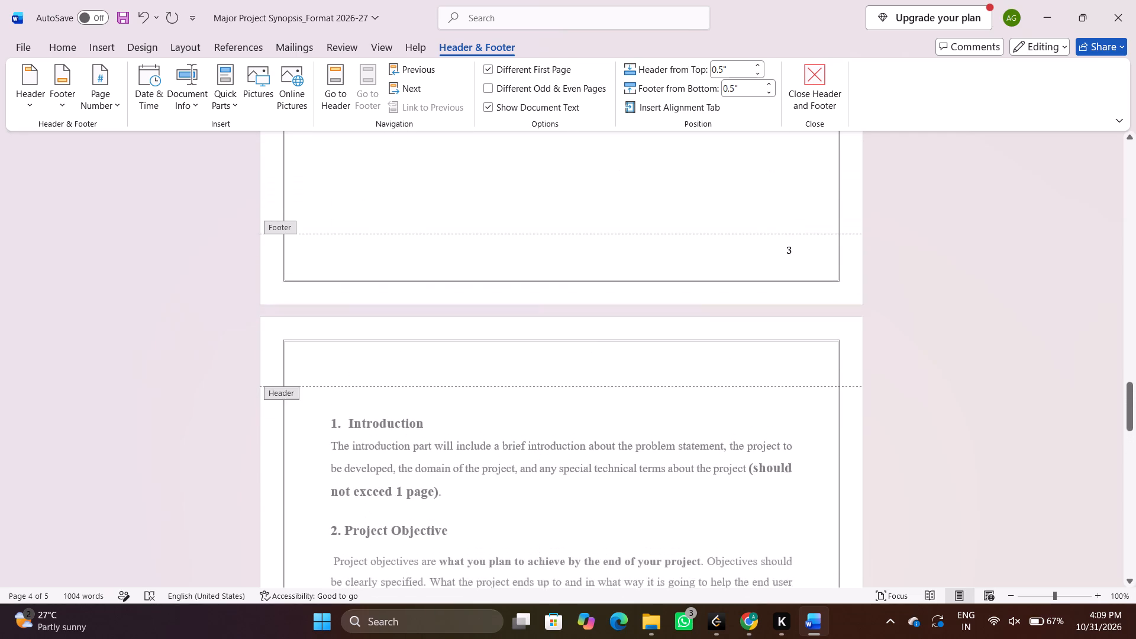
scroll(805, 347, up, 1)
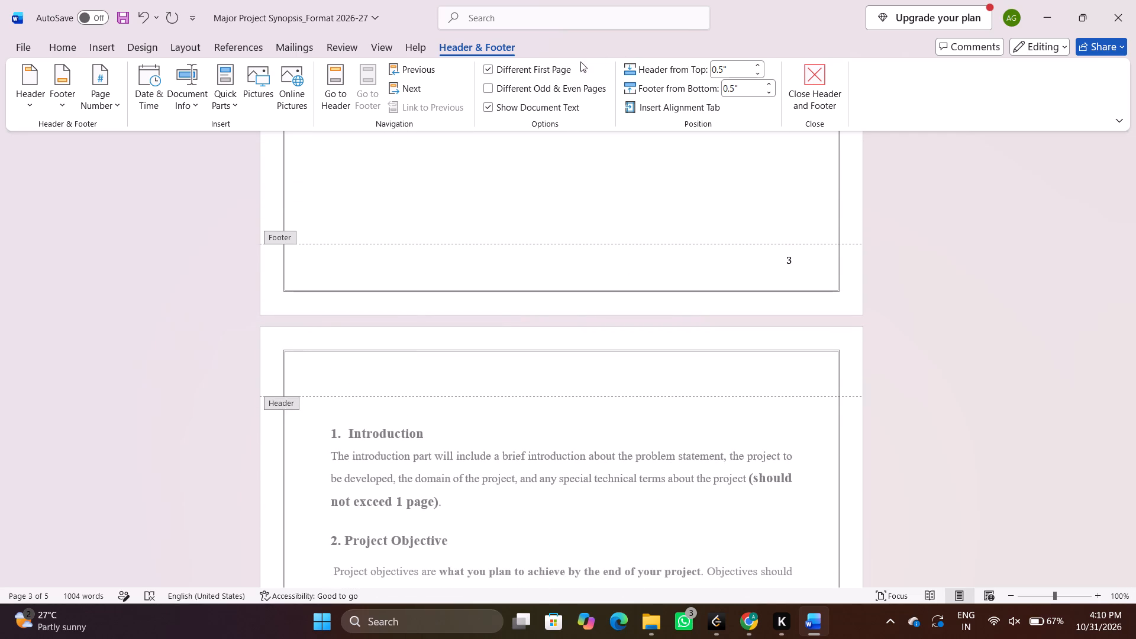
click(809, 80)
Reopen the Project Objective page's footer and turn on Different Odd & Even Pages.
double_click(769, 357)
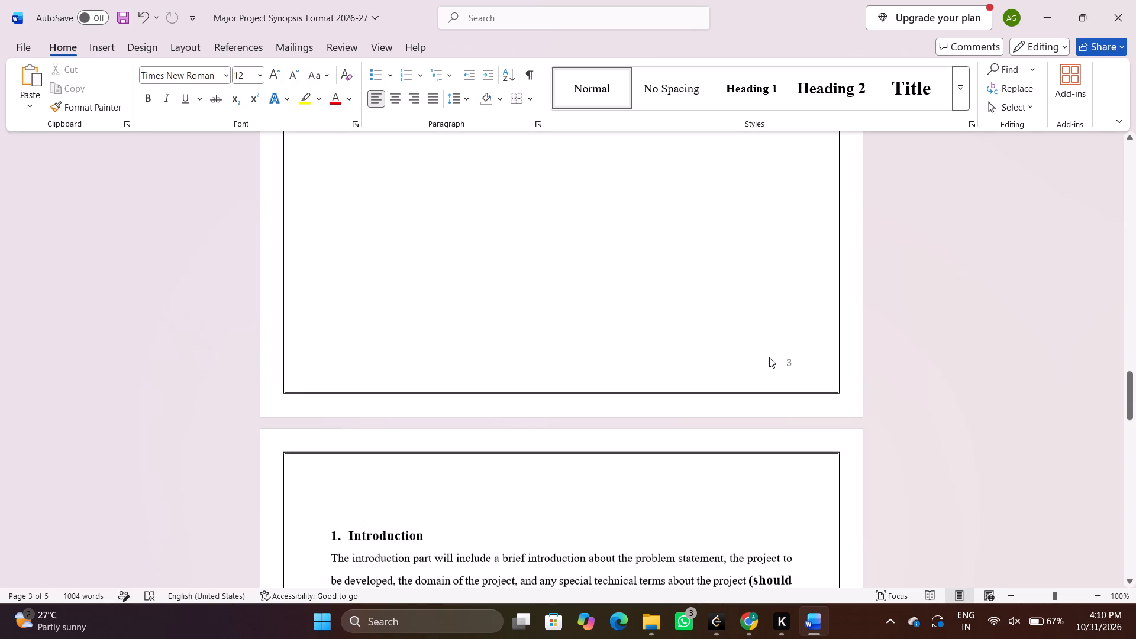
click(532, 93)
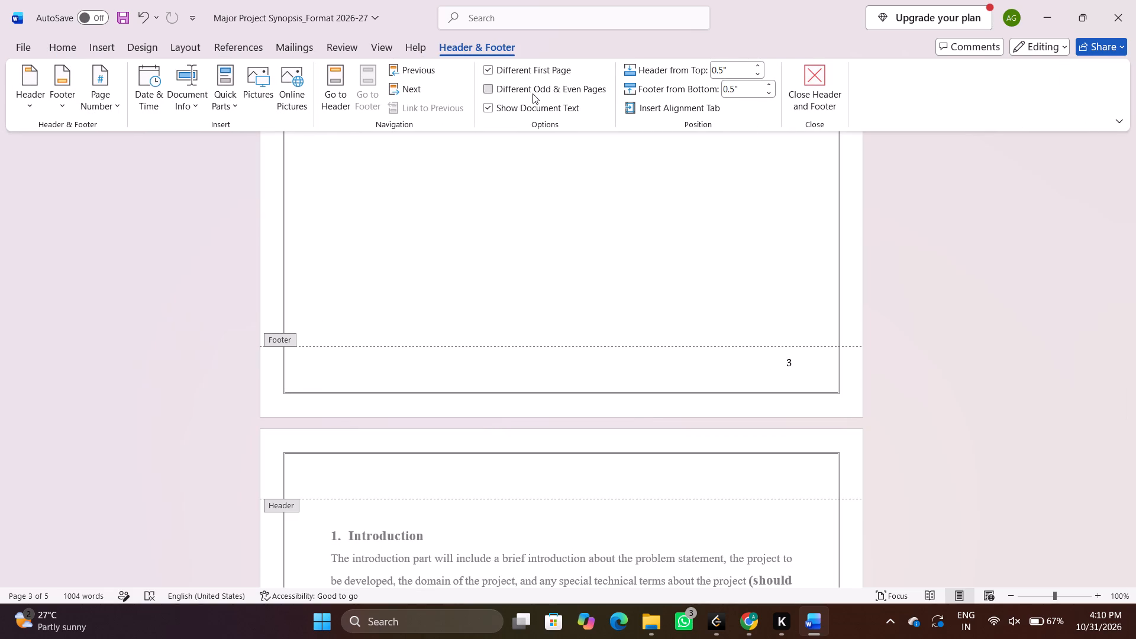
Turn off Different Odd & Even Pages for the document's footers.
click(532, 93)
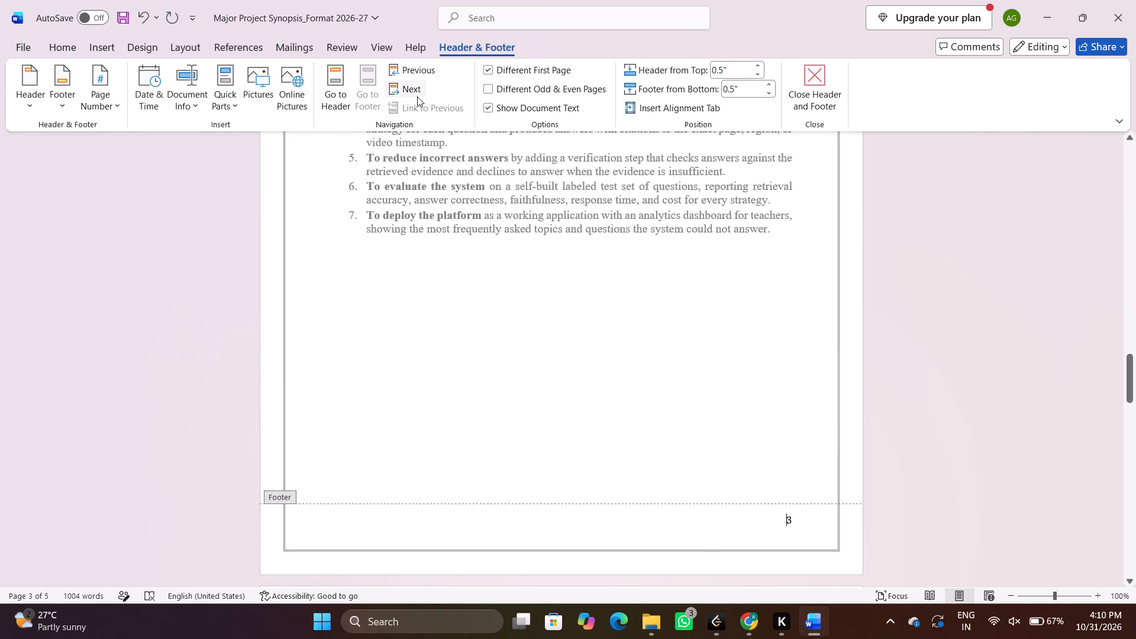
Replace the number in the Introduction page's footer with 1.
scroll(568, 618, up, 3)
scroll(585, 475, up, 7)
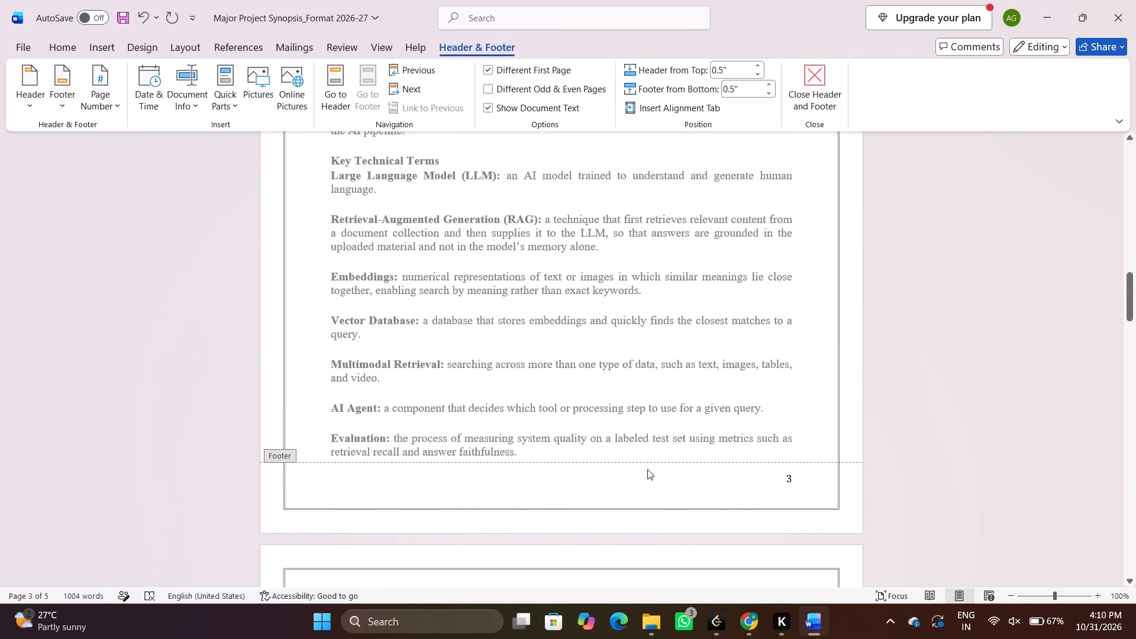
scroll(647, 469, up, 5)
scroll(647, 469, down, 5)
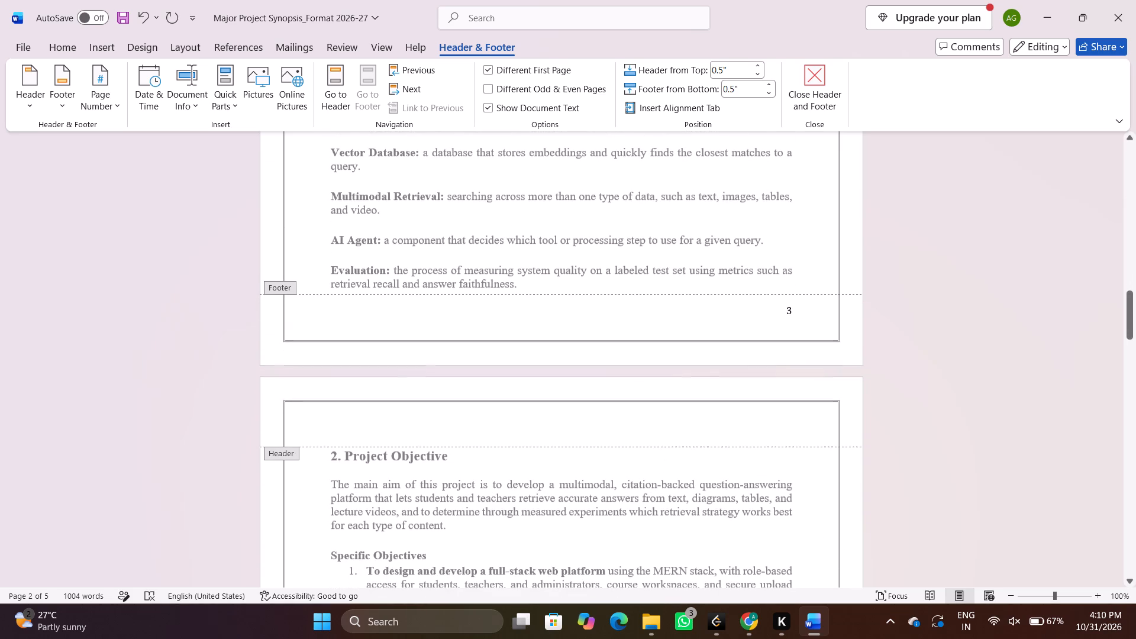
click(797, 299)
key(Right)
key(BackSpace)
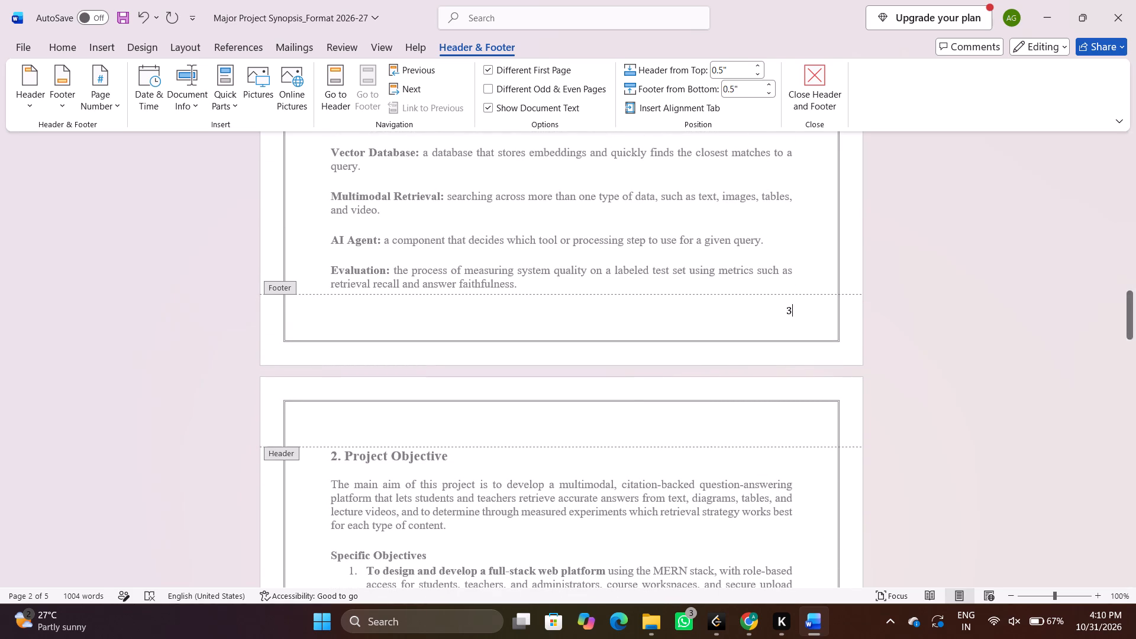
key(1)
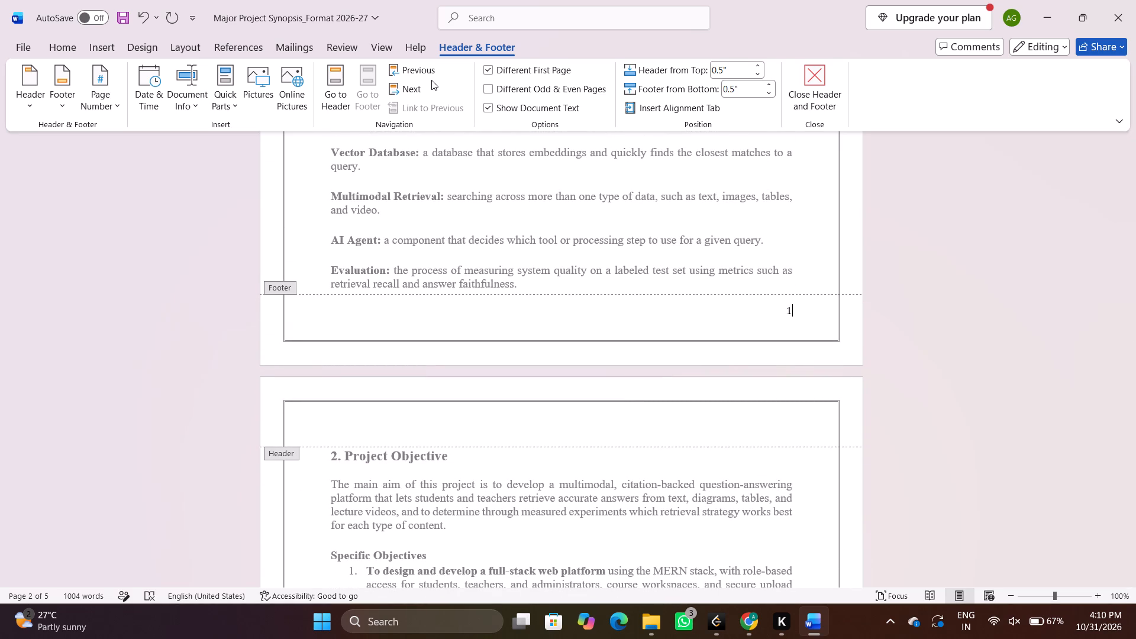
Delete the typed number from the Project Objective page's footer and remove the document's page numbers.
click(431, 83)
click(411, 95)
scroll(580, 322, down, 5)
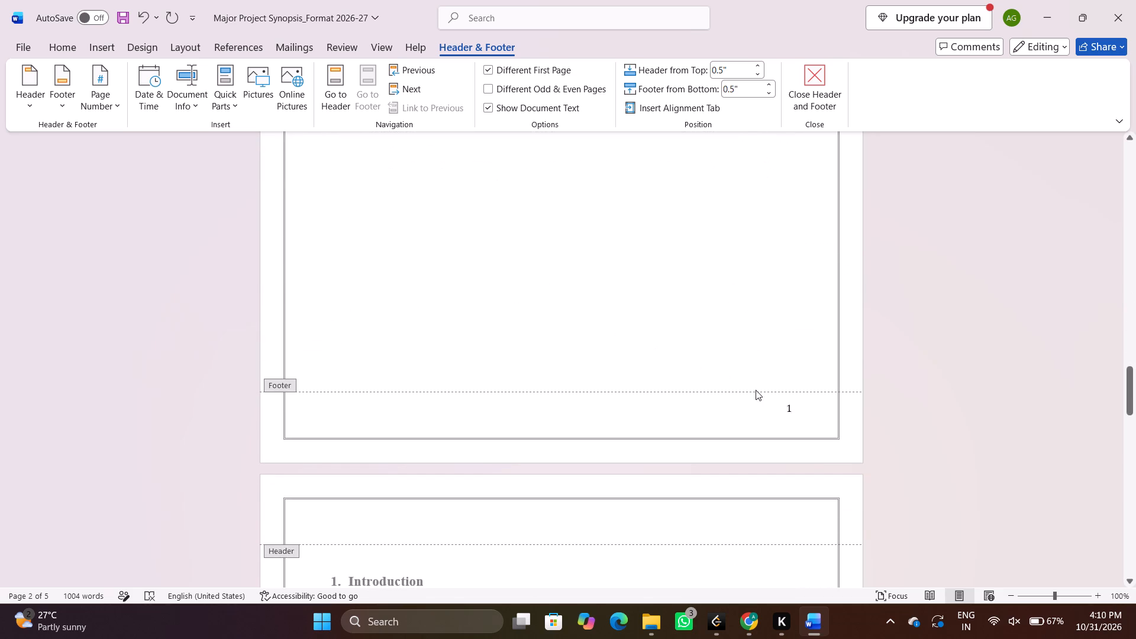
click(798, 406)
key(BackSpace)
click(398, 86)
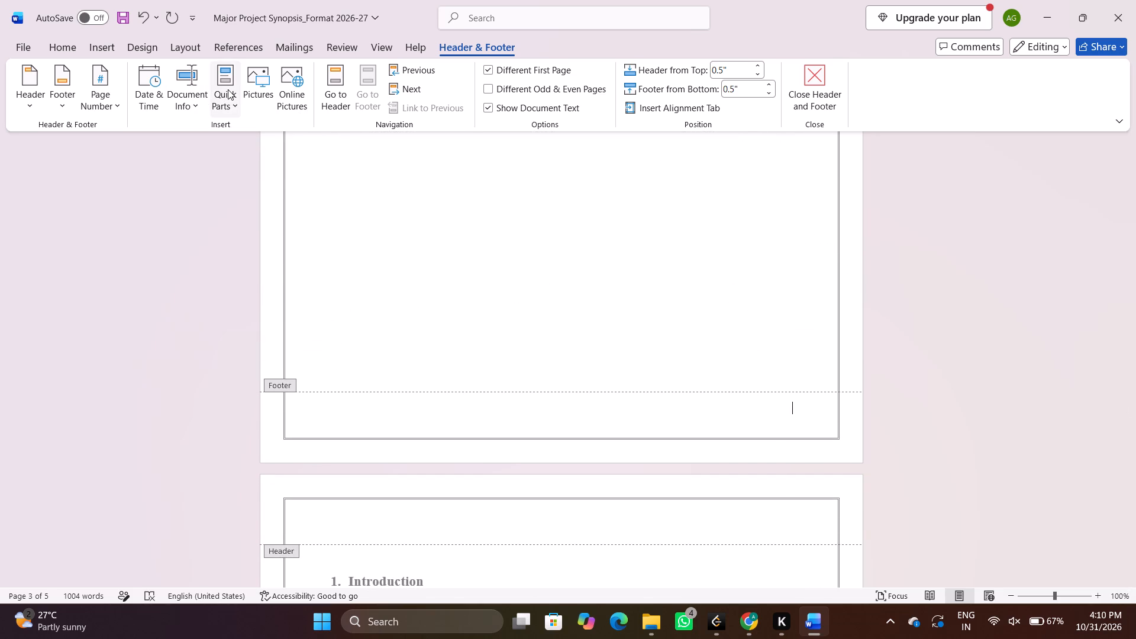
click(105, 83)
click(143, 244)
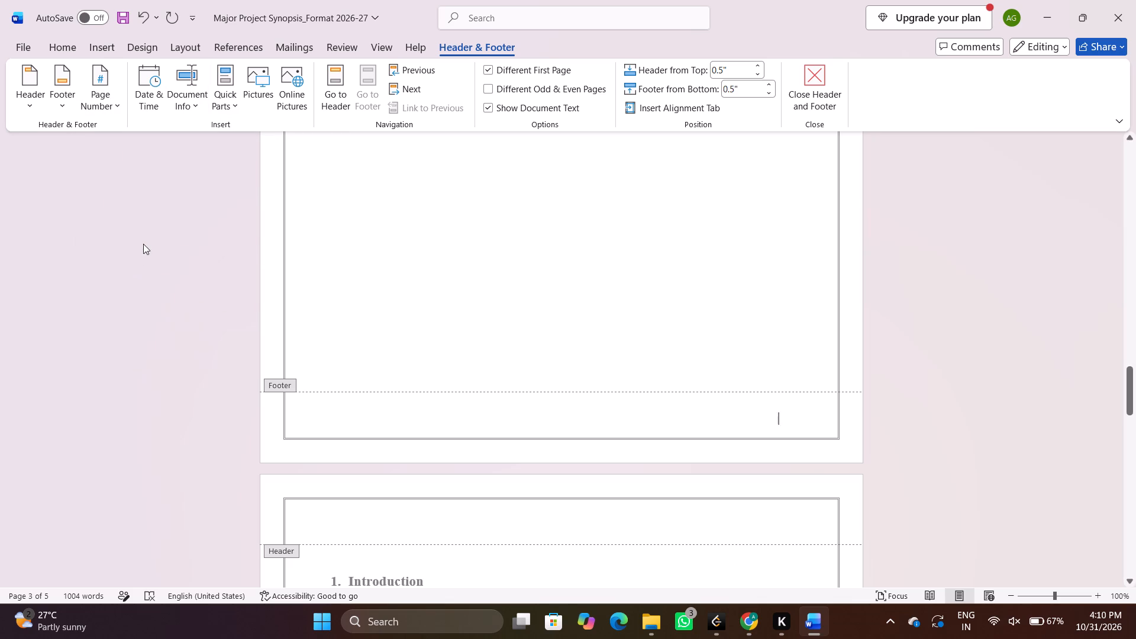
Insert the Plain Number 3 page number at the bottom of the Introduction page and close footer editing.
scroll(512, 354, up, 6)
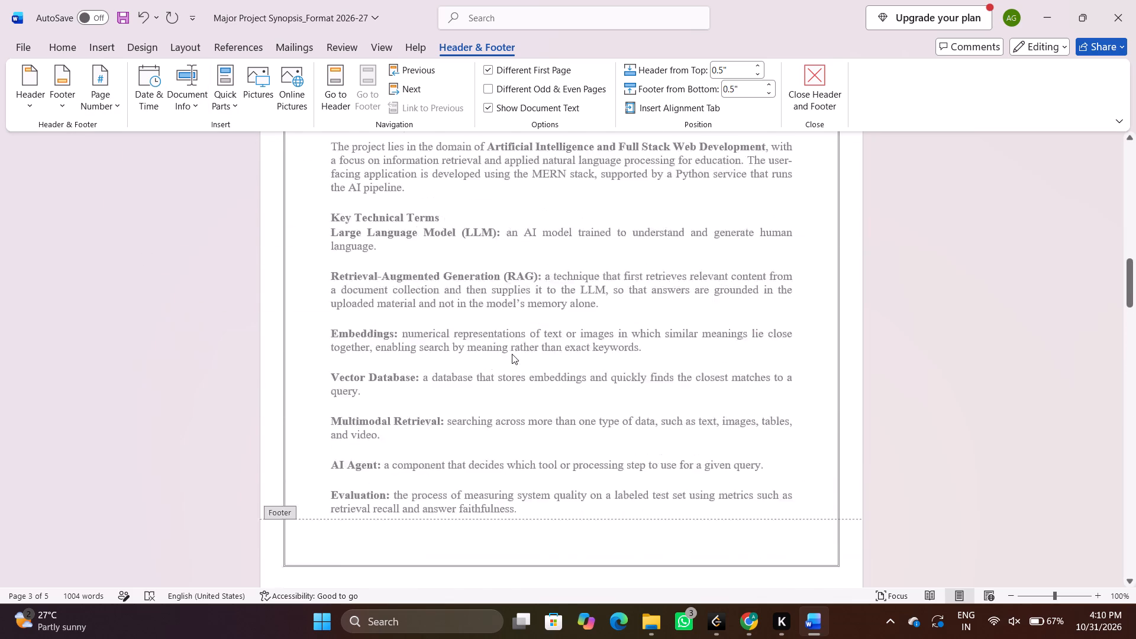
scroll(512, 354, up, 2)
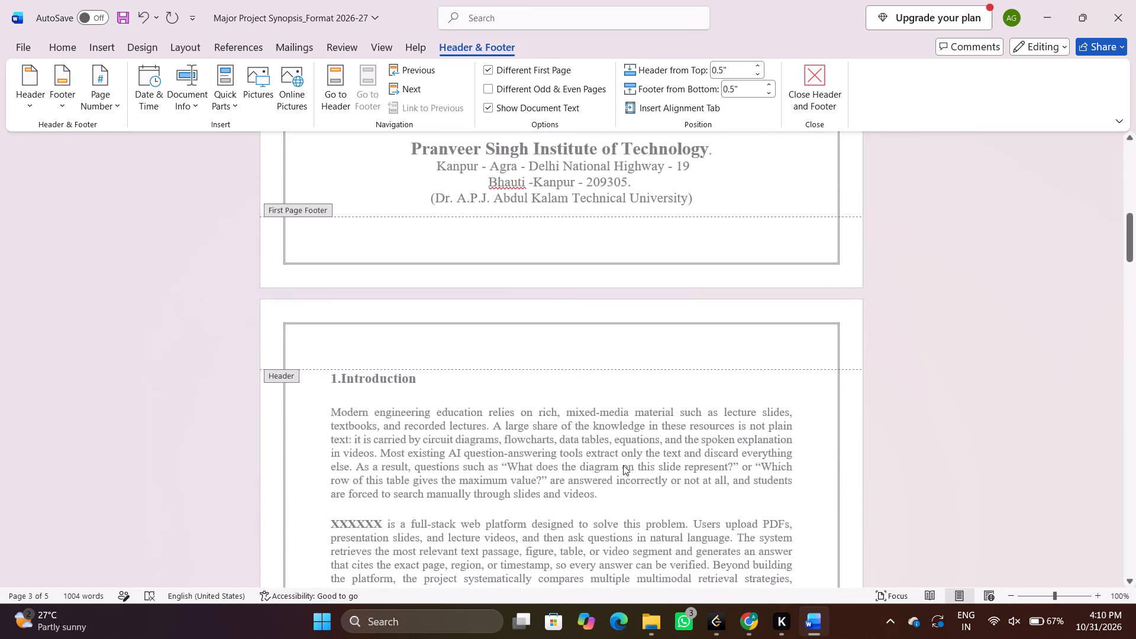
scroll(623, 465, down, 8)
scroll(699, 260, up, 1)
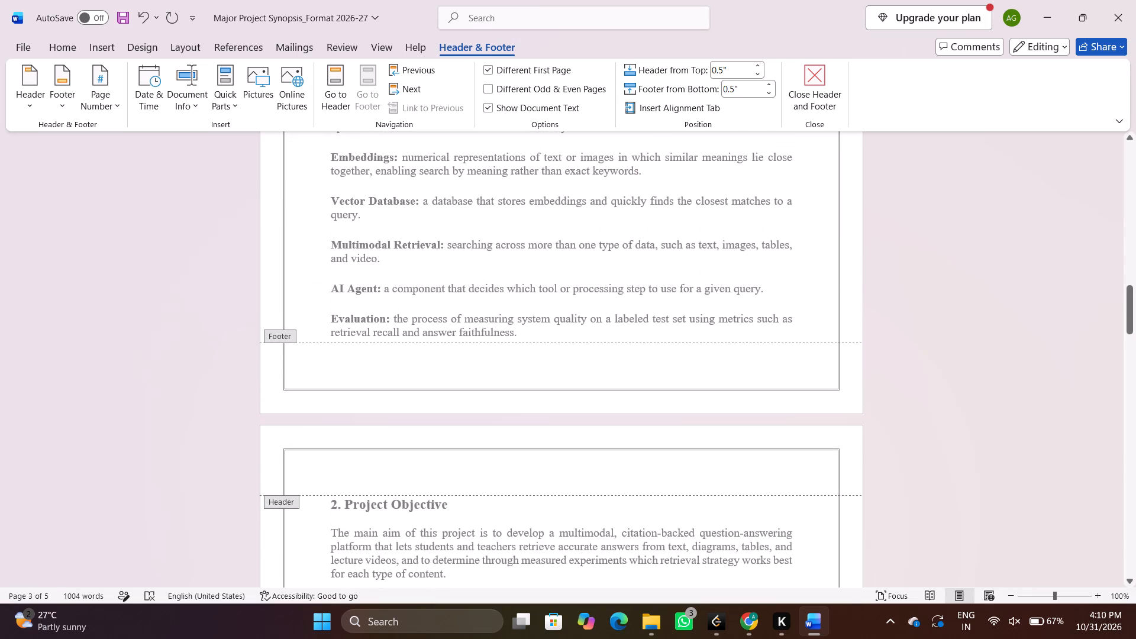
click(766, 383)
click(117, 85)
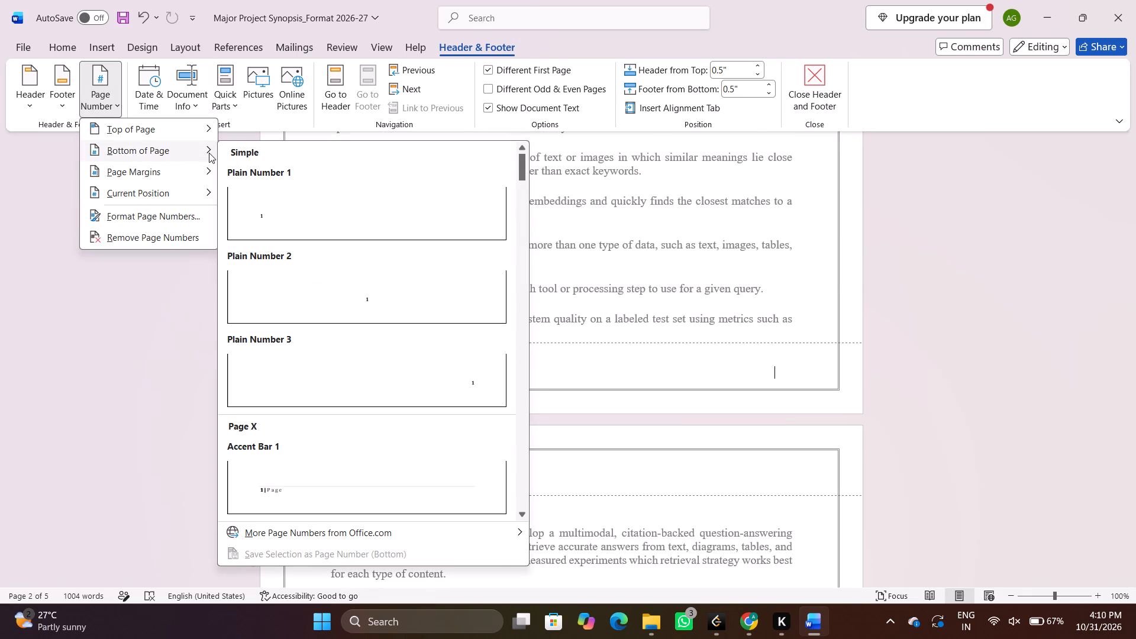
click(308, 373)
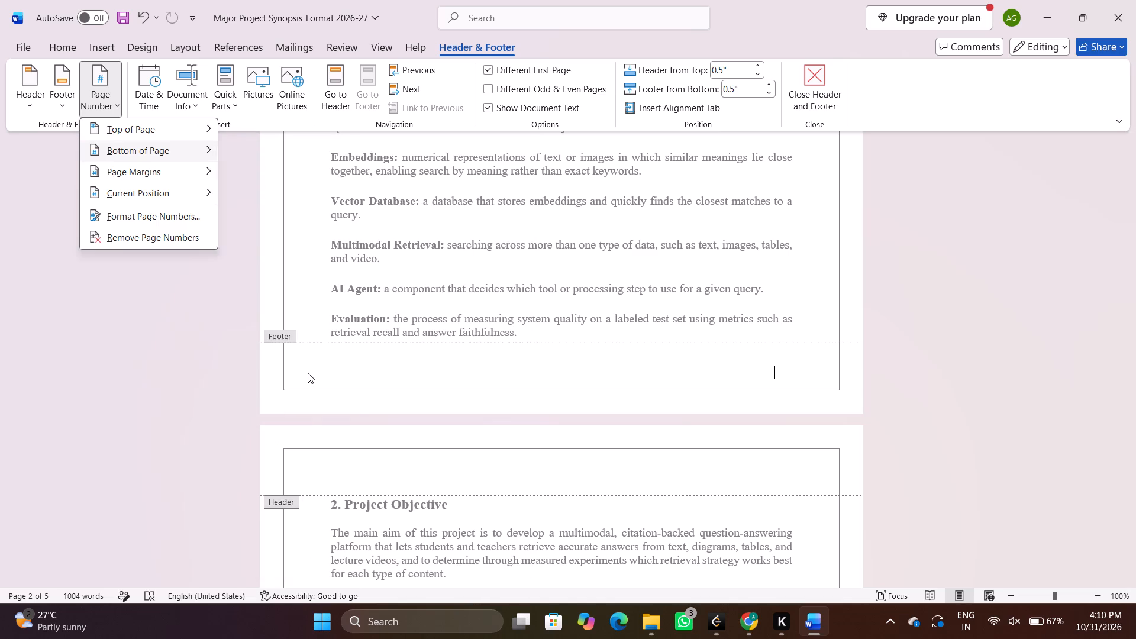
scroll(308, 373, up, 6)
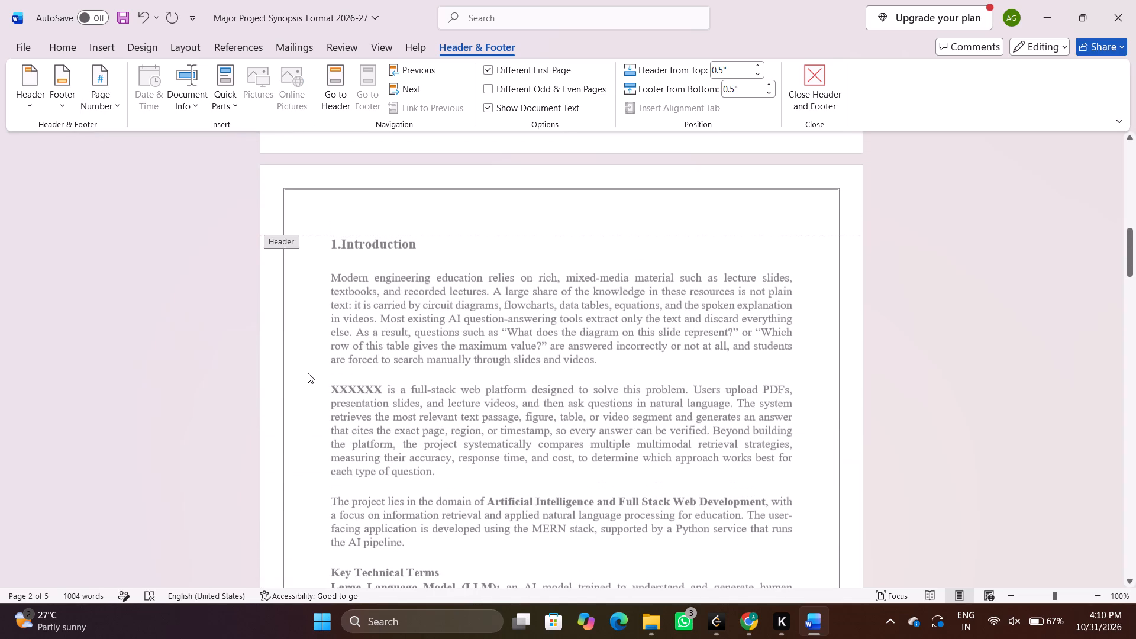
scroll(308, 373, up, 2)
click(168, 363)
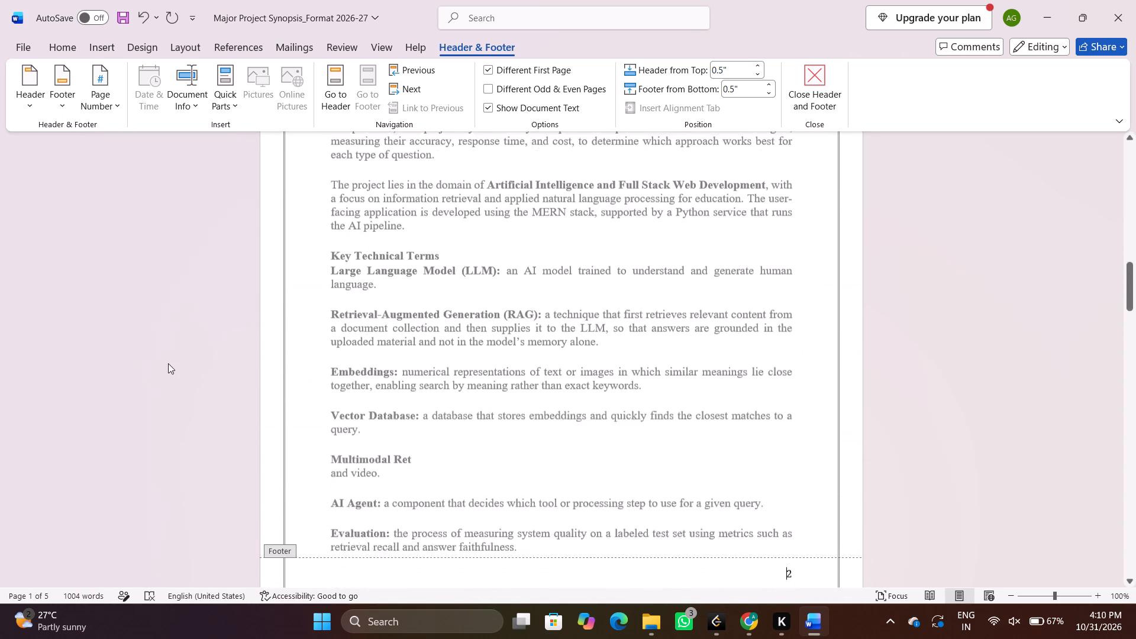
click(168, 363)
double_click(168, 363)
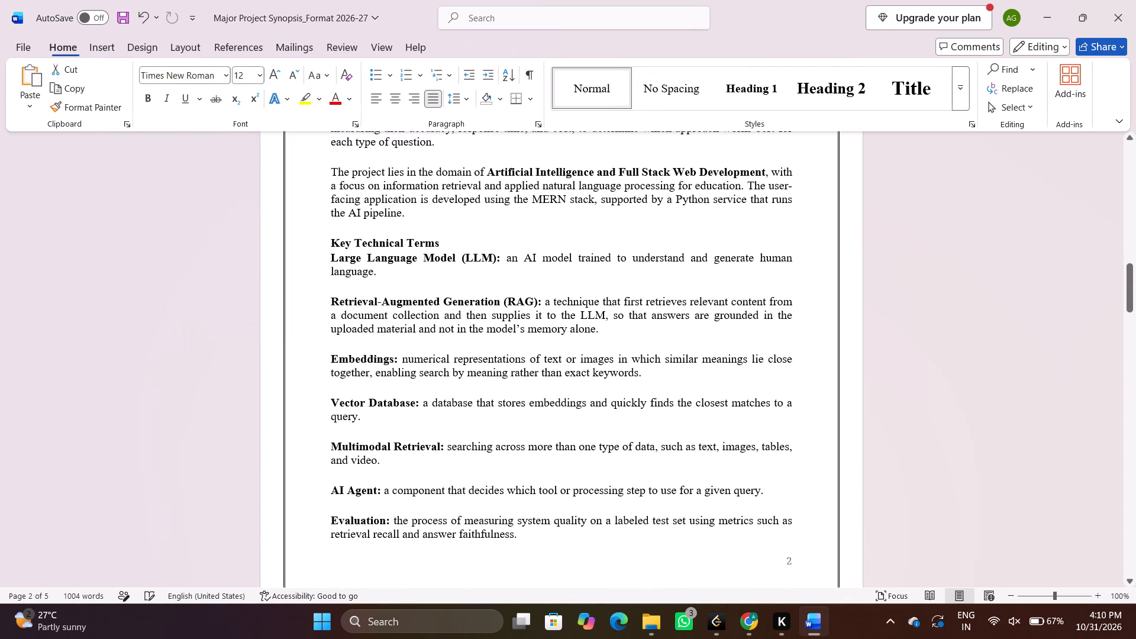
Review the page numbers and the remaining template sections through References and Guidelines.
scroll(866, 456, down, 5)
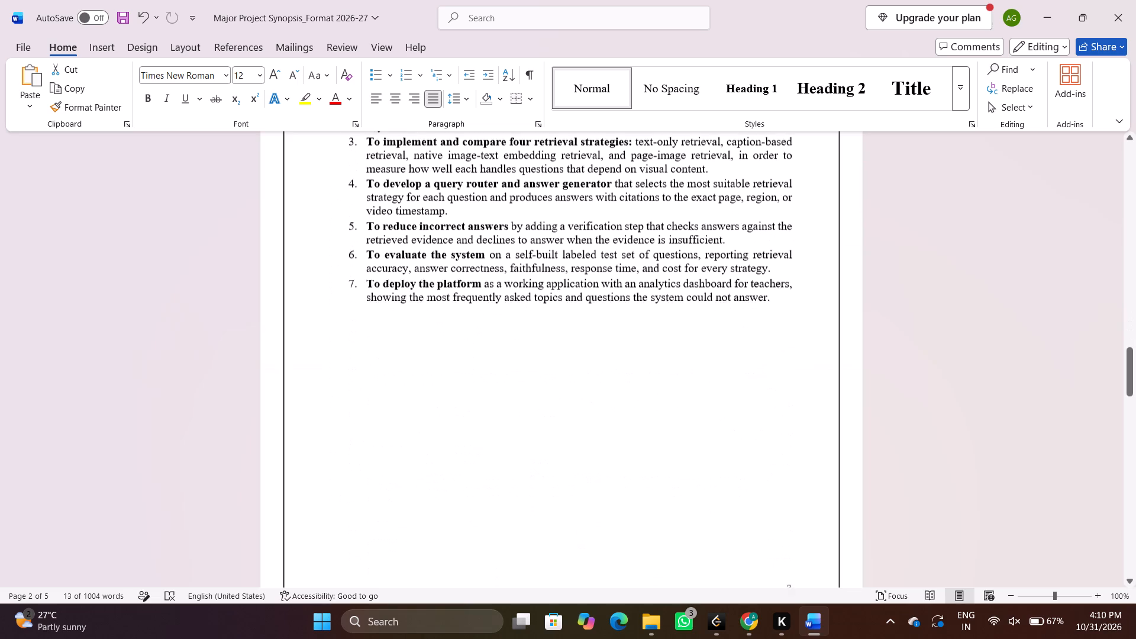
scroll(866, 456, down, 9)
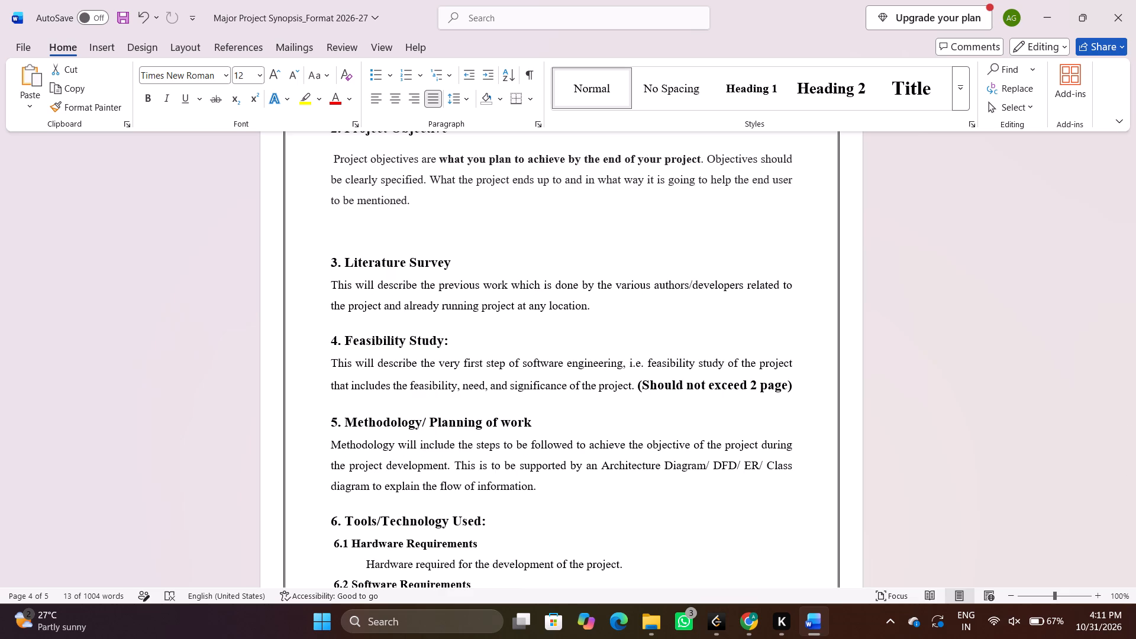
scroll(866, 456, down, 3)
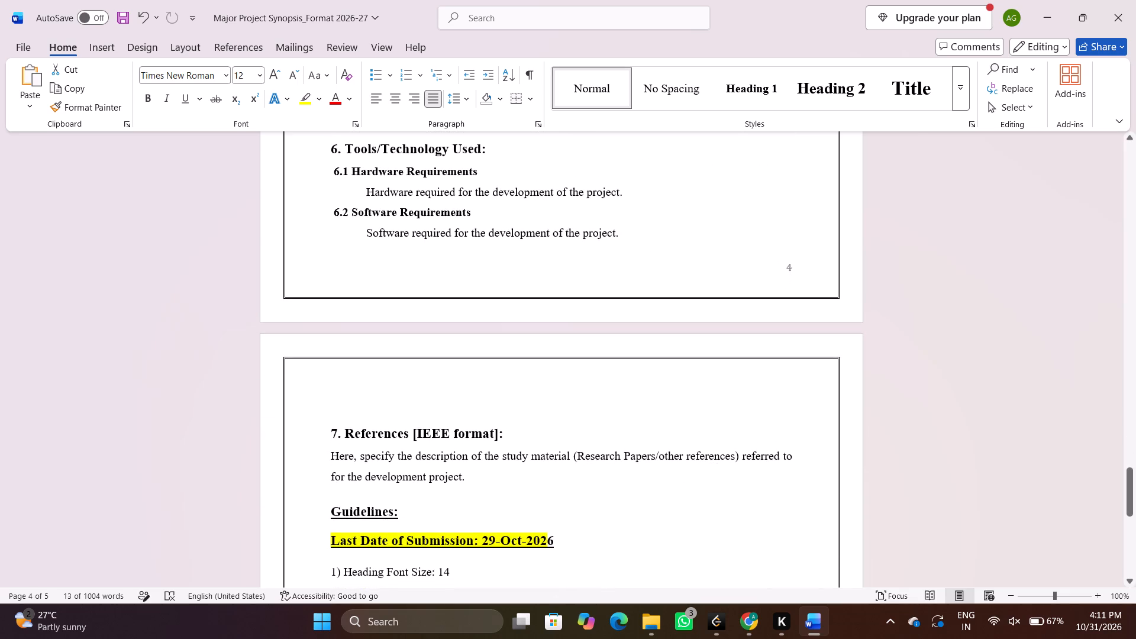
scroll(866, 456, down, 1)
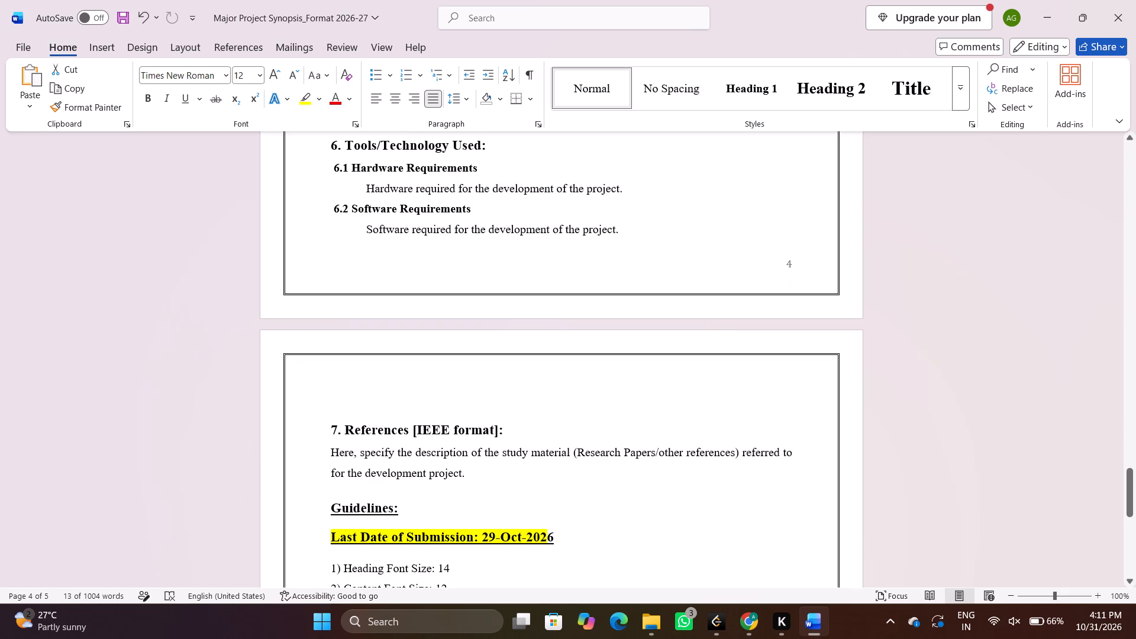
scroll(866, 456, down, 1)
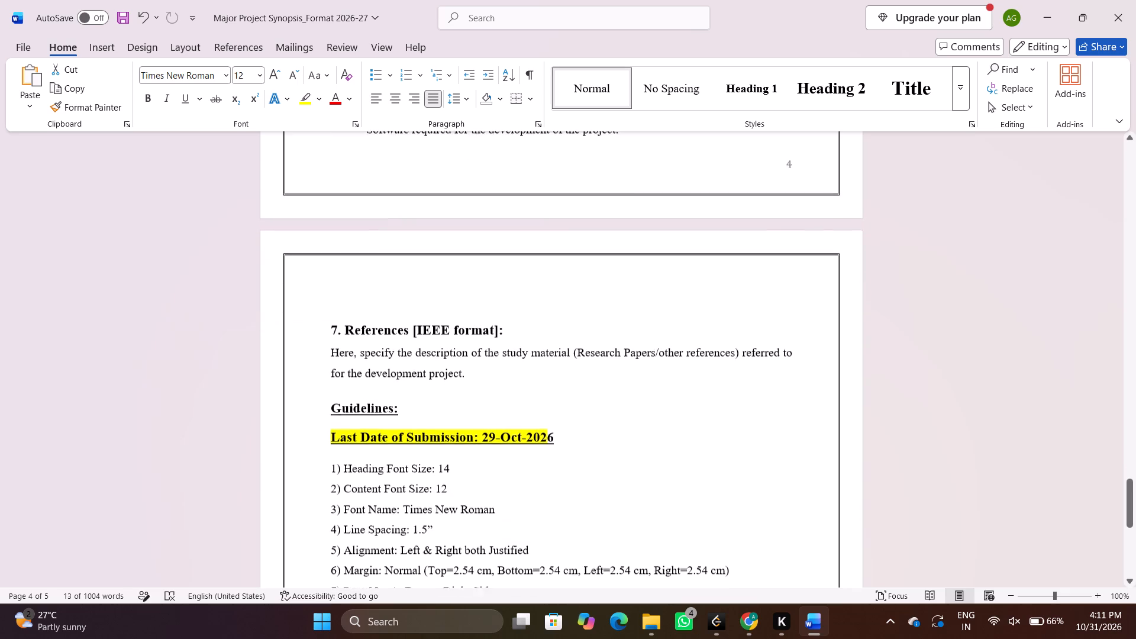
Copy the template text from the 3. Literature Survey heading through the end of the 7. References description.
scroll(866, 456, up, 5)
scroll(648, 426, up, 1)
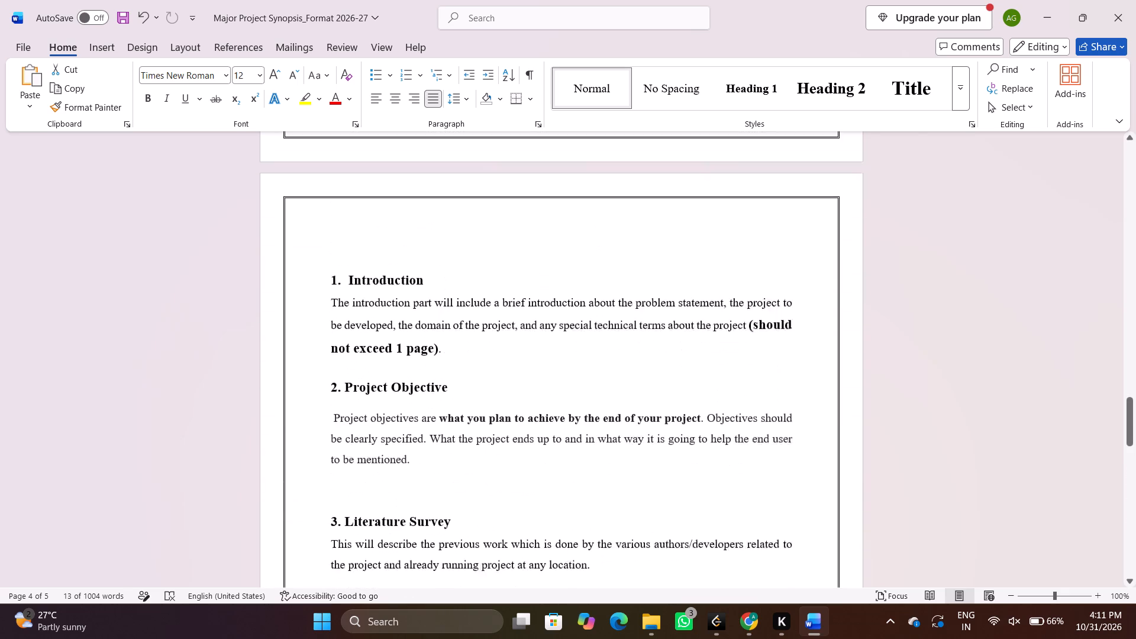
scroll(347, 472, down, 1)
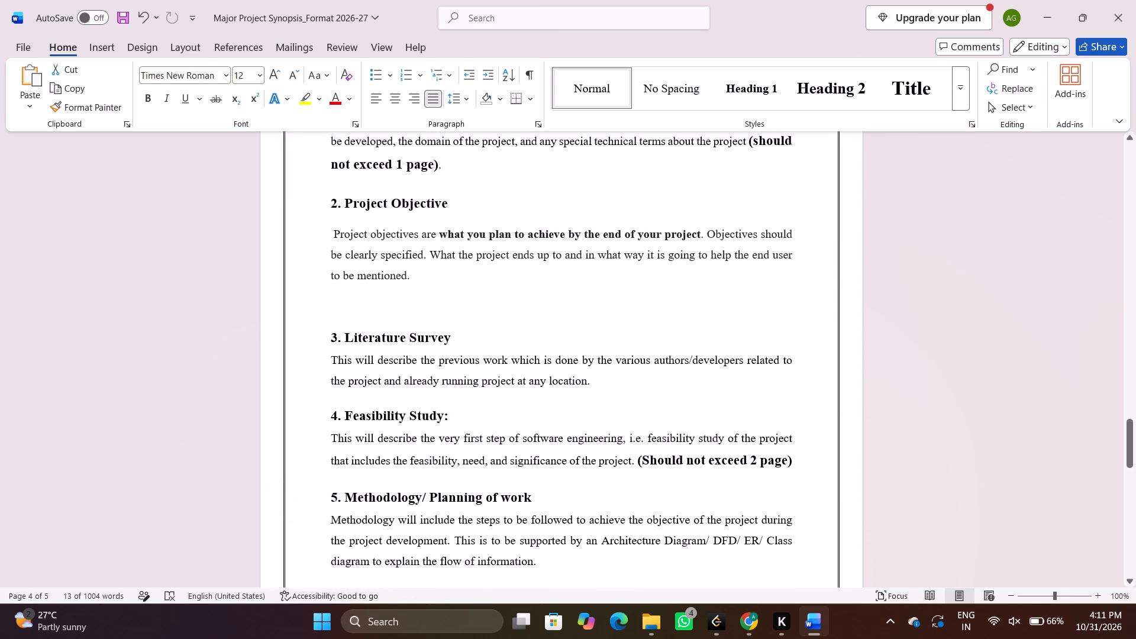
drag(333, 341, 377, 460)
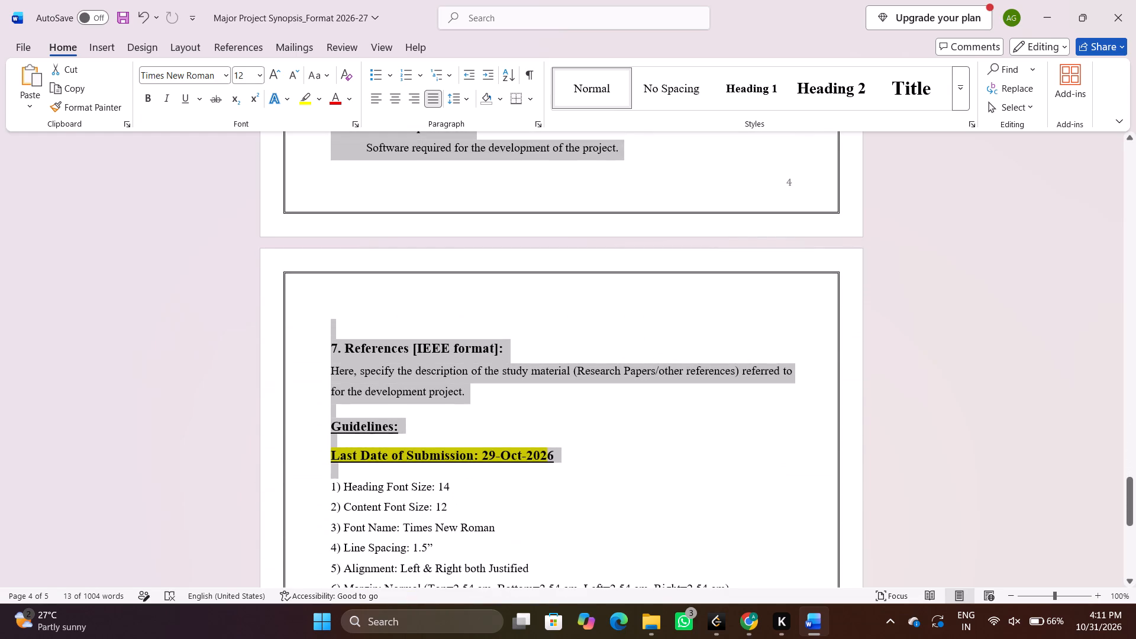
drag(377, 460, 466, 391)
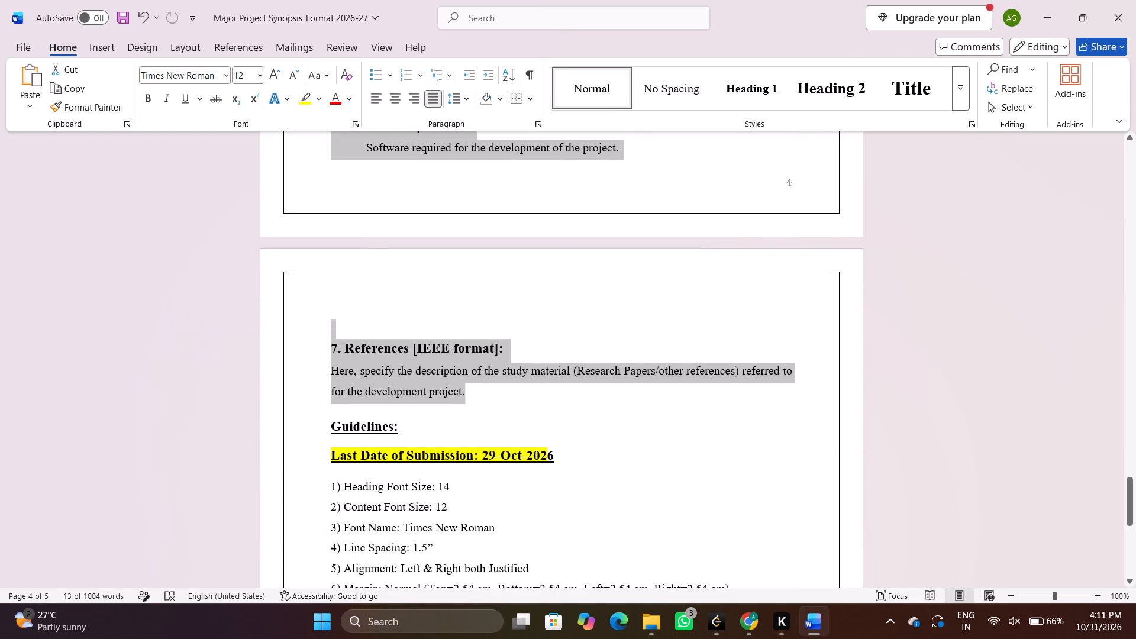
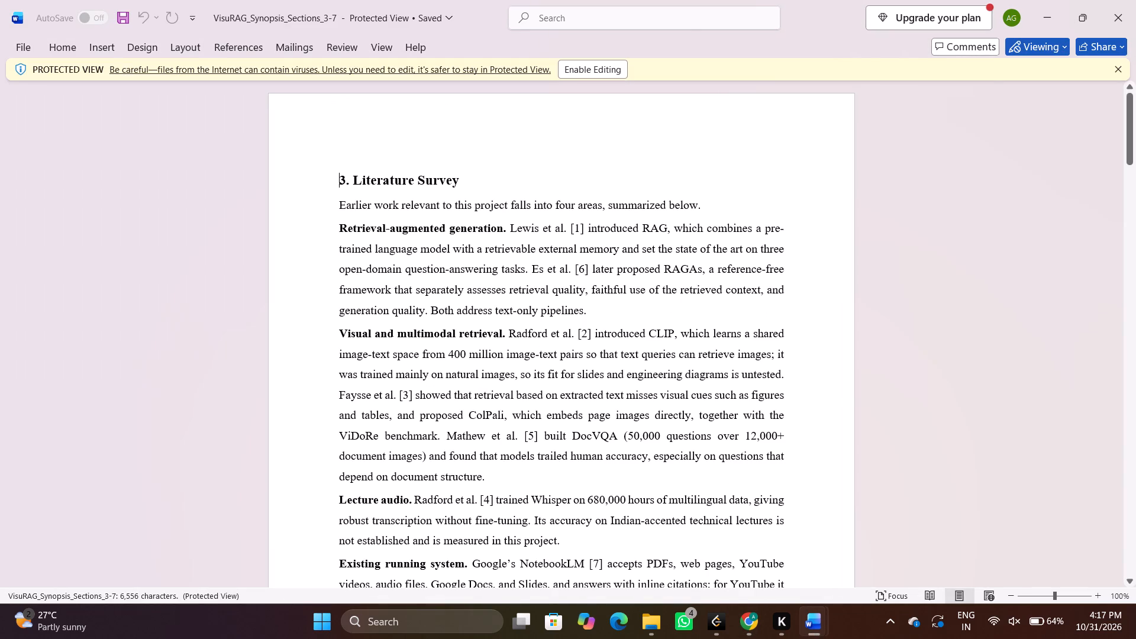
click(337, 180)
click(577, 65)
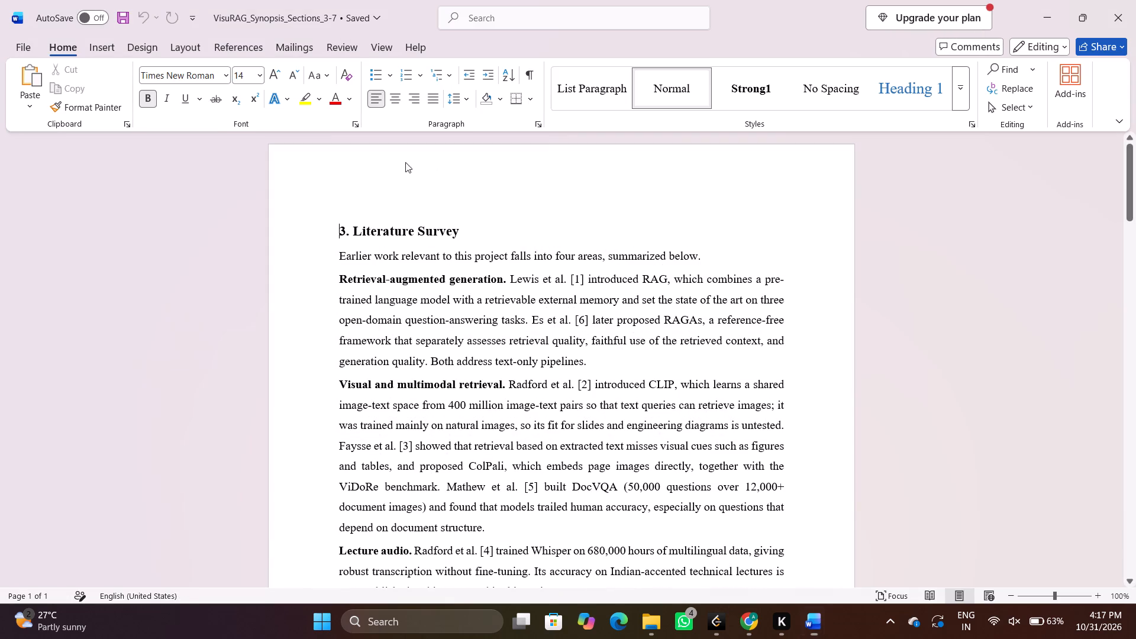
Copy the Literature Survey section from its heading through the end of the Research gap paragraph.
drag(339, 230, 562, 485)
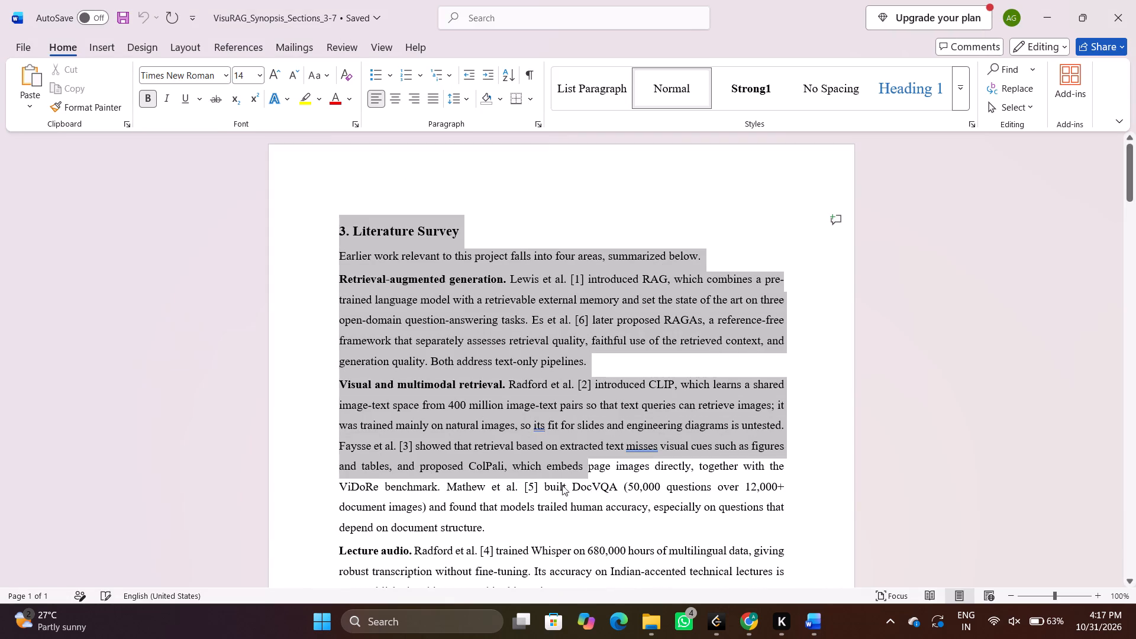
drag(562, 485, 530, 359)
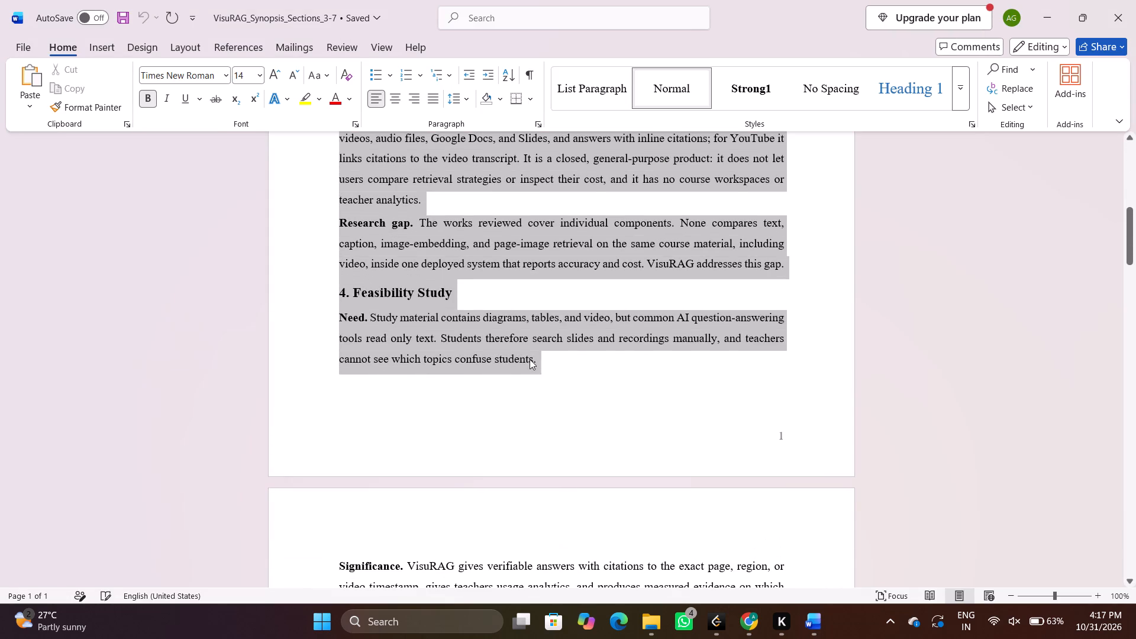
drag(530, 359, 785, 266)
key(ctrl+c)
key(ctrl+c)
key(ctrl+c)
key(ctrl+c)
key(ctrl+c)
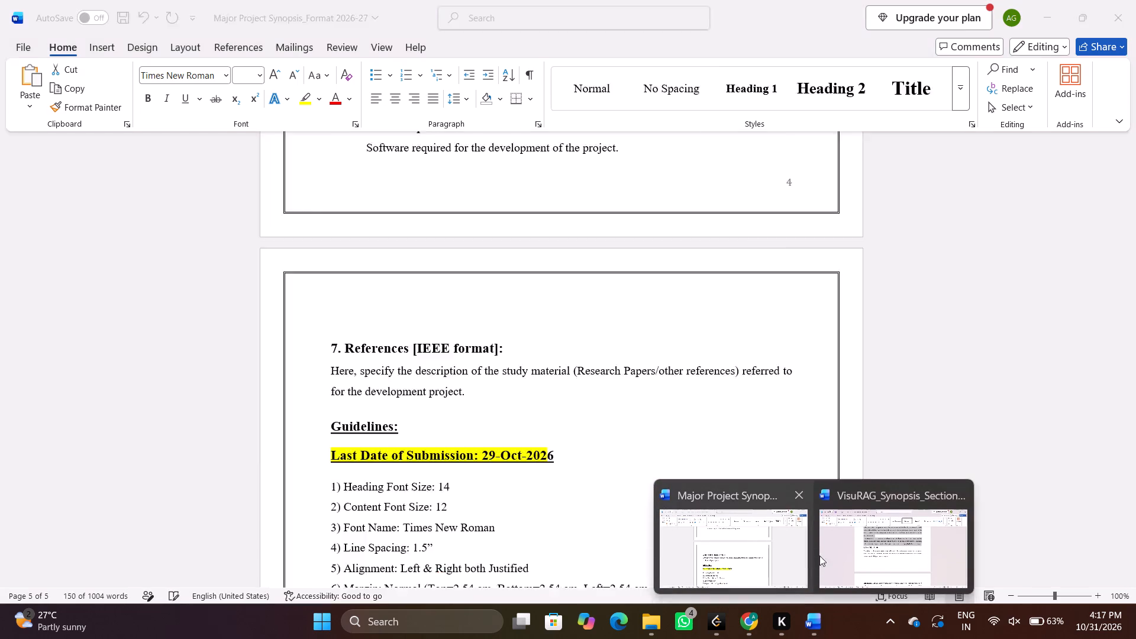
Switch to the Major Project Synopsis document and add a line break below the project objectives, continuing onto the page with the template Introduction.
click(778, 560)
scroll(586, 388, up, 5)
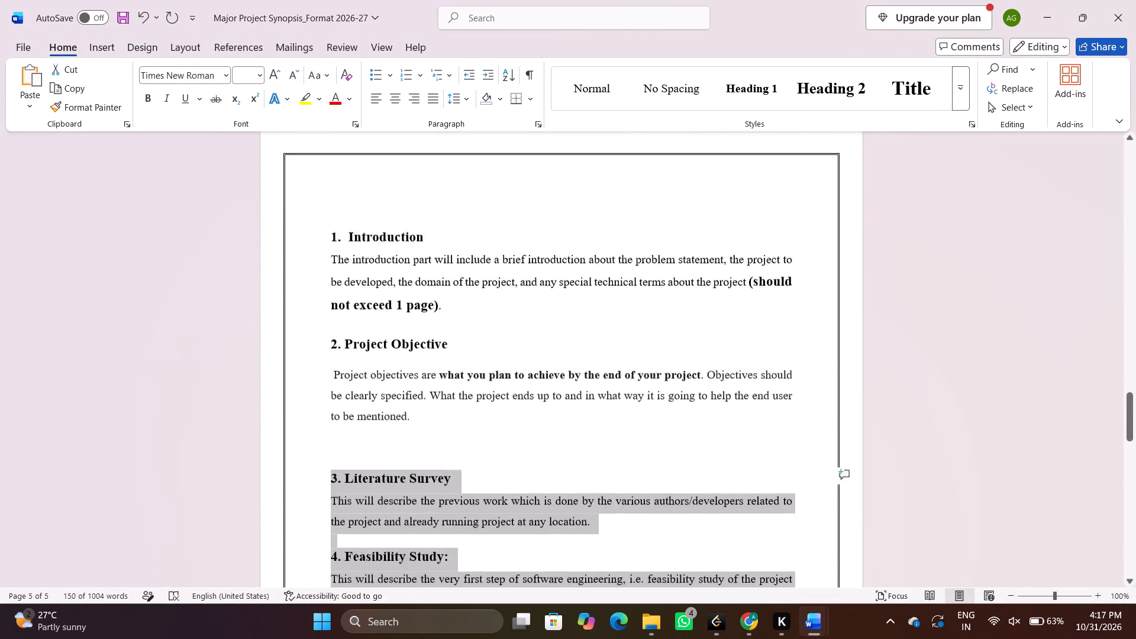
scroll(586, 388, up, 1)
scroll(473, 432, up, 2)
click(457, 449)
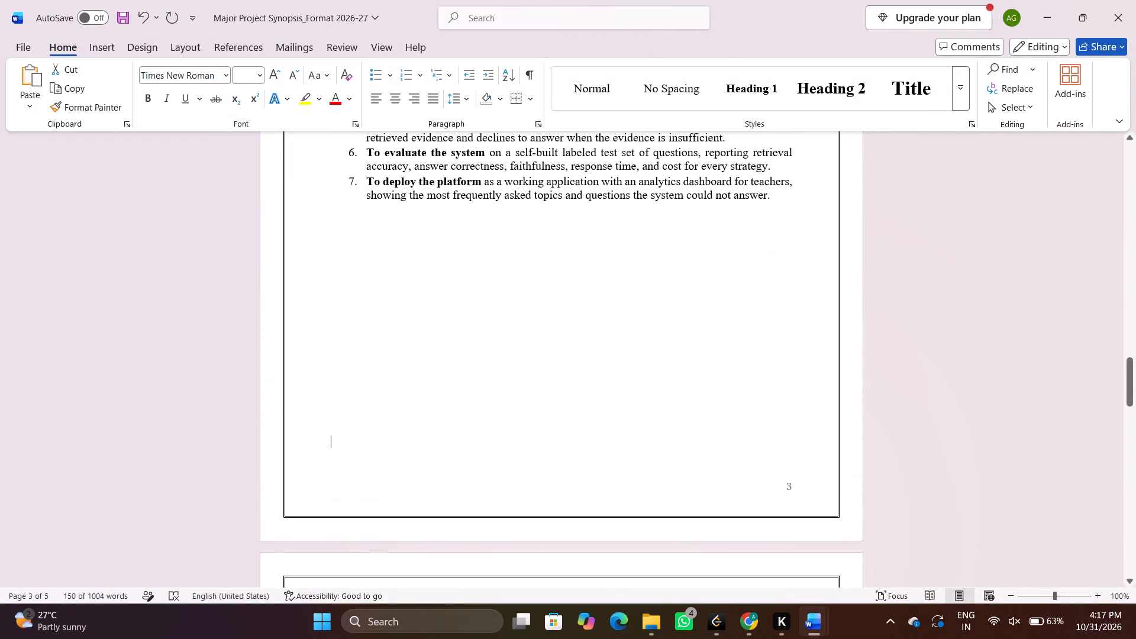
key(Return)
key(Return)
key(BackSpace)
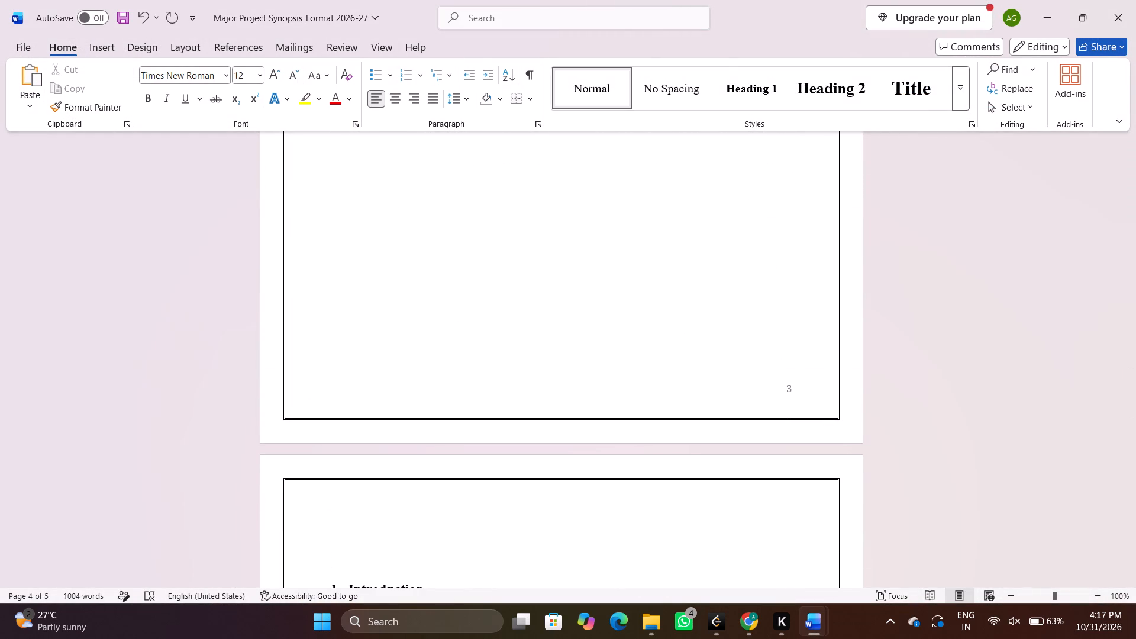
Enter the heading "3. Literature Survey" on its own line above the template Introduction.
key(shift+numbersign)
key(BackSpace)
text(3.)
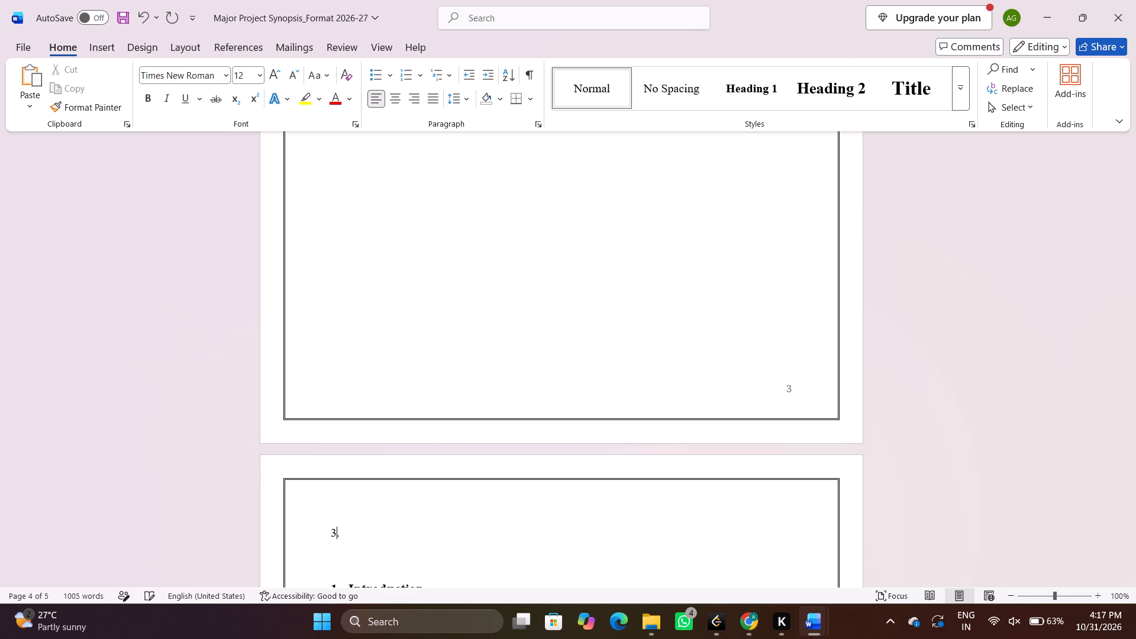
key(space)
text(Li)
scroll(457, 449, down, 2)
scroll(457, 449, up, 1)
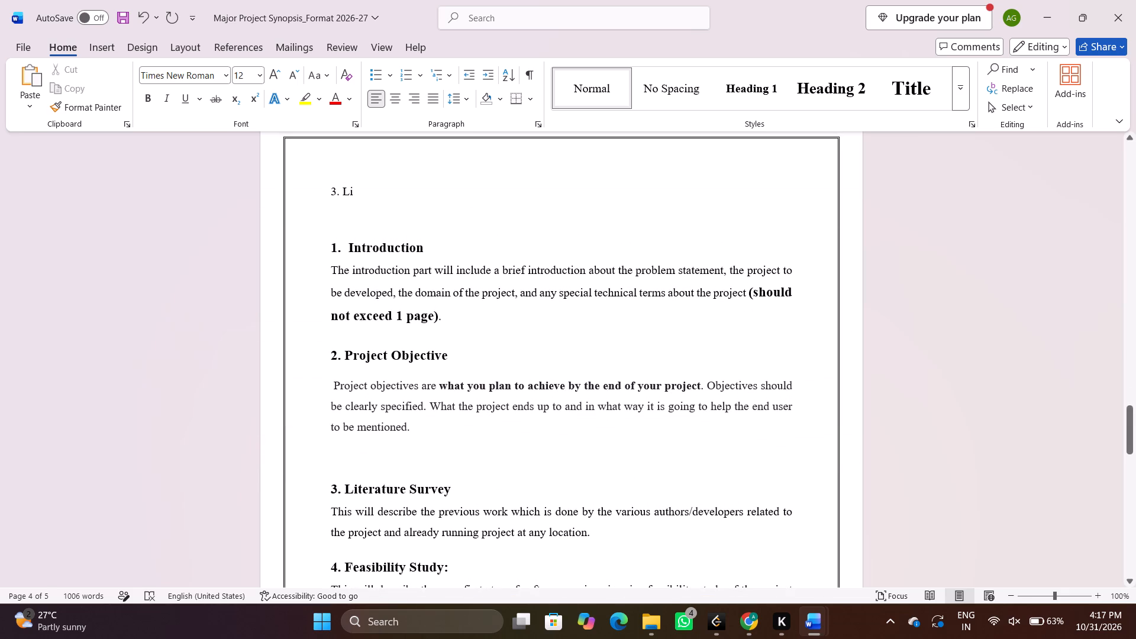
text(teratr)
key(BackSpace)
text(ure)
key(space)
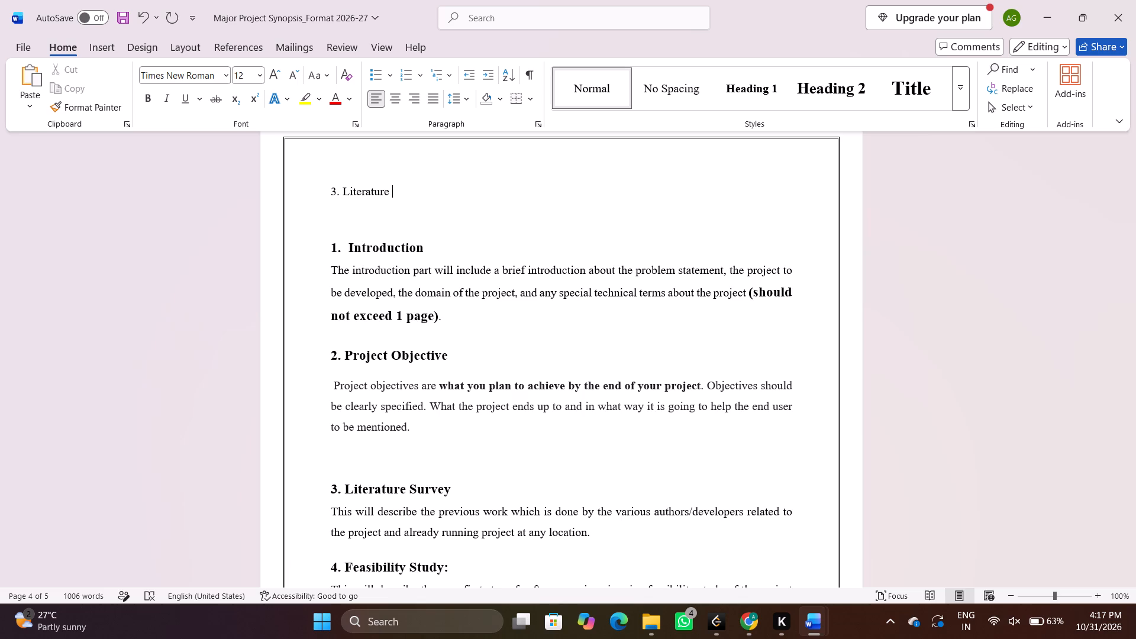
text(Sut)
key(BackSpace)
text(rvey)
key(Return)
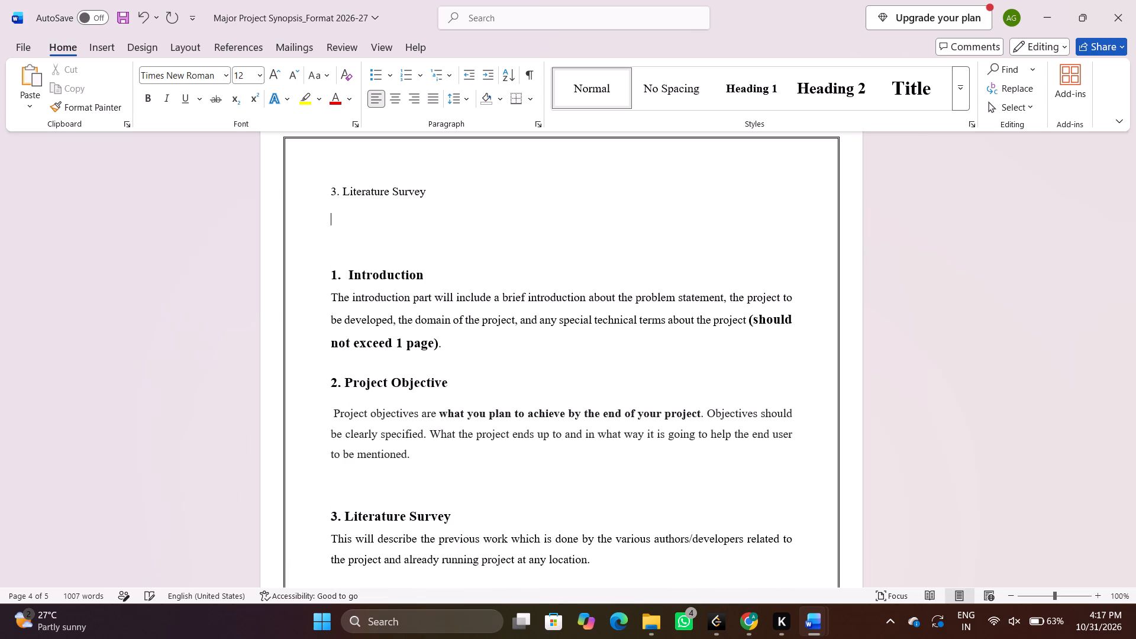
Paste the copied Literature Survey section above the template Introduction and delete the duplicate plain-text heading above it.
key(ctrl+v)
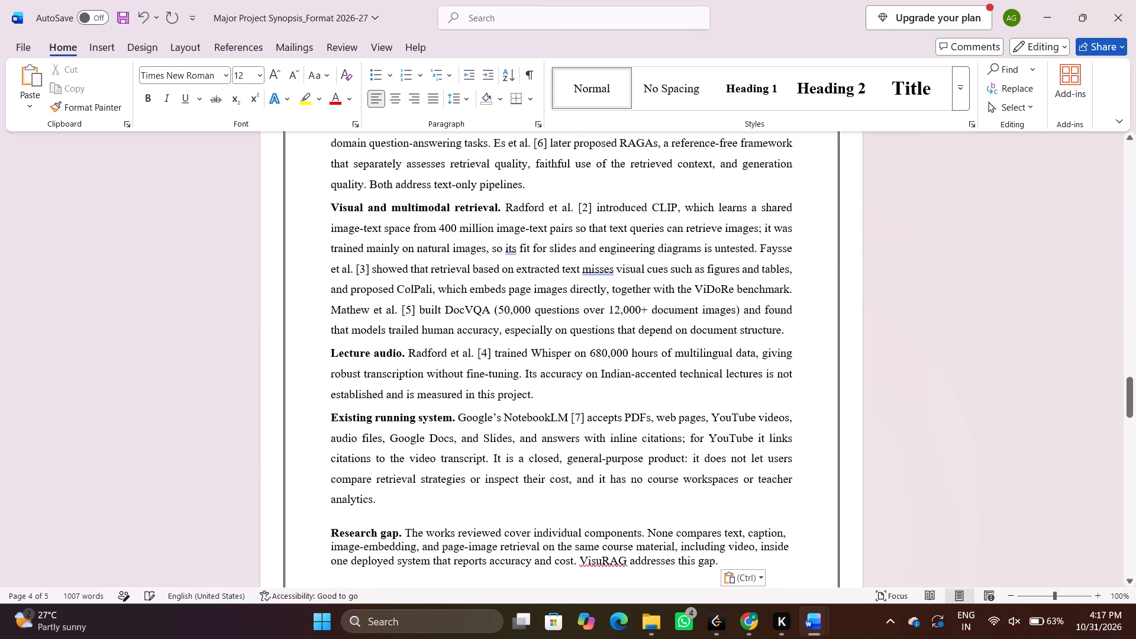
scroll(457, 449, up, 3)
drag(437, 346, 311, 359)
key(BackSpace)
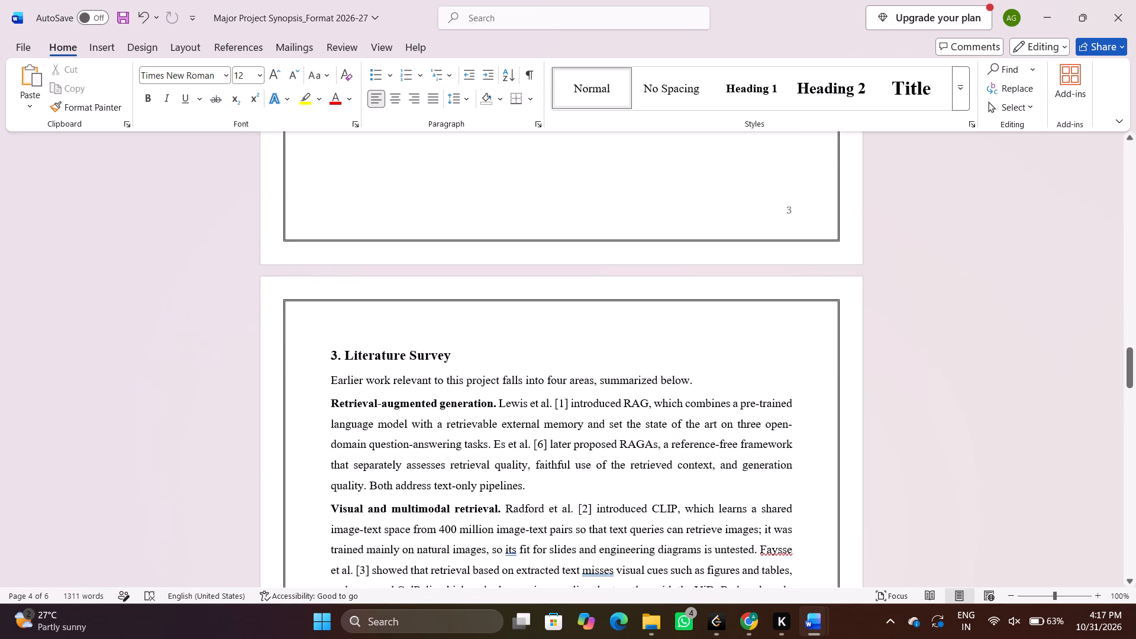
Justify the Literature Survey body text from the opening sentence through the end of the Research gap paragraph.
drag(454, 357, 299, 363)
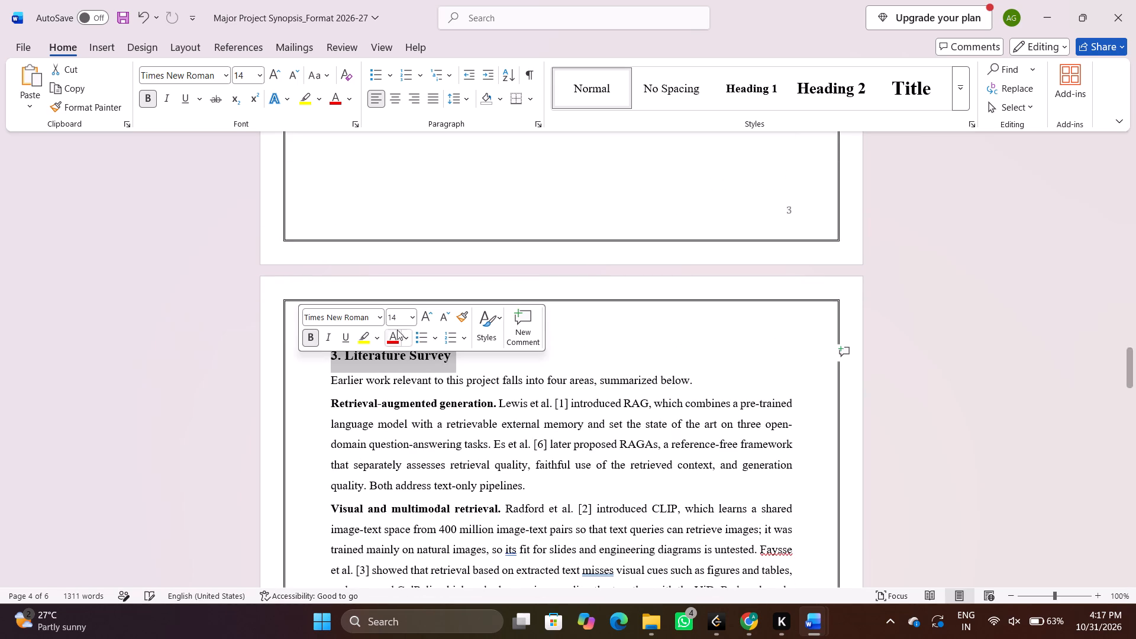
drag(331, 381, 570, 594)
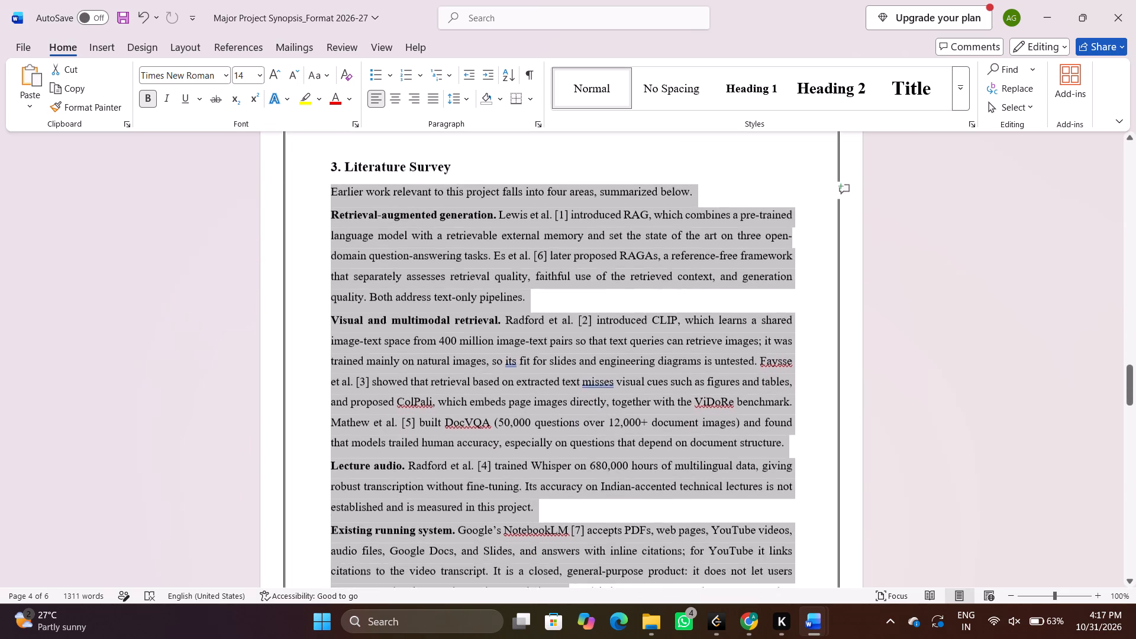
drag(570, 594, 683, 498)
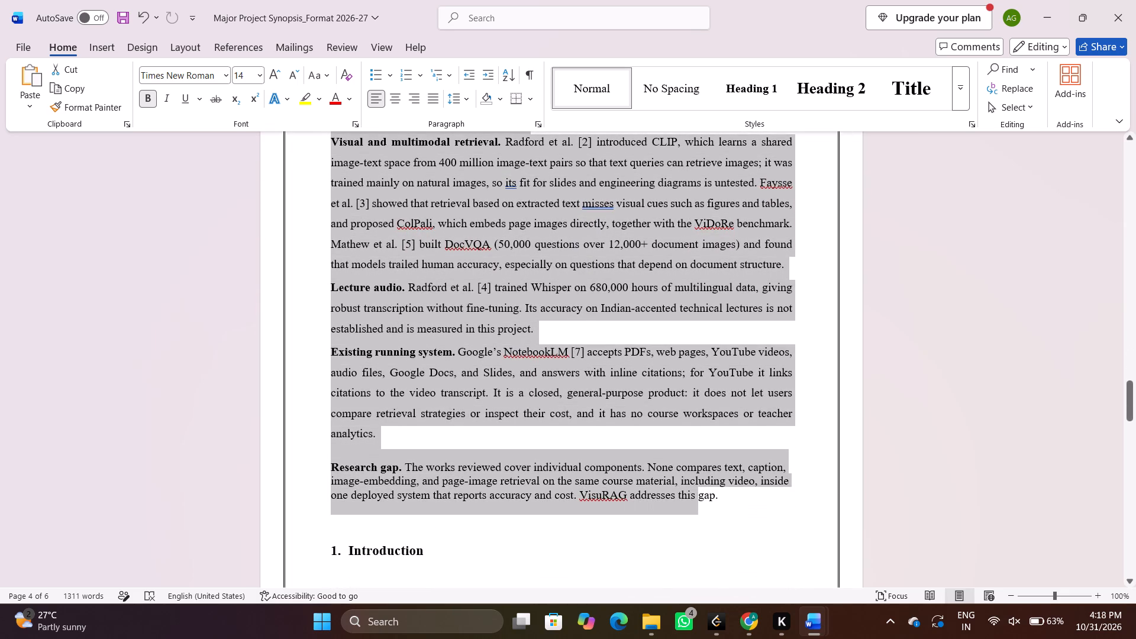
drag(683, 498, 716, 496)
drag(716, 496, 716, 497)
drag(716, 497, 773, 496)
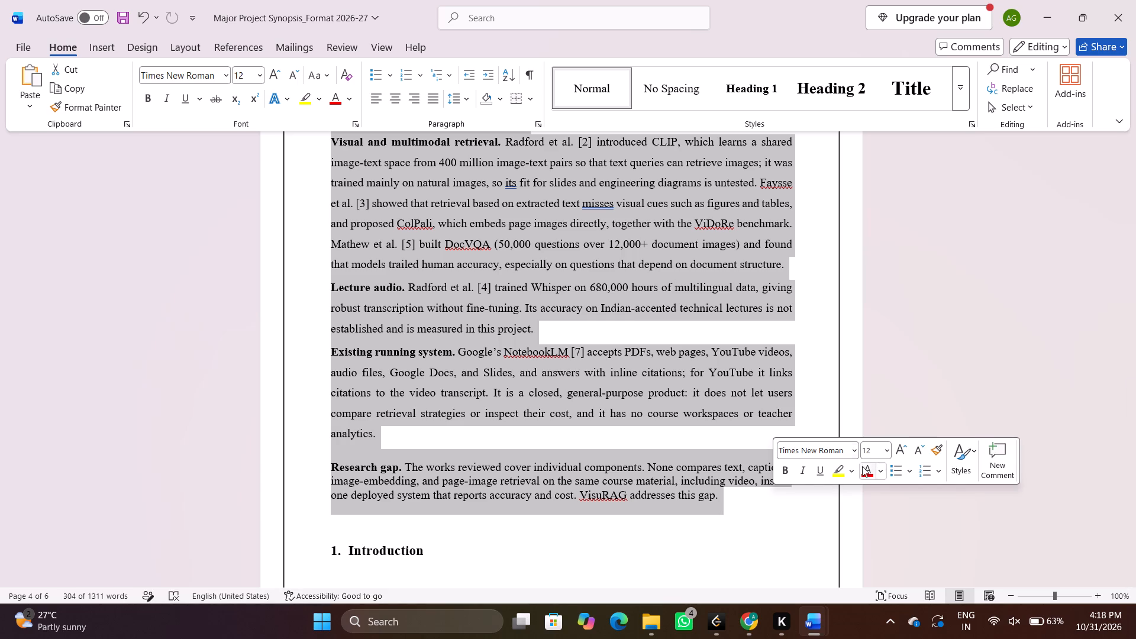
click(440, 101)
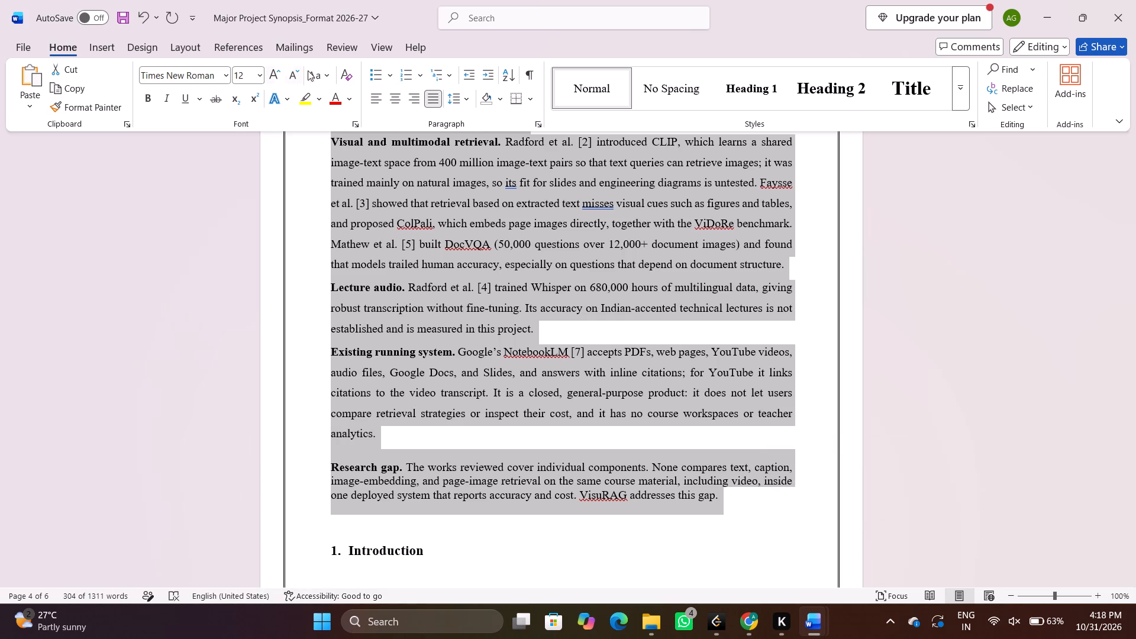
Set the paragraph spacing before and after the Literature Survey body text to 0 pt.
click(229, 50)
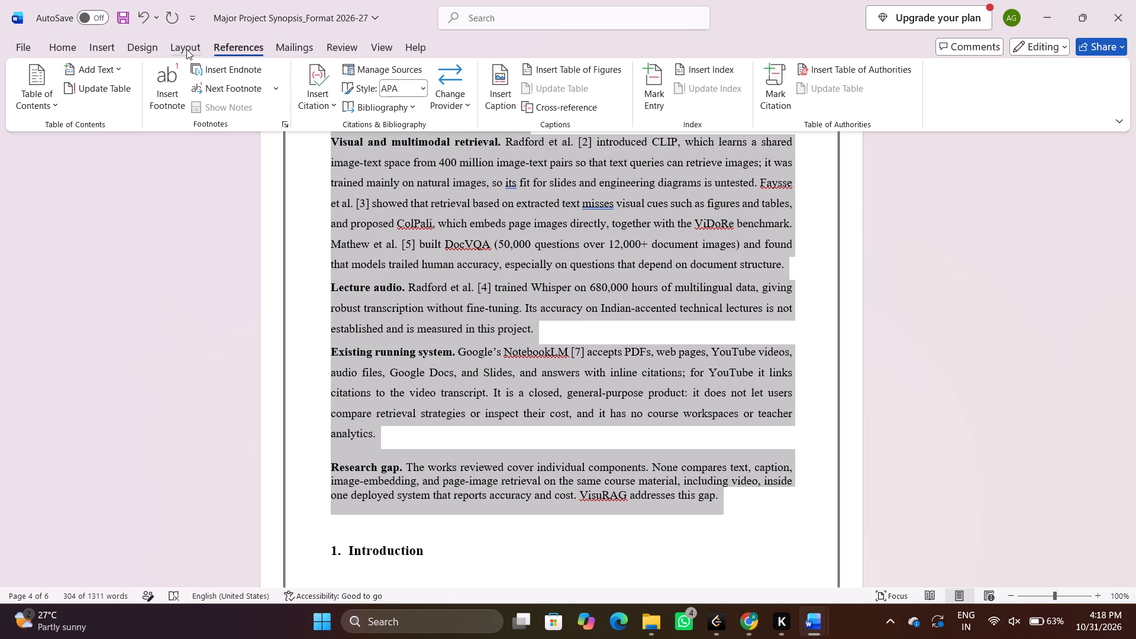
click(186, 49)
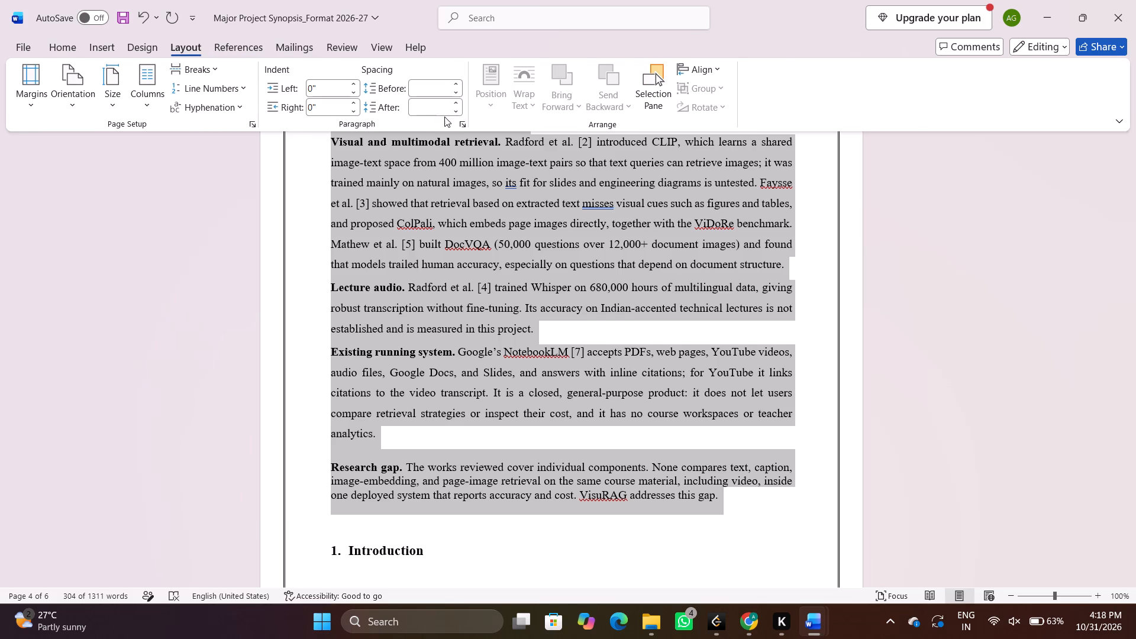
click(457, 113)
click(457, 94)
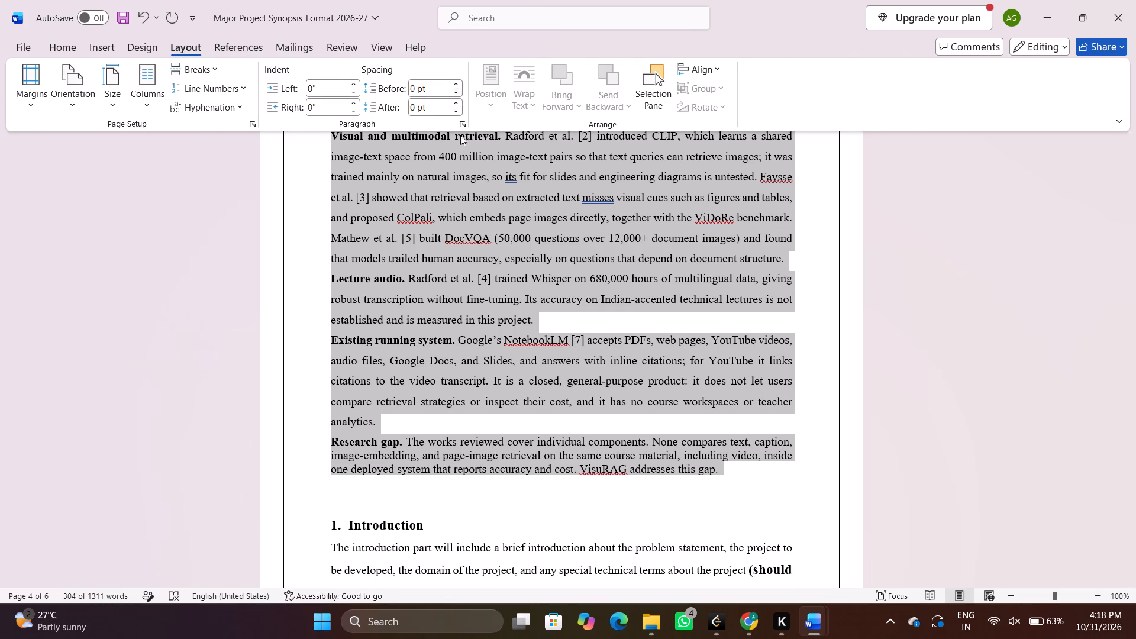
Review the template's formatting guidelines on the last page for font, line spacing, alignment and margin requirements.
scroll(480, 283, up, 2)
scroll(466, 238, down, 1)
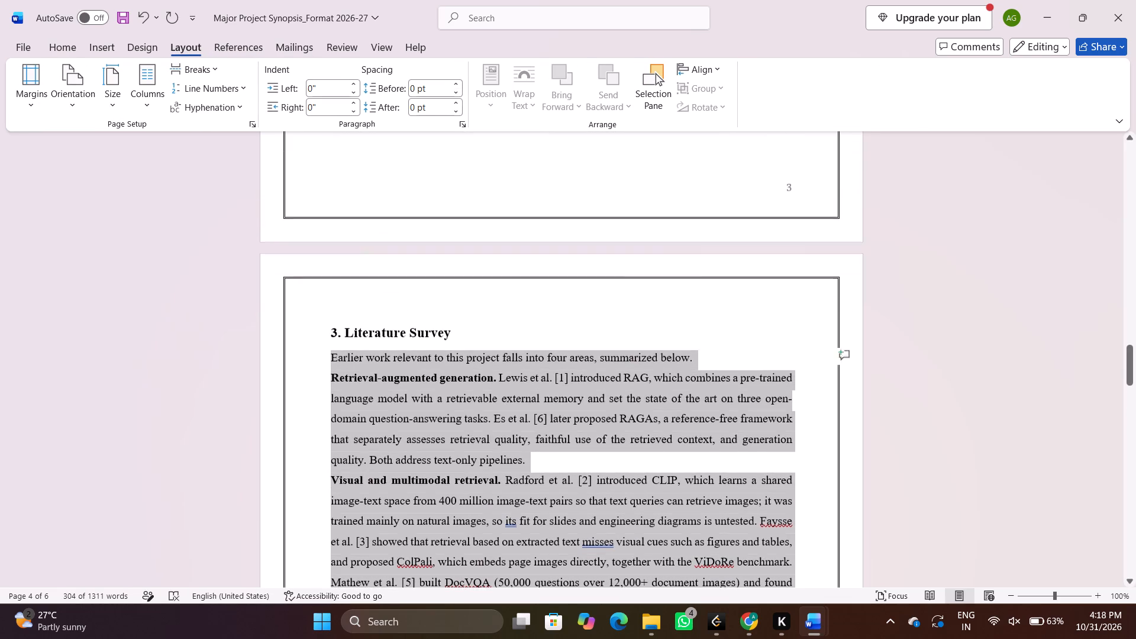
scroll(466, 238, down, 8)
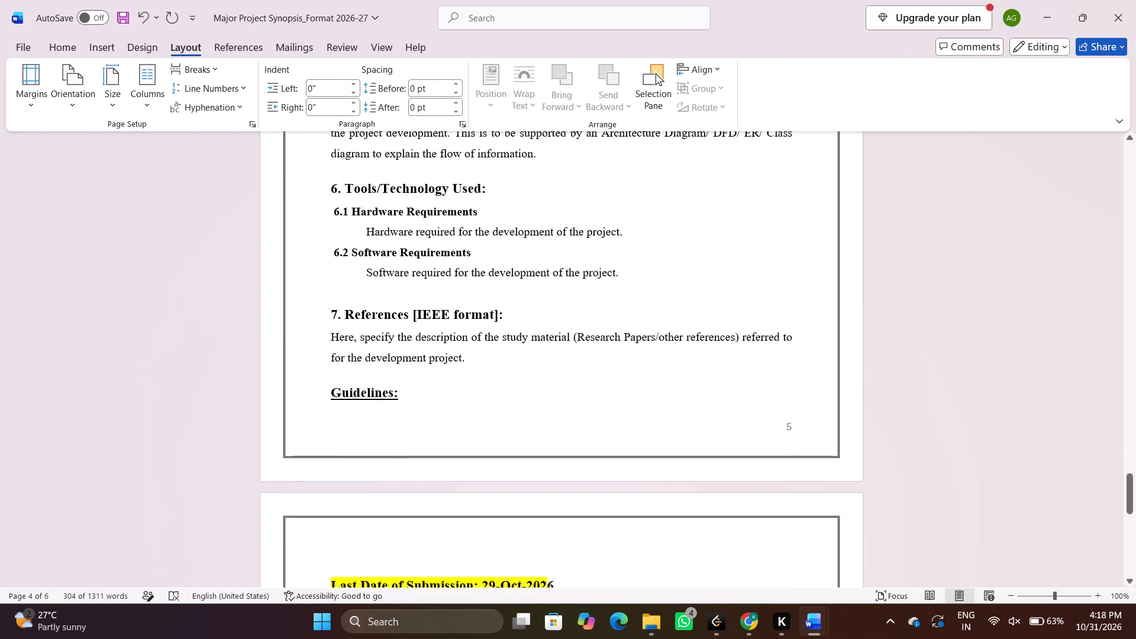
scroll(466, 238, down, 1)
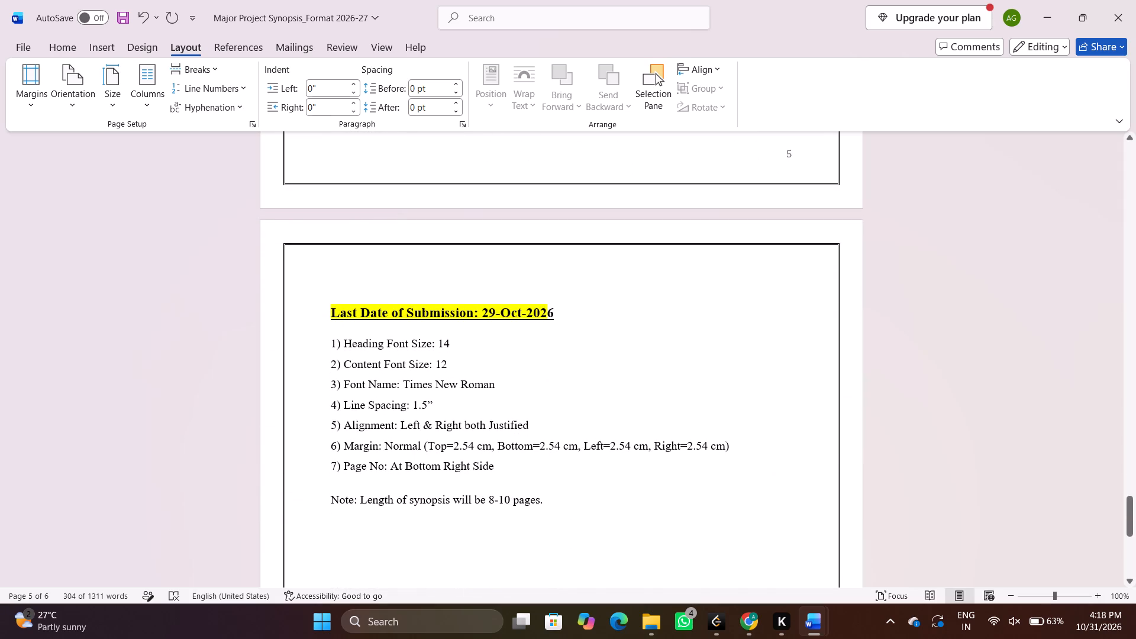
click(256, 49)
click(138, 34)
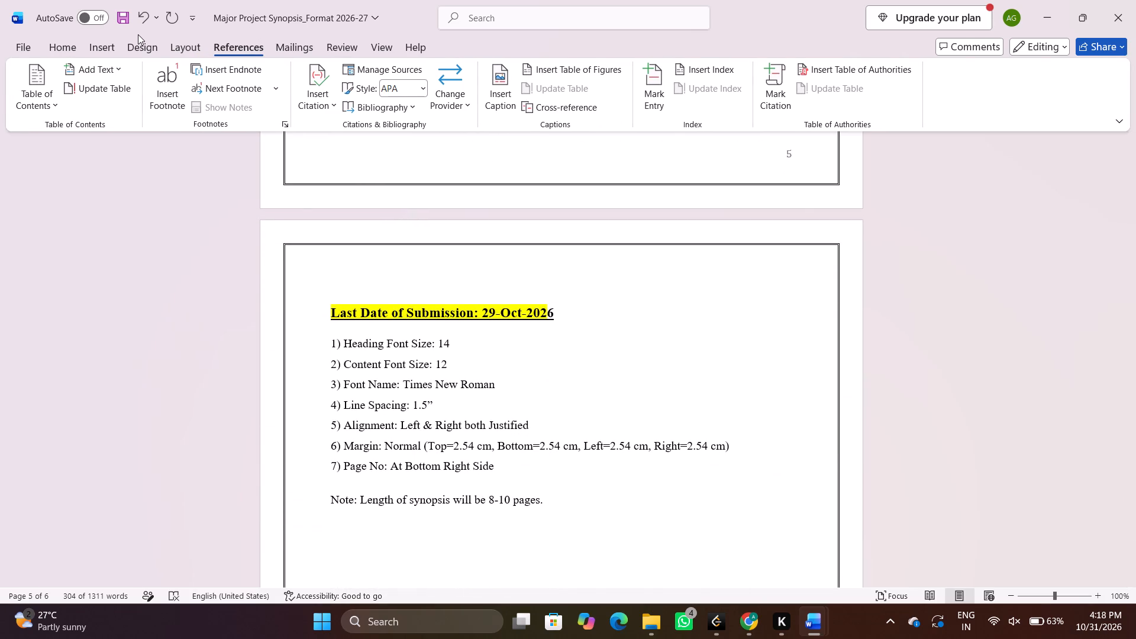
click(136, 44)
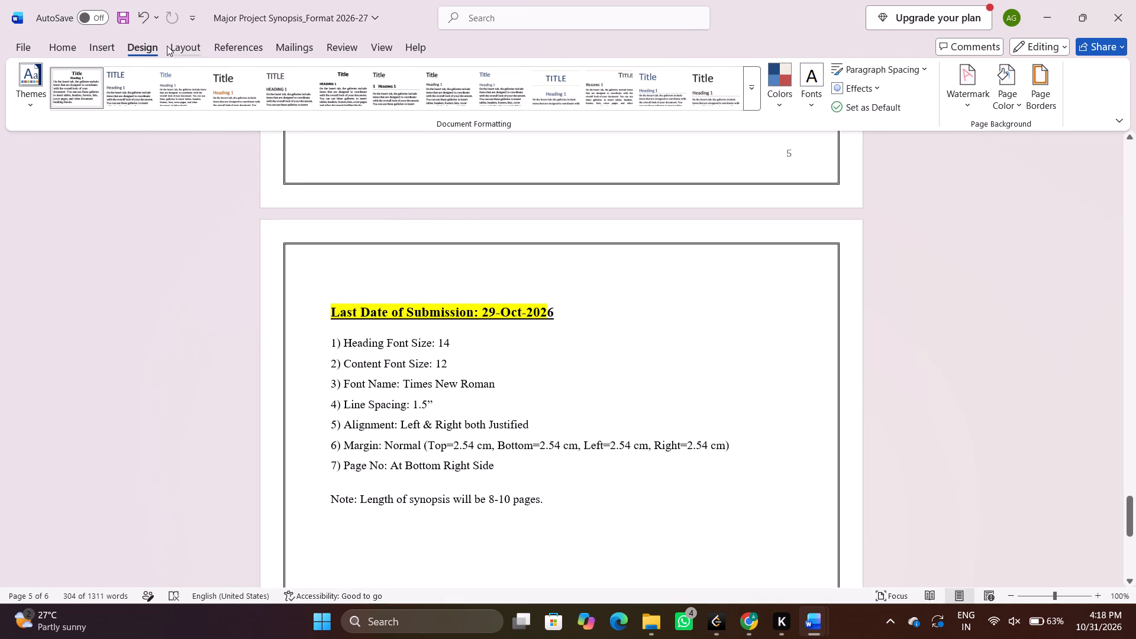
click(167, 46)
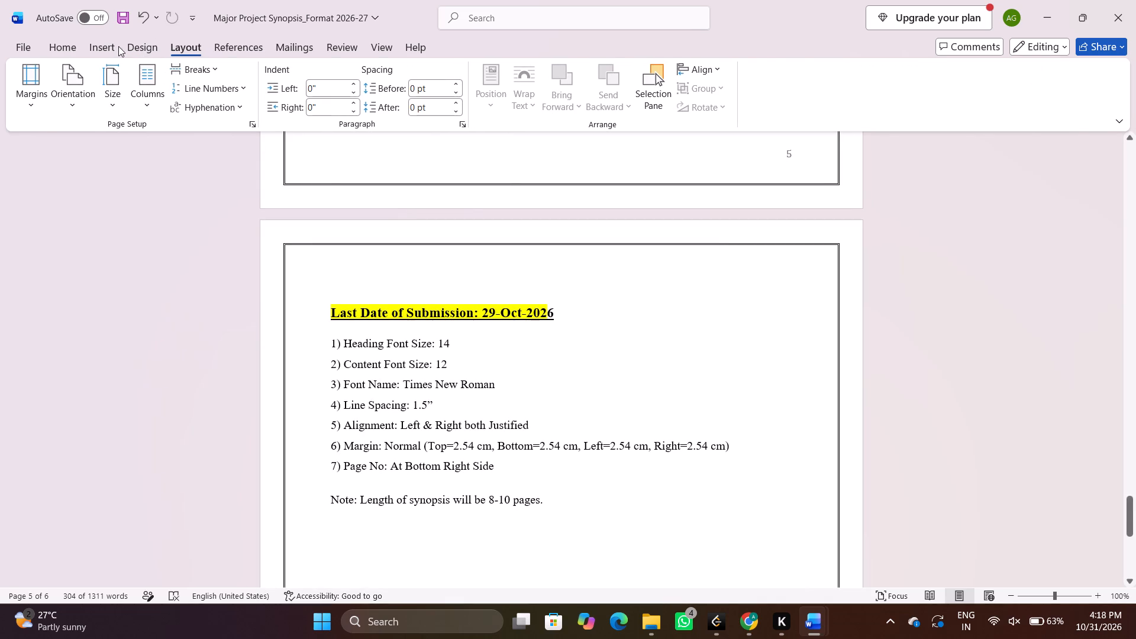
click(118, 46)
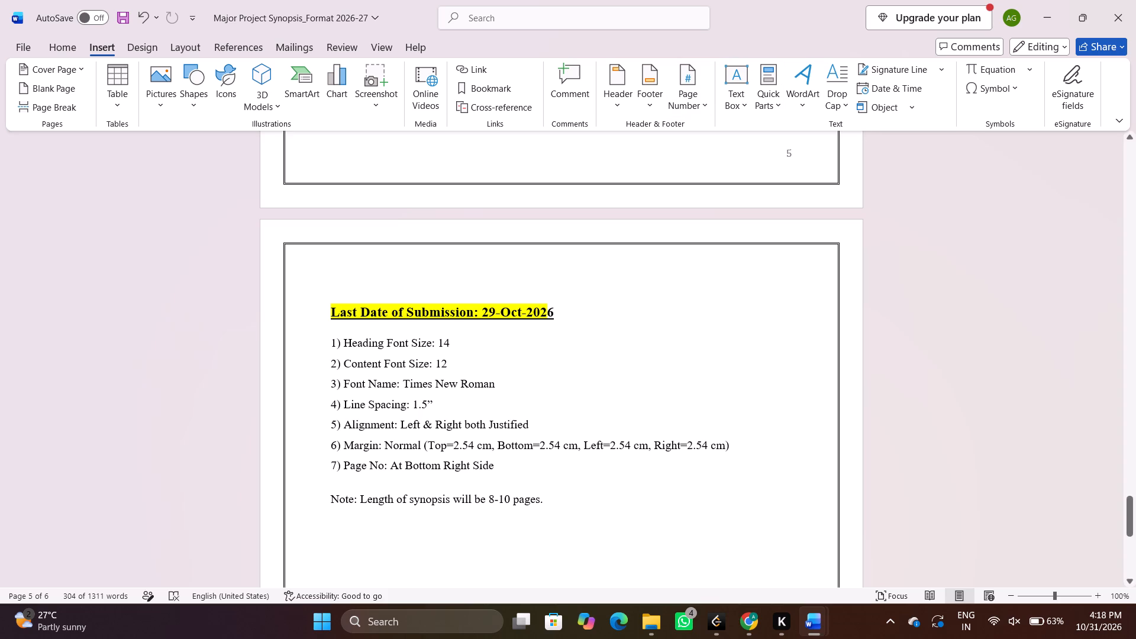
Compare the template's remaining section instructions with the Feasibility Study content in the generated VisuRAG document.
scroll(317, 176, up, 3)
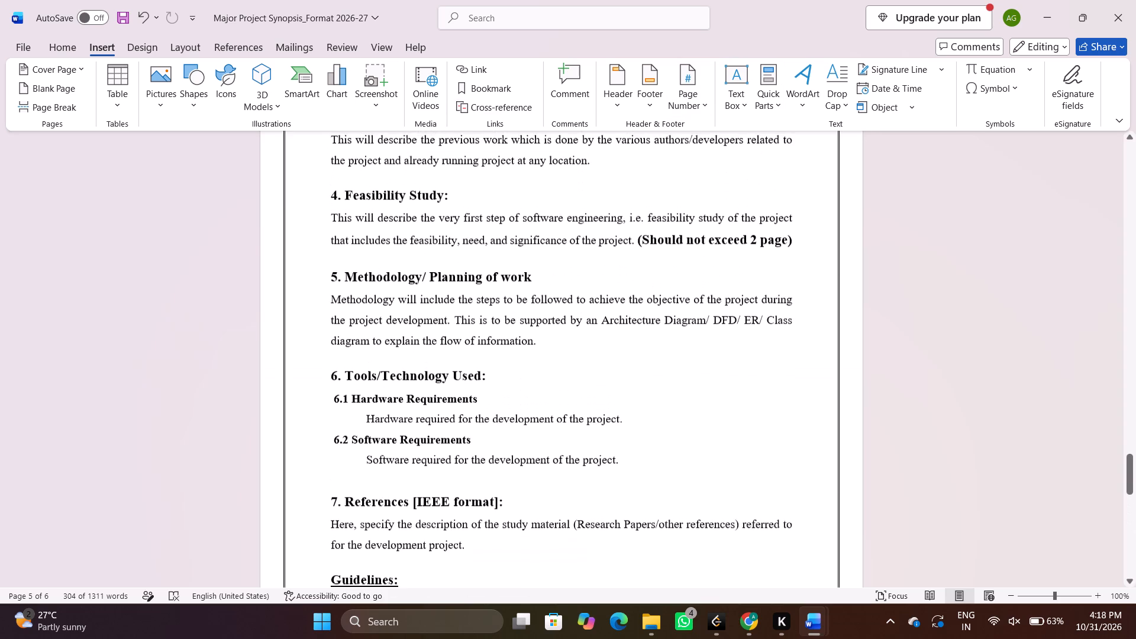
scroll(317, 176, up, 1)
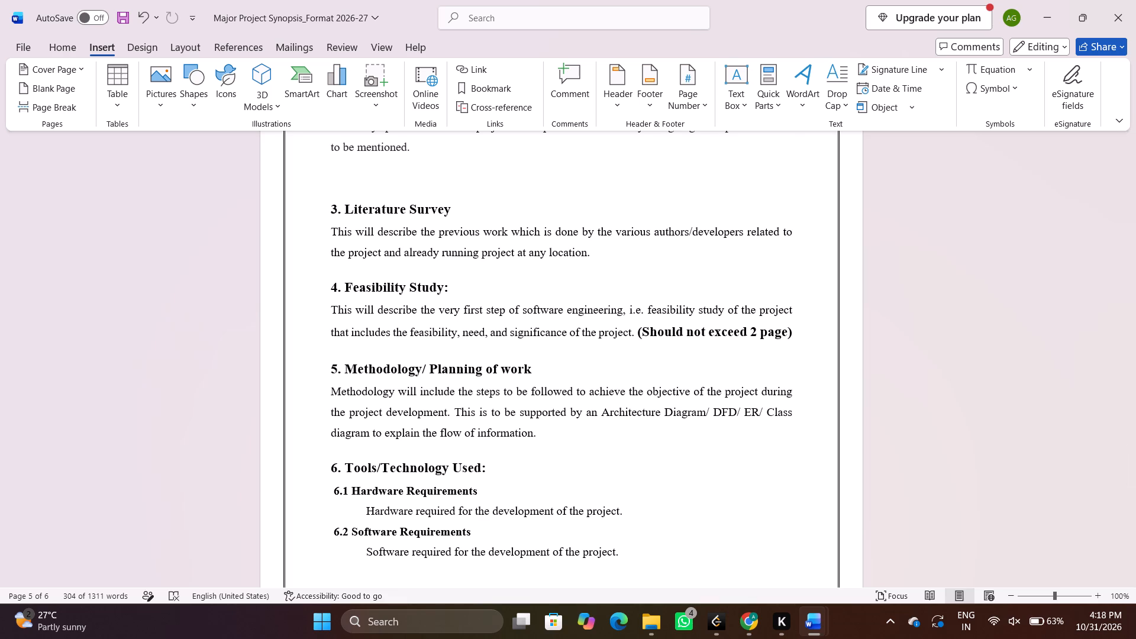
scroll(317, 176, up, 1)
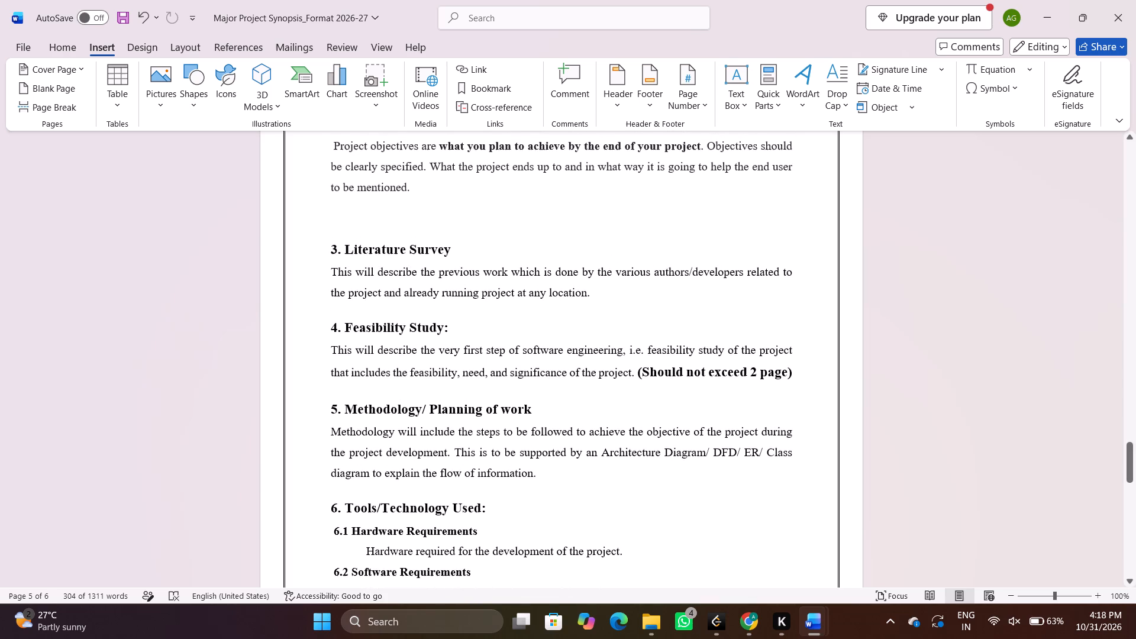
scroll(388, 354, down, 1)
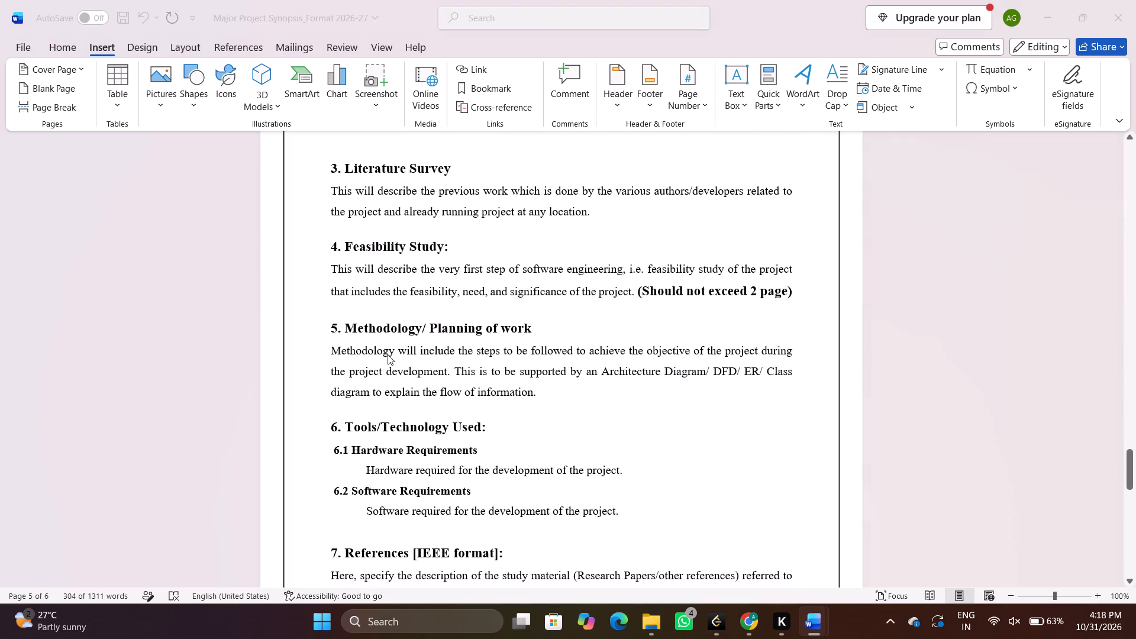
scroll(406, 359, down, 2)
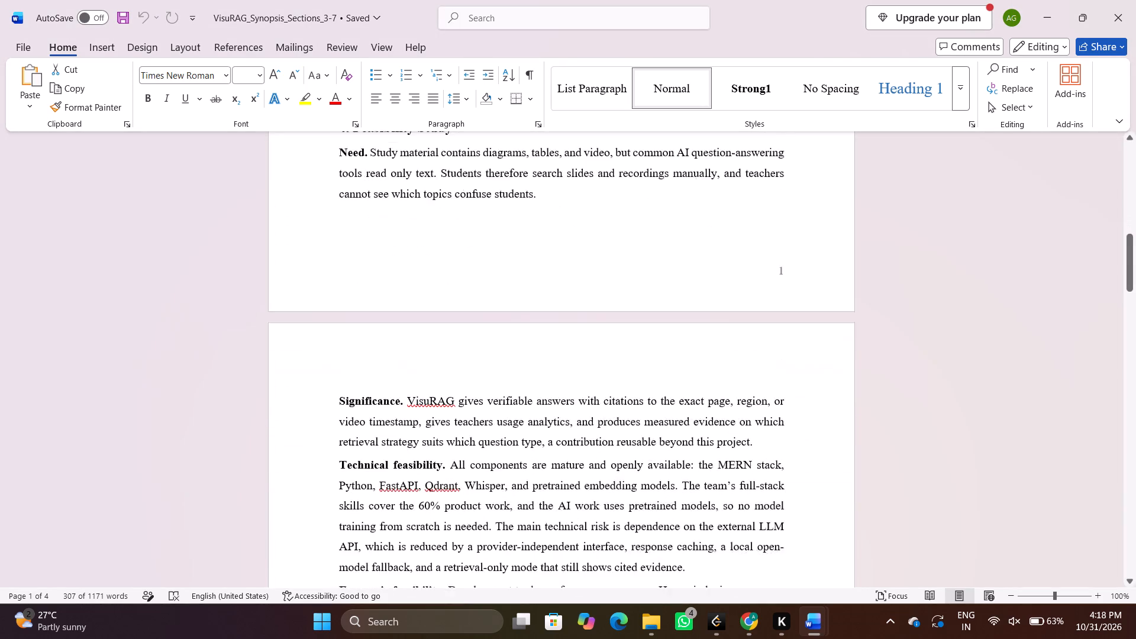
scroll(406, 359, down, 2)
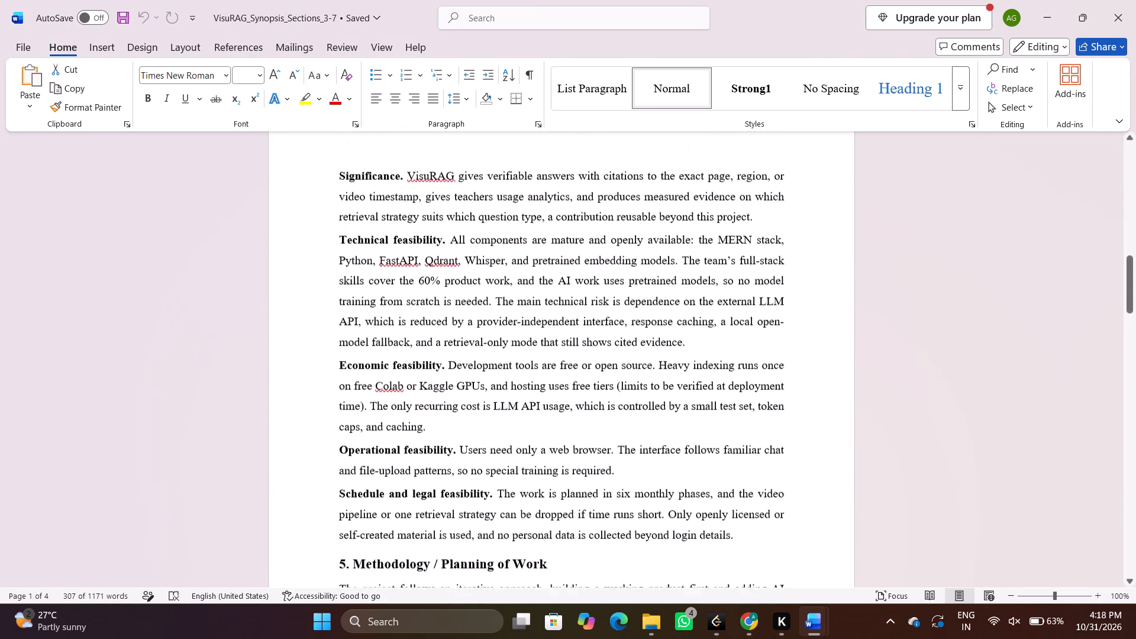
scroll(406, 359, down, 1)
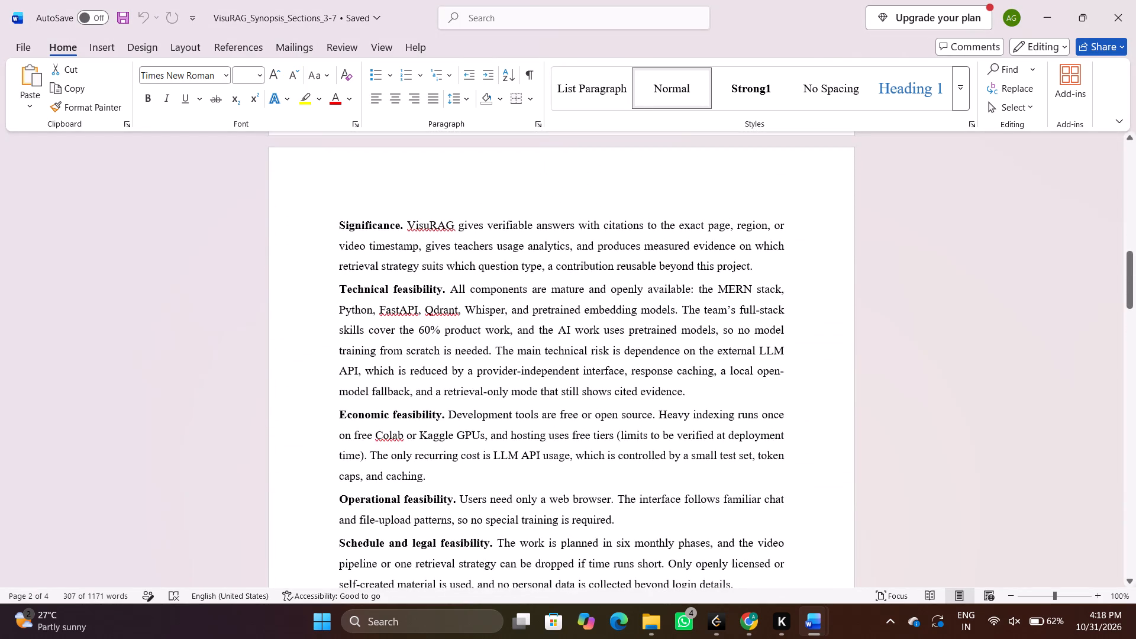
Return to the Major Project Synopsis document and look over the inserted Literature Survey section and its page placement.
scroll(406, 359, up, 1)
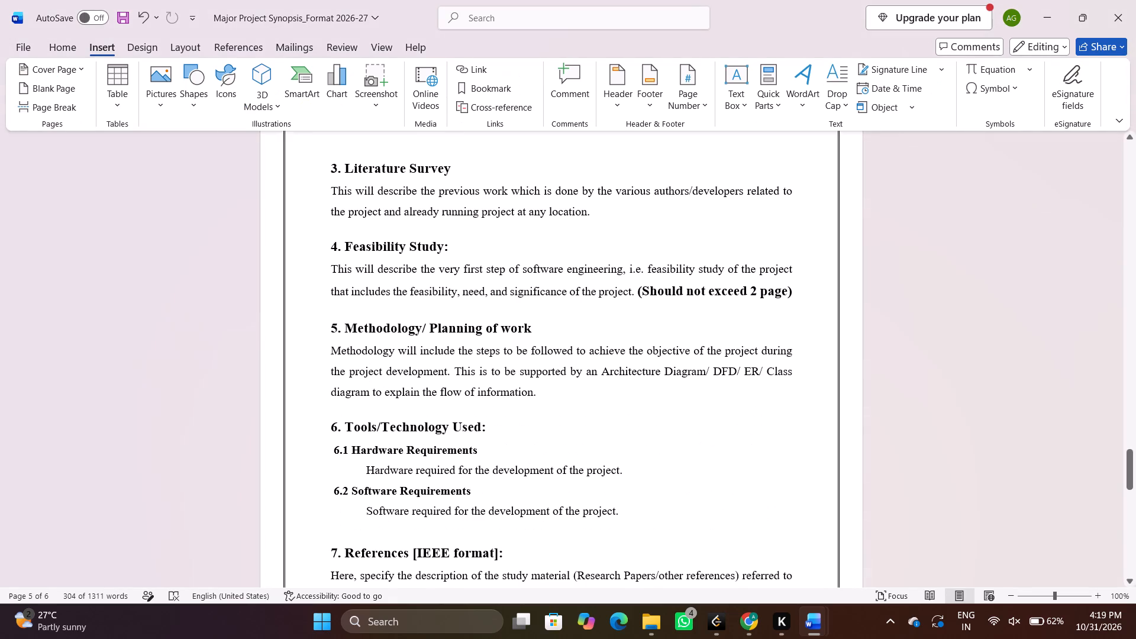
scroll(406, 359, up, 3)
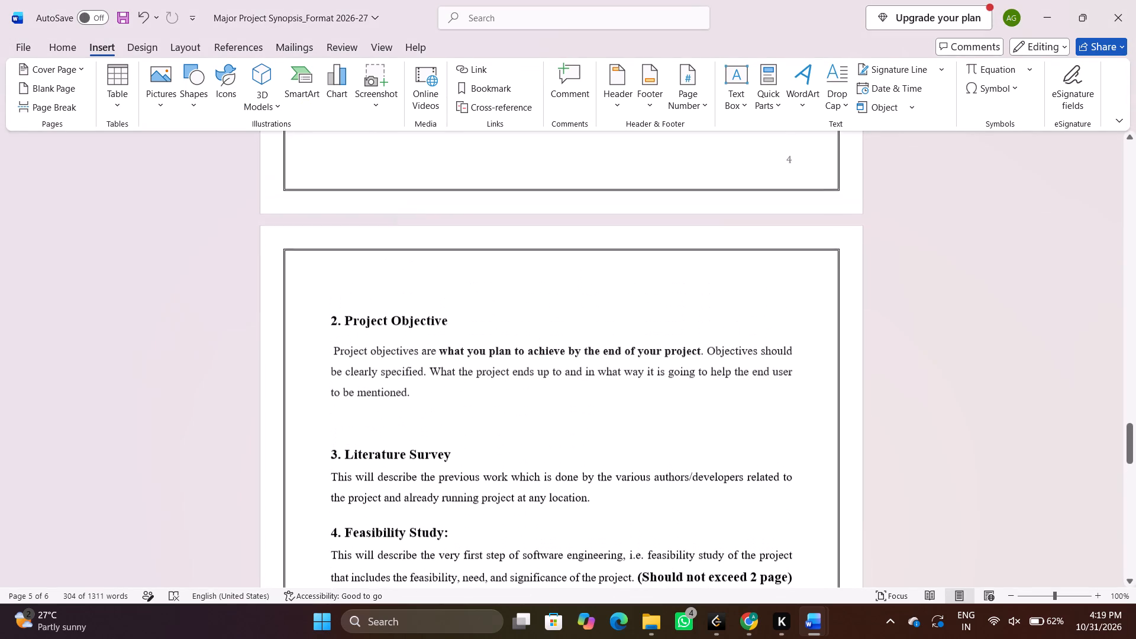
scroll(406, 359, up, 1)
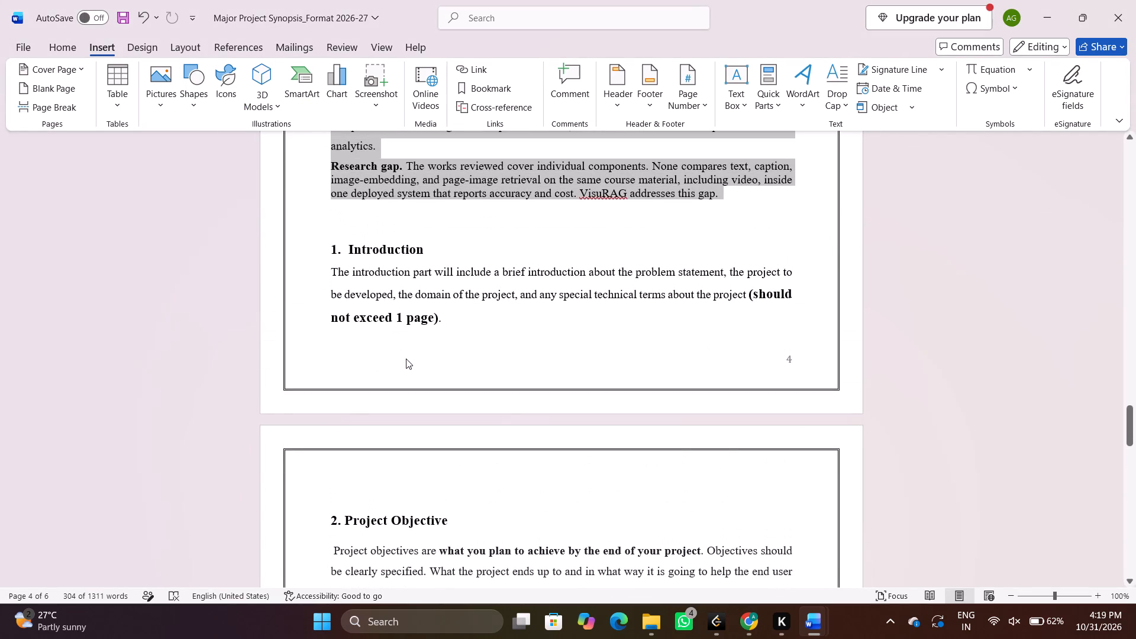
scroll(406, 359, up, 3)
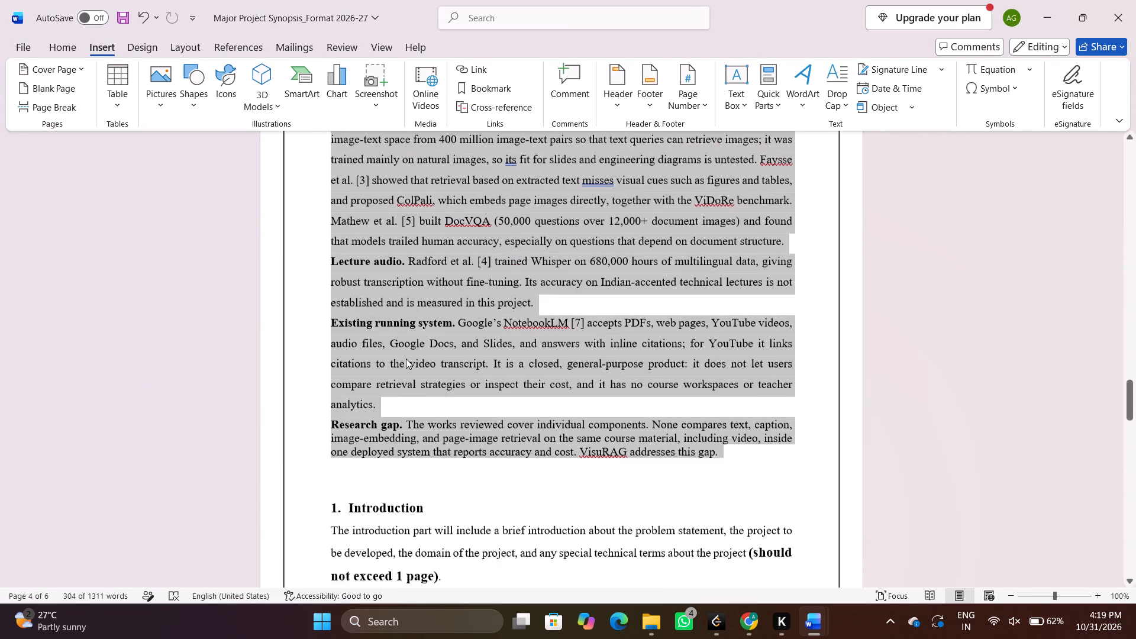
scroll(406, 359, up, 1)
click(406, 359)
scroll(406, 381, up, 3)
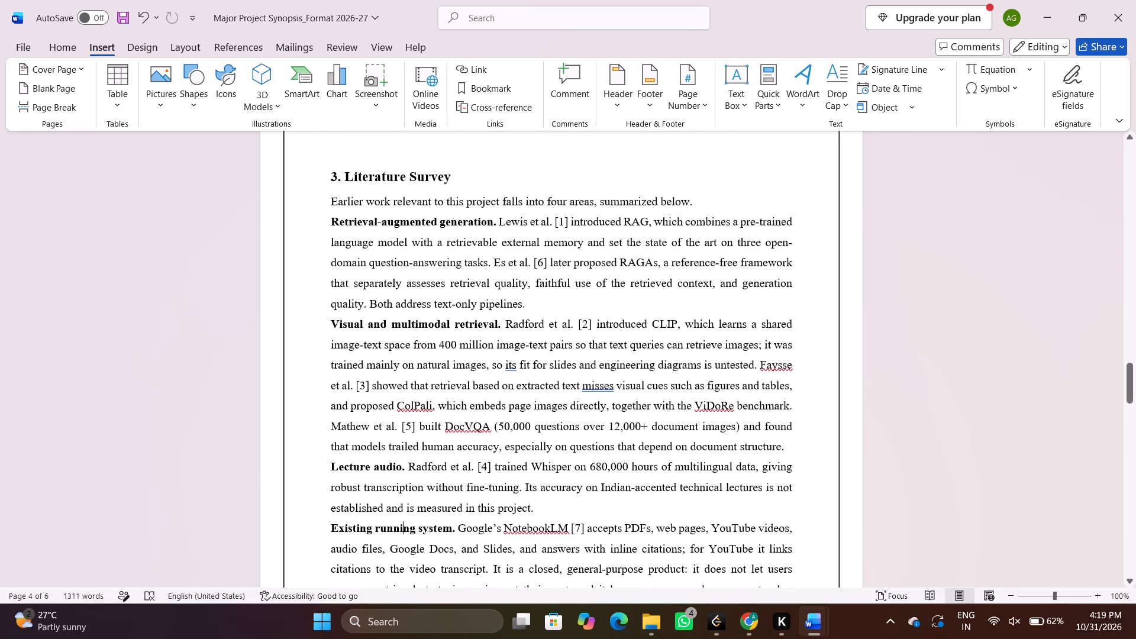
scroll(406, 381, up, 1)
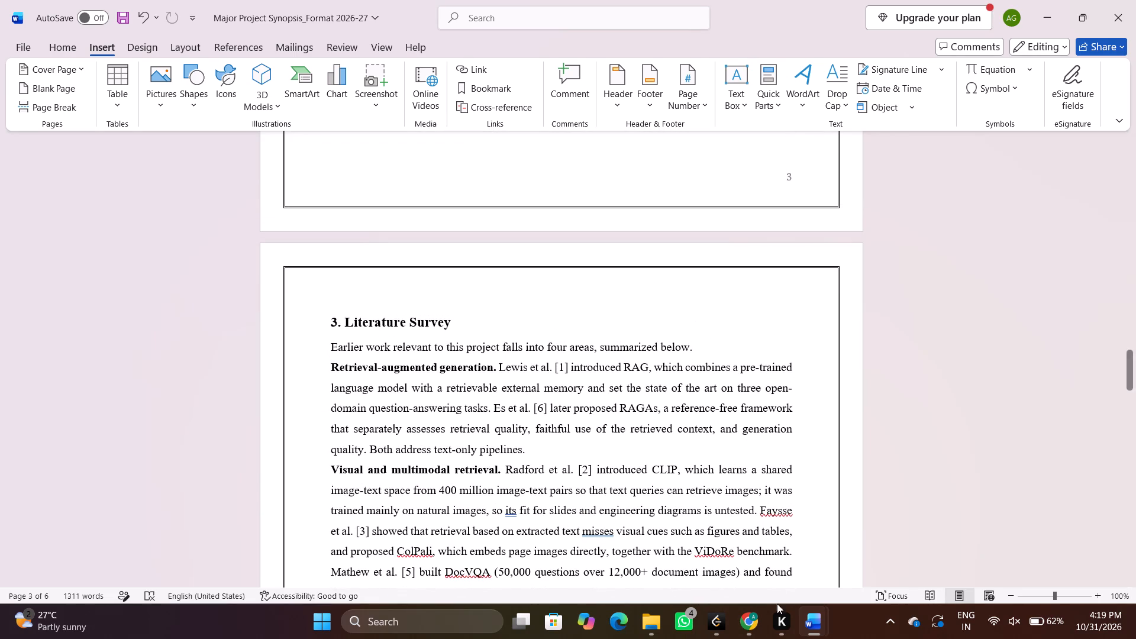
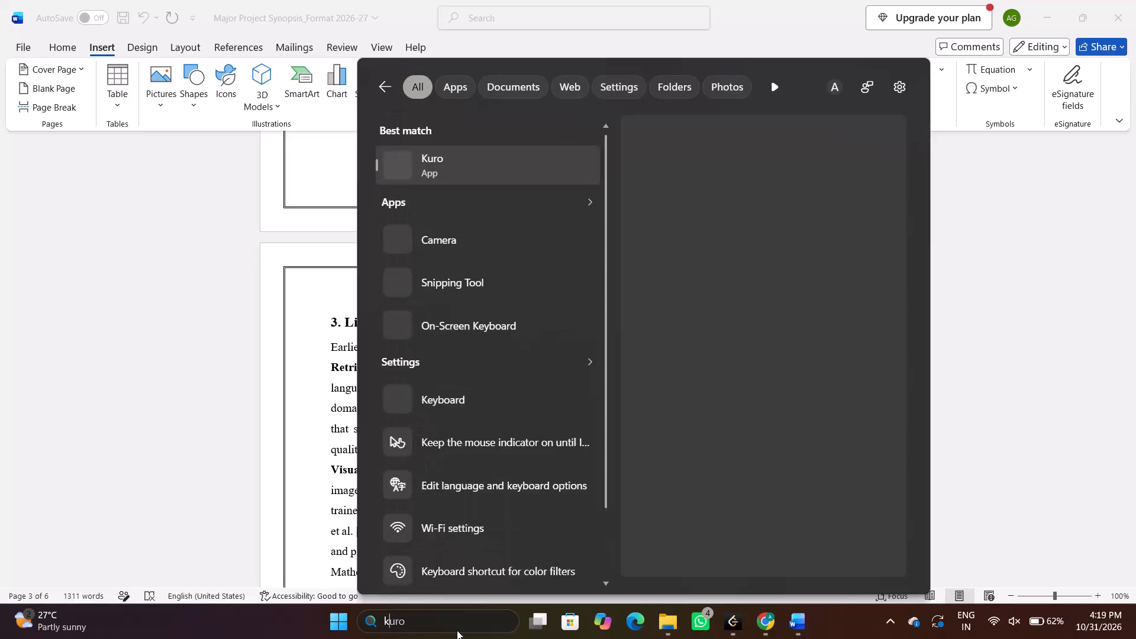
Launch the Kuro app found through the Windows search.
key(Return)
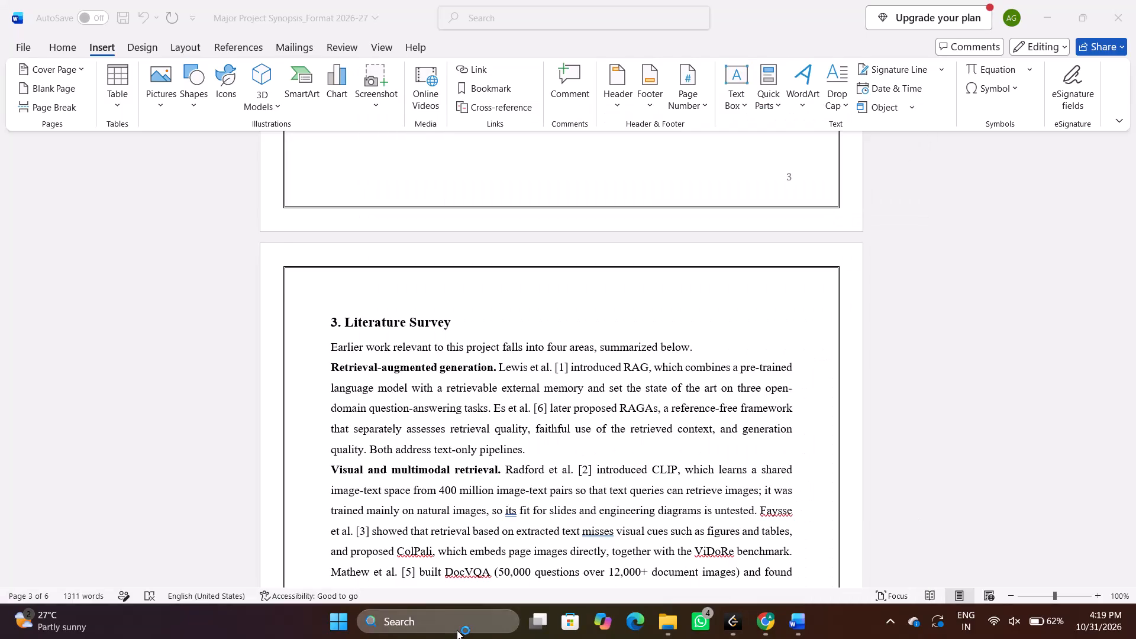
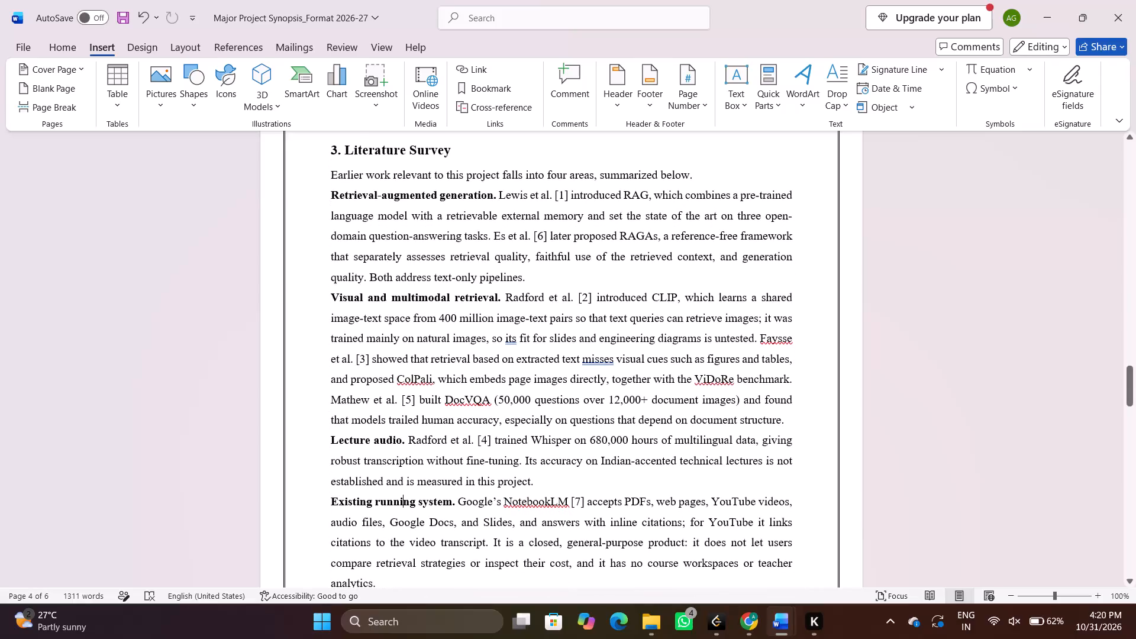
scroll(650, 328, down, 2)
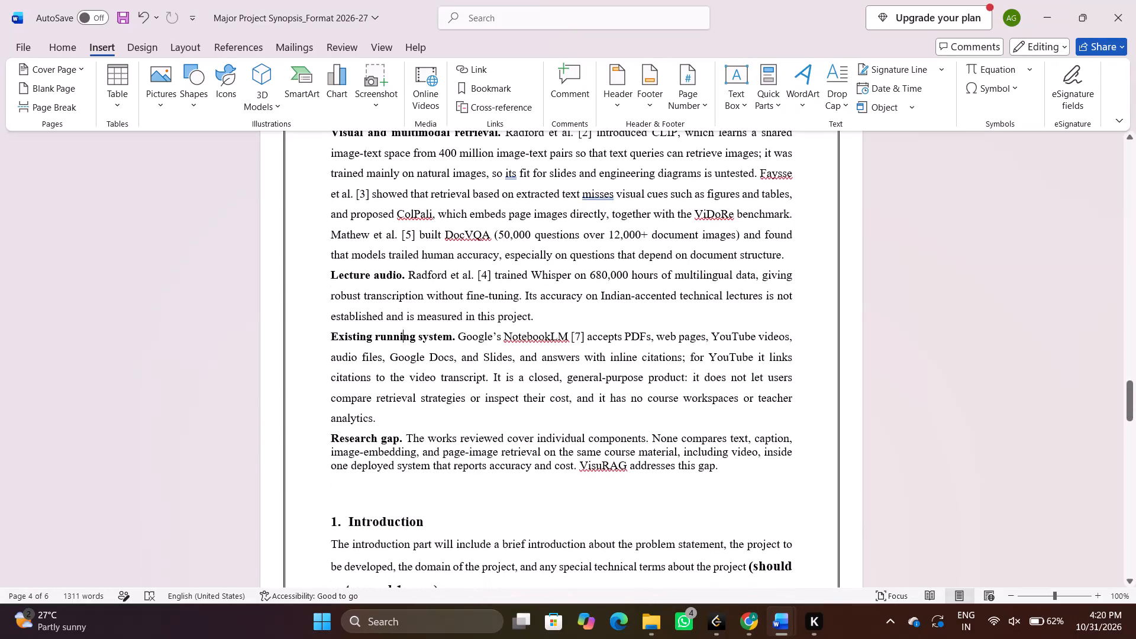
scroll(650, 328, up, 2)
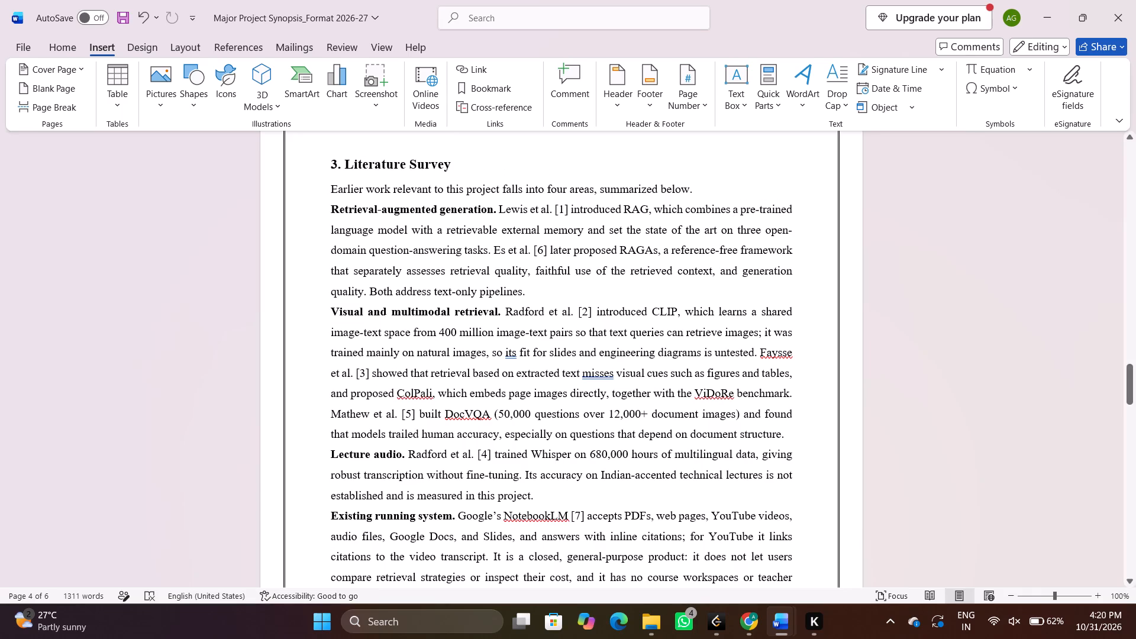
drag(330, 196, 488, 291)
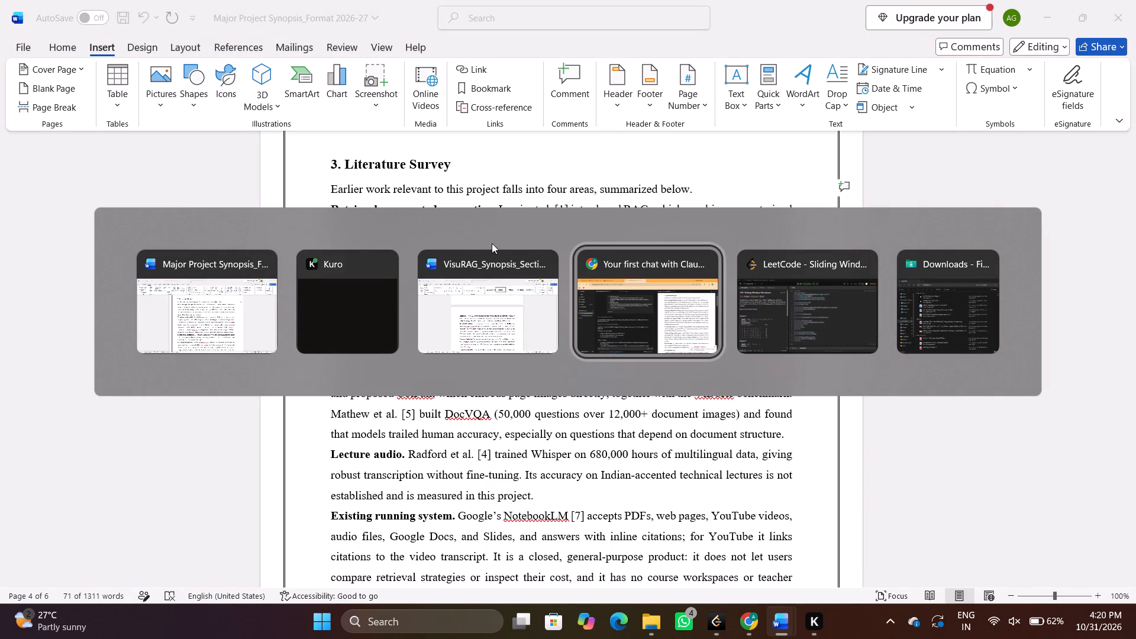
Switch to Chrome and search the web for how to add line spacing in Word, expanding the overview's instructions.
click(570, 6)
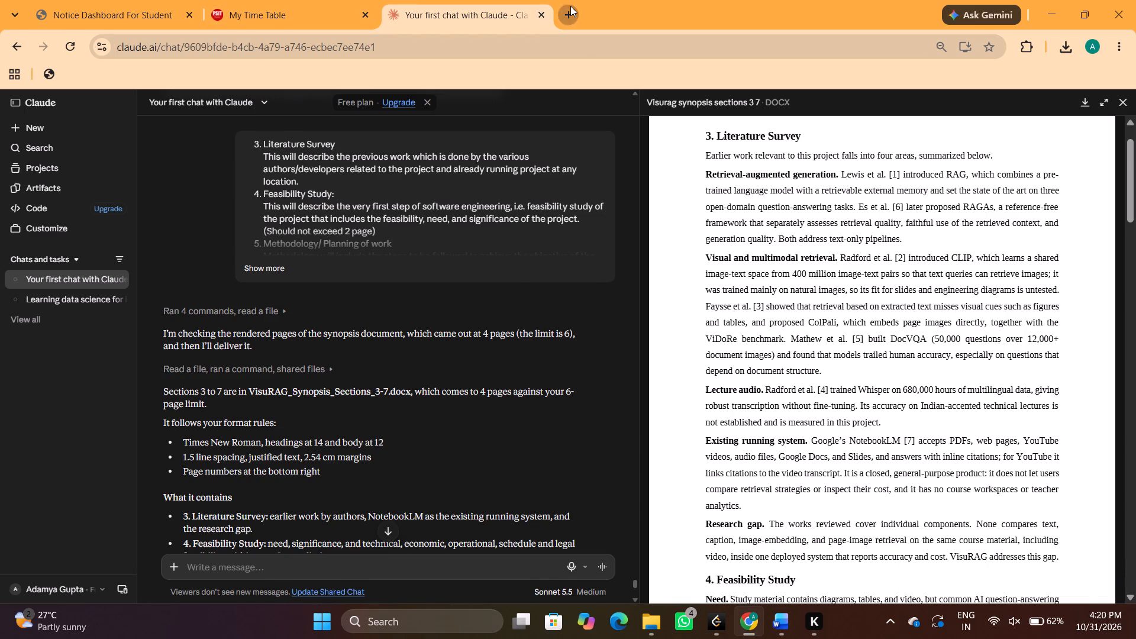
text(ho w)
key(BackSpace)
key(BackSpace)
text(w to add line span)
key(BackSpace)
text(cinfg in)
key(space)
key(Down)
key(Return)
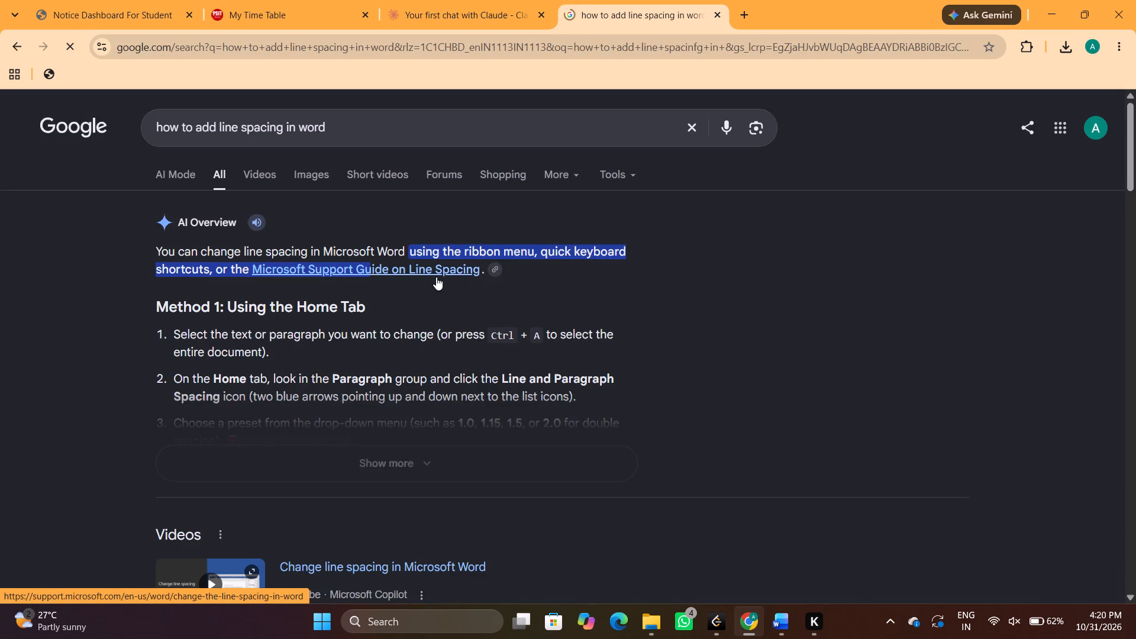
scroll(435, 338, down, 1)
click(430, 404)
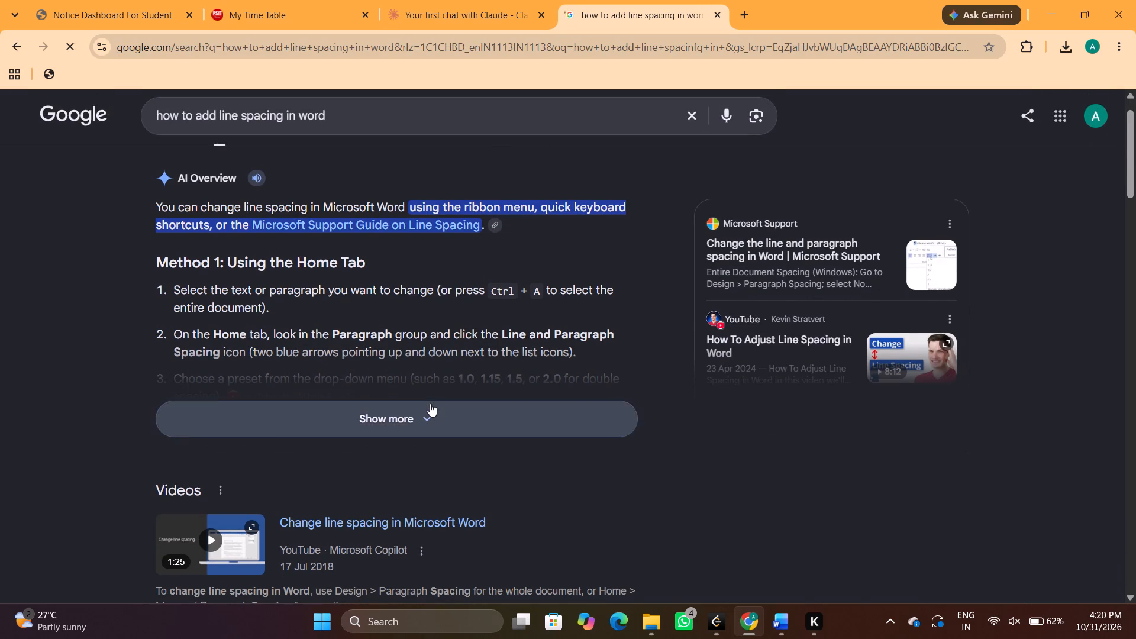
scroll(430, 404, down, 1)
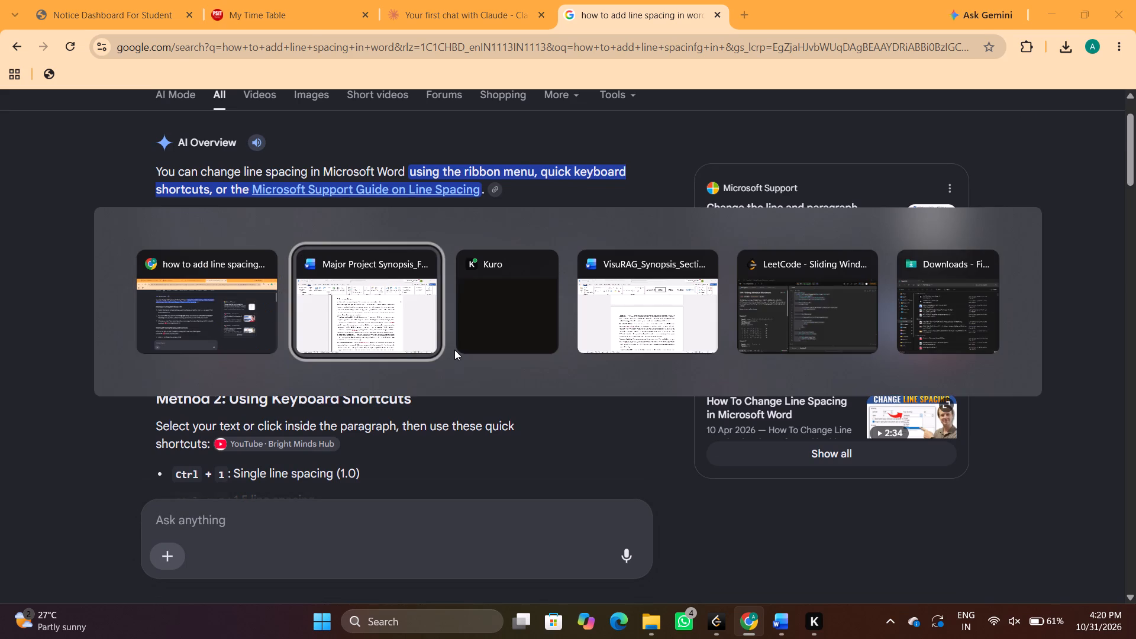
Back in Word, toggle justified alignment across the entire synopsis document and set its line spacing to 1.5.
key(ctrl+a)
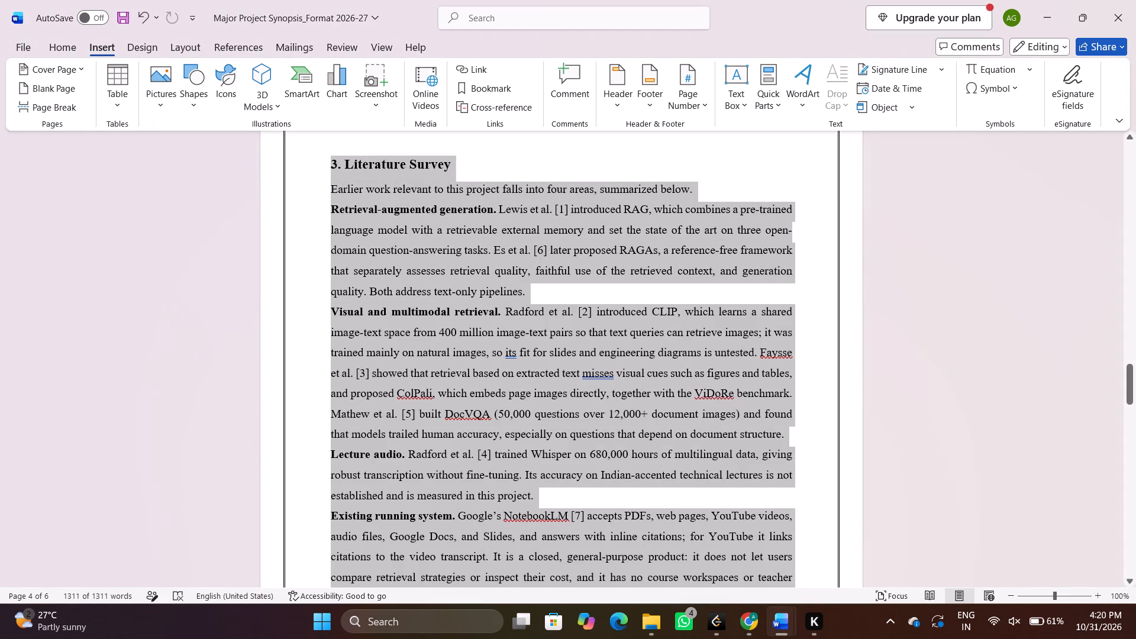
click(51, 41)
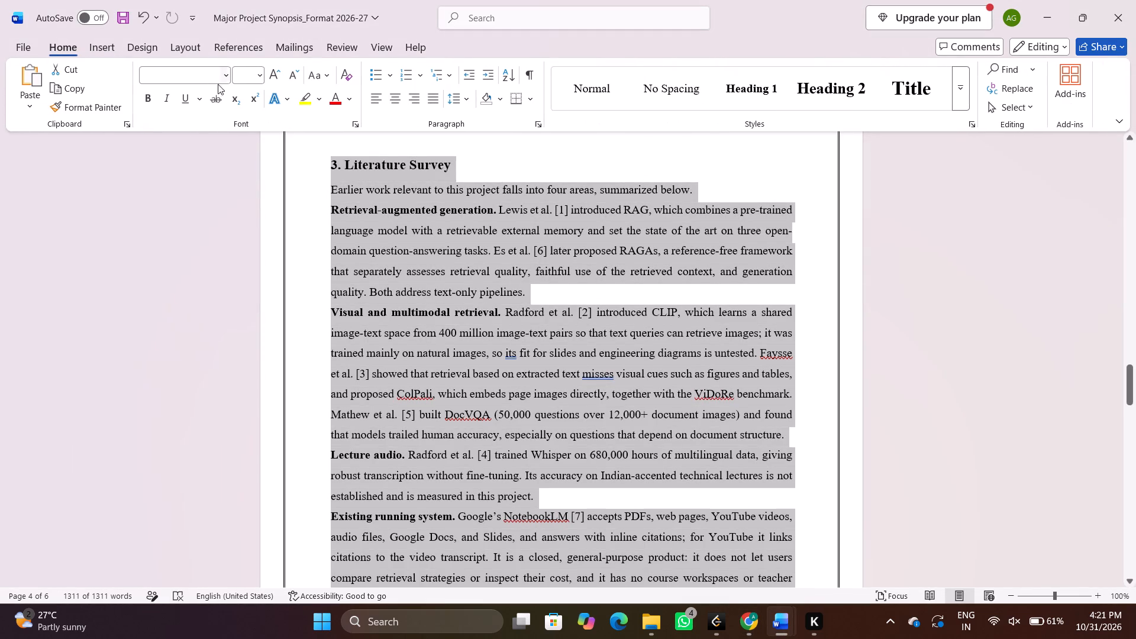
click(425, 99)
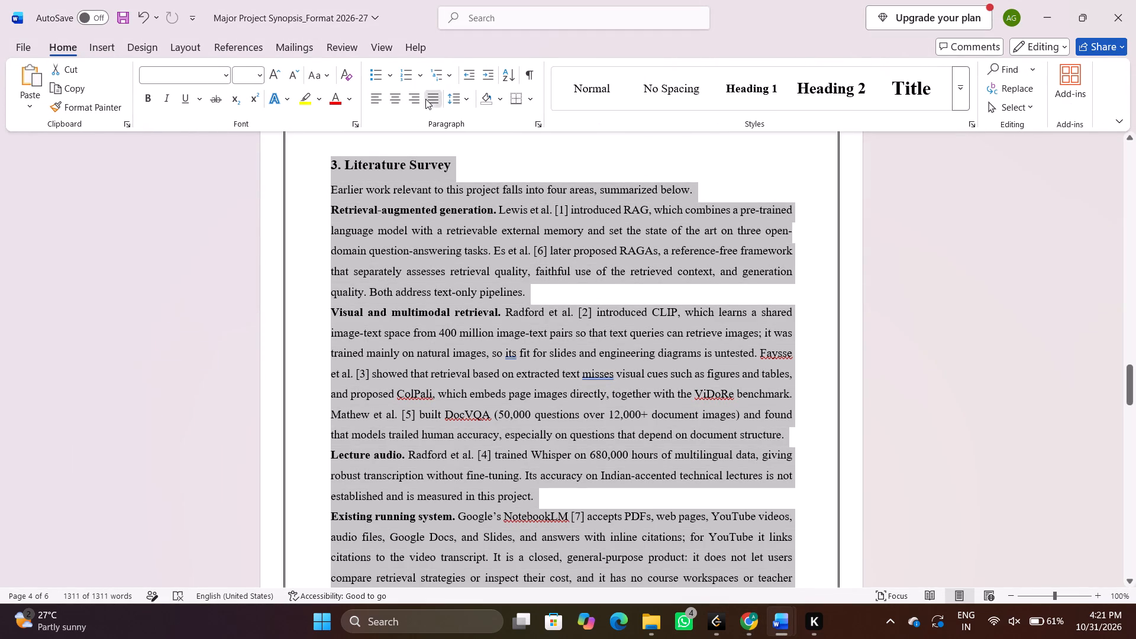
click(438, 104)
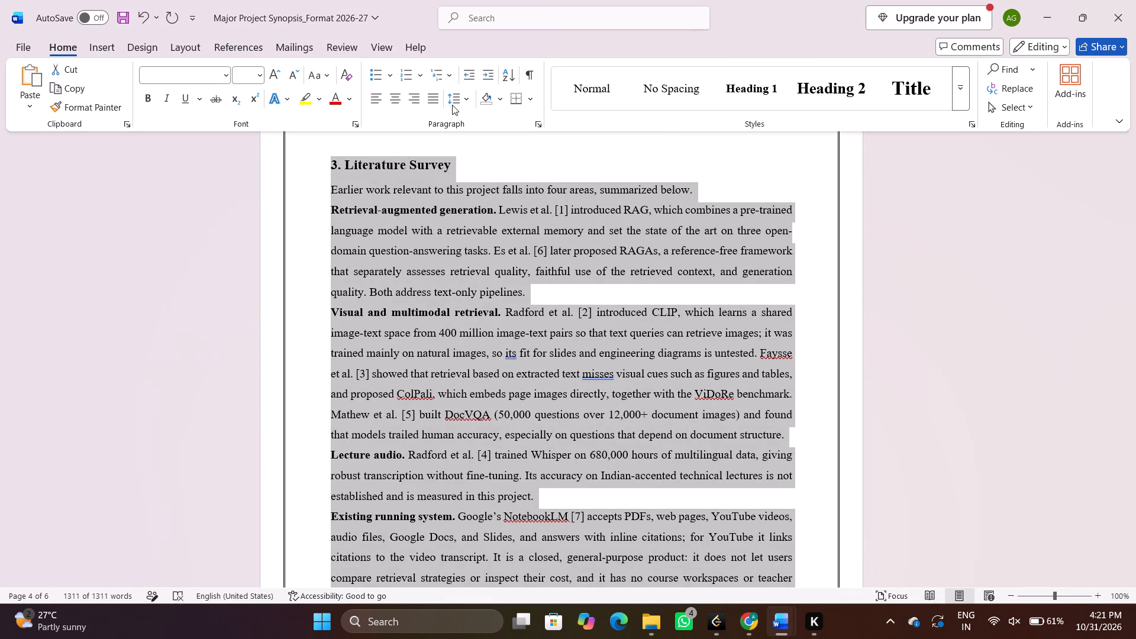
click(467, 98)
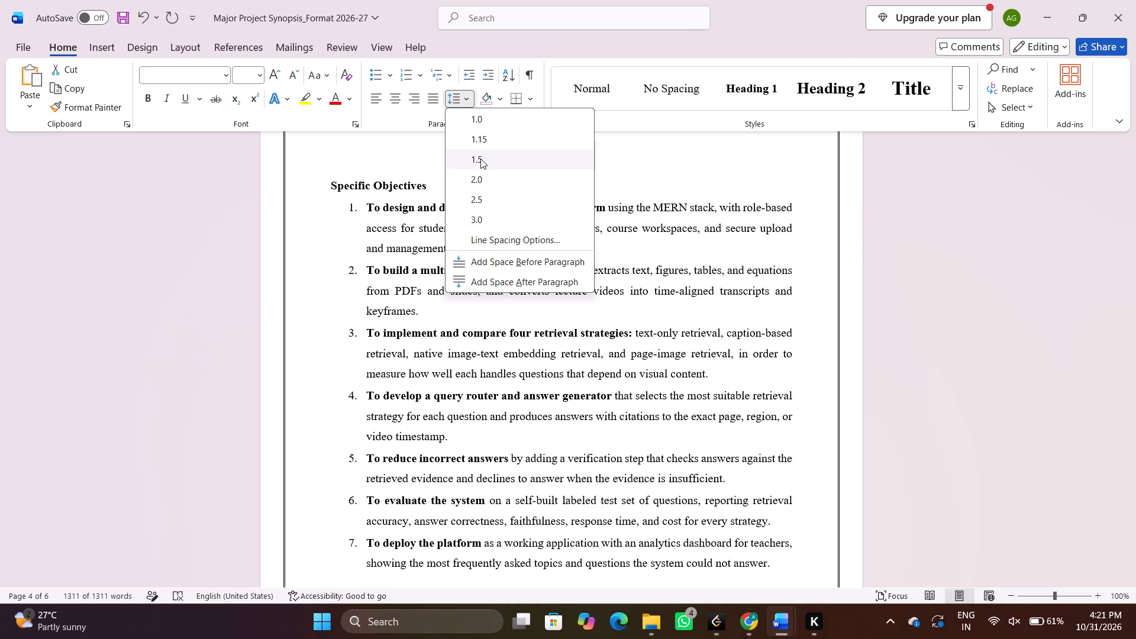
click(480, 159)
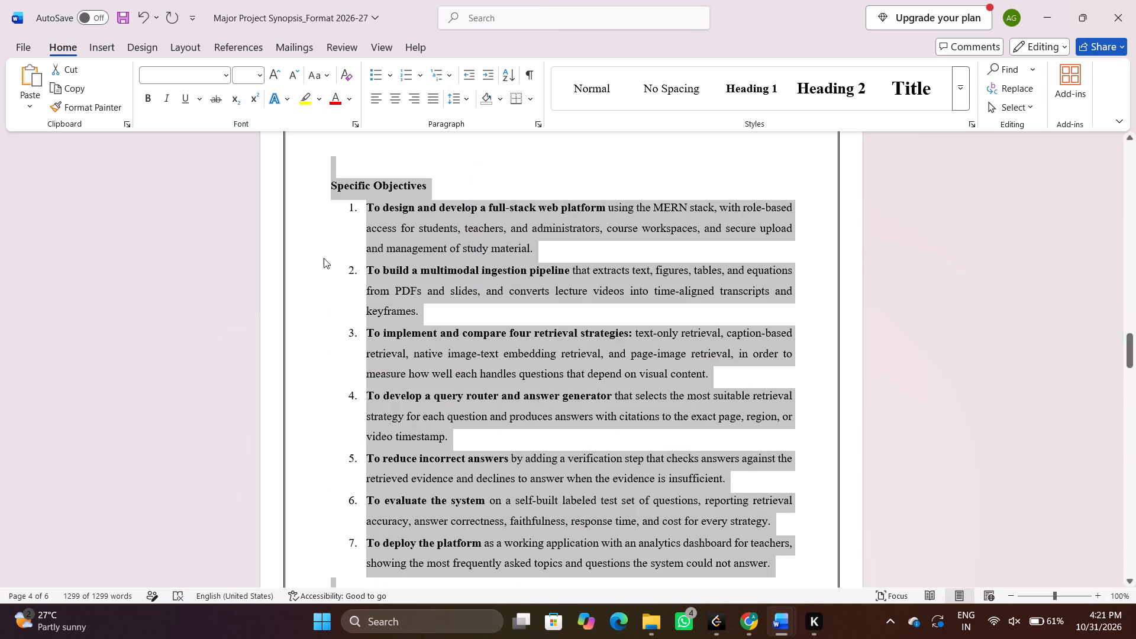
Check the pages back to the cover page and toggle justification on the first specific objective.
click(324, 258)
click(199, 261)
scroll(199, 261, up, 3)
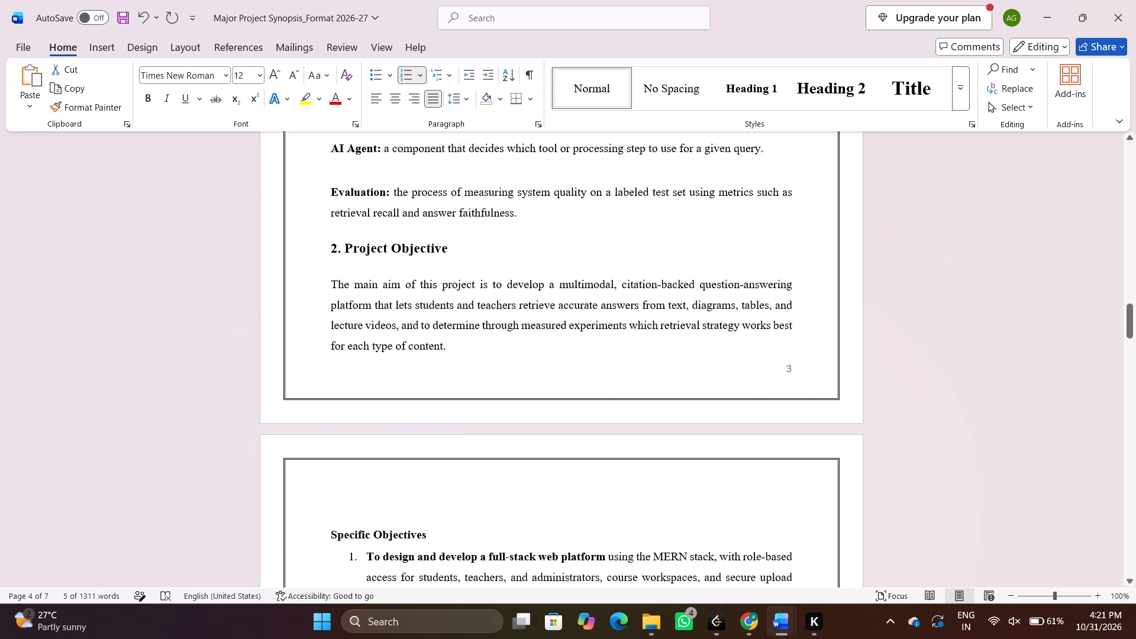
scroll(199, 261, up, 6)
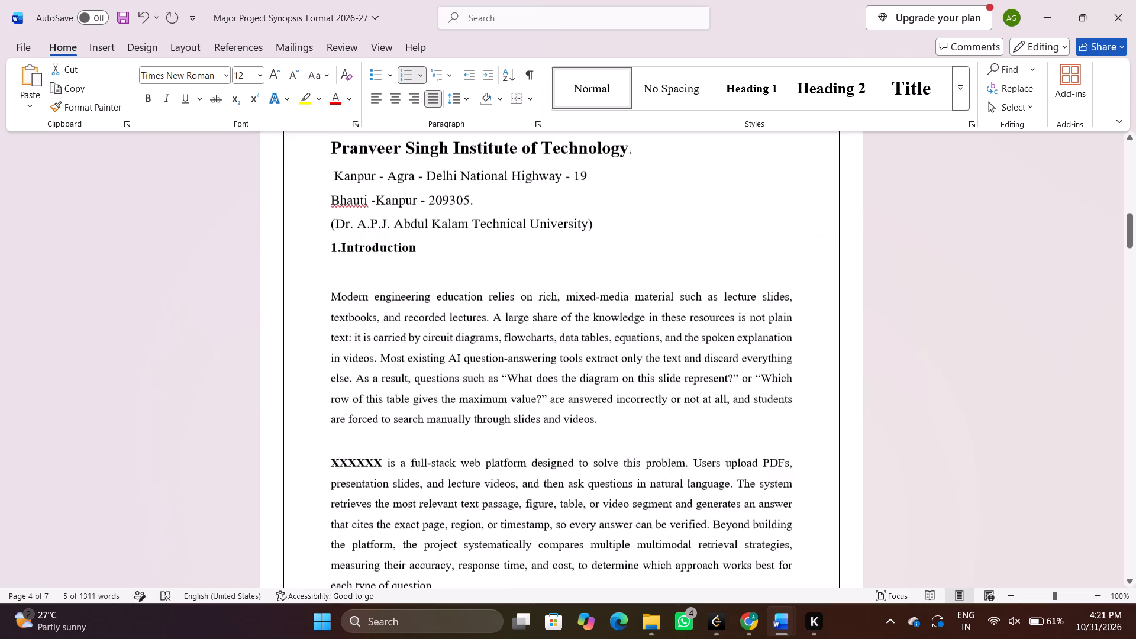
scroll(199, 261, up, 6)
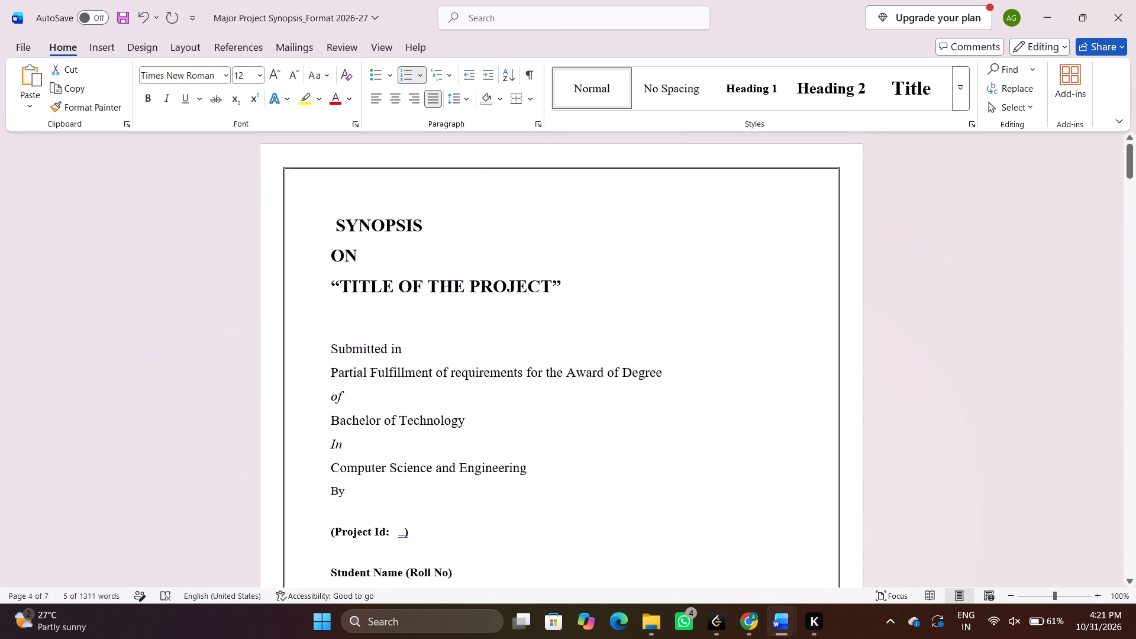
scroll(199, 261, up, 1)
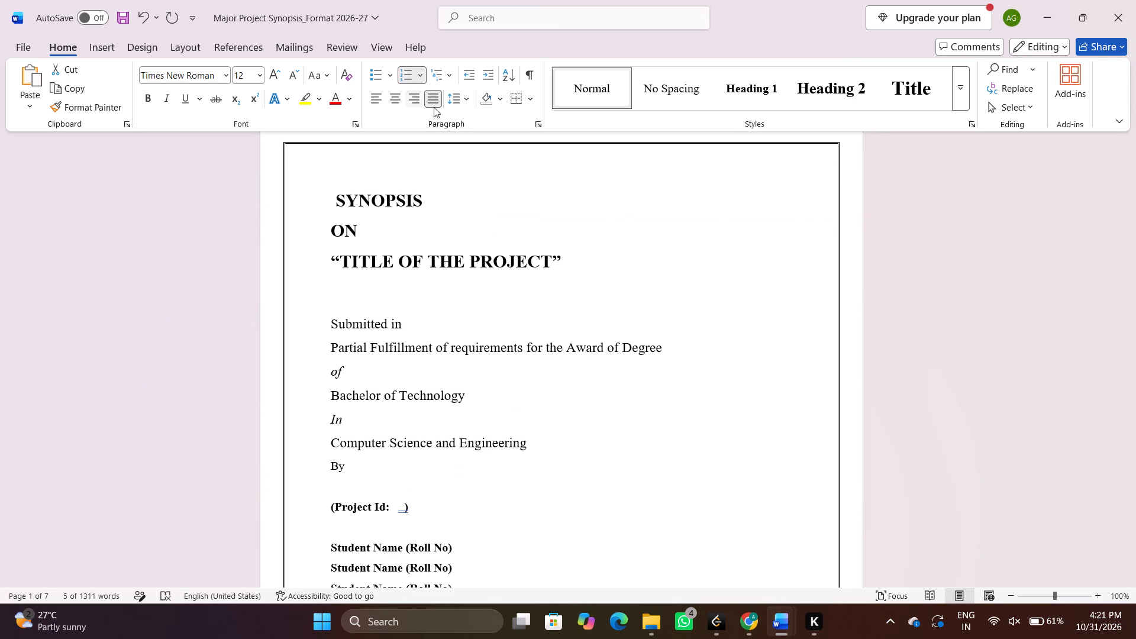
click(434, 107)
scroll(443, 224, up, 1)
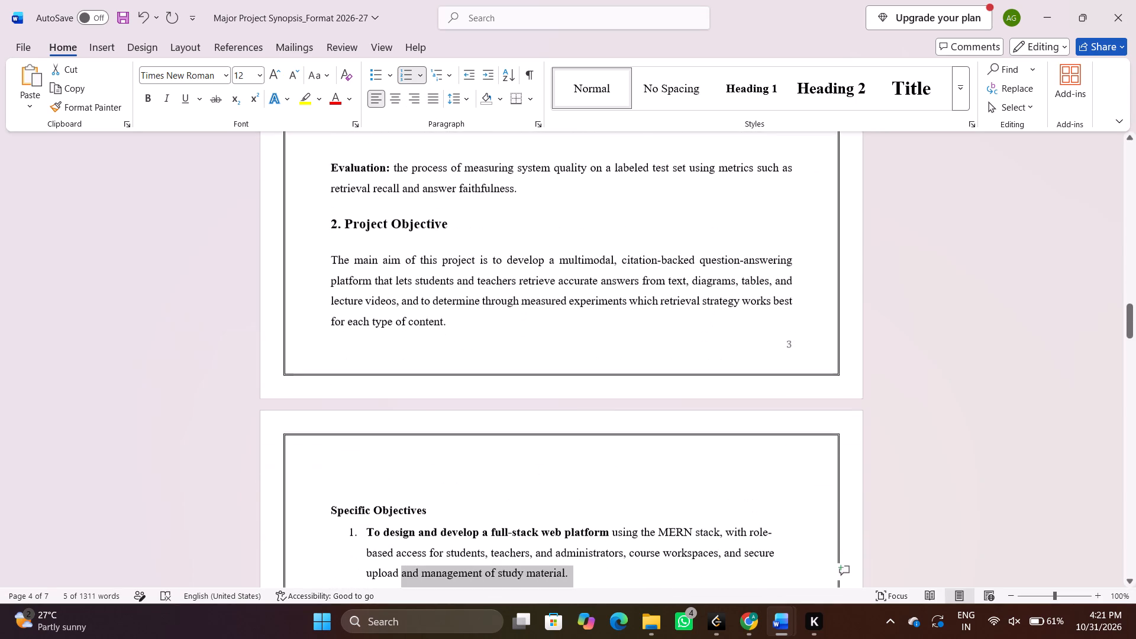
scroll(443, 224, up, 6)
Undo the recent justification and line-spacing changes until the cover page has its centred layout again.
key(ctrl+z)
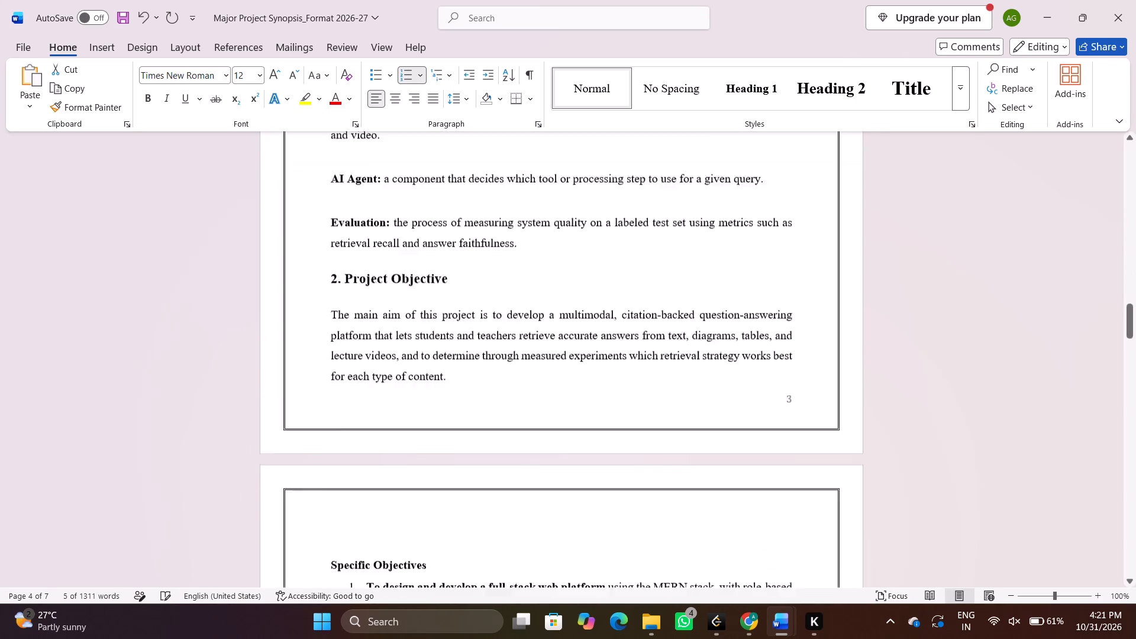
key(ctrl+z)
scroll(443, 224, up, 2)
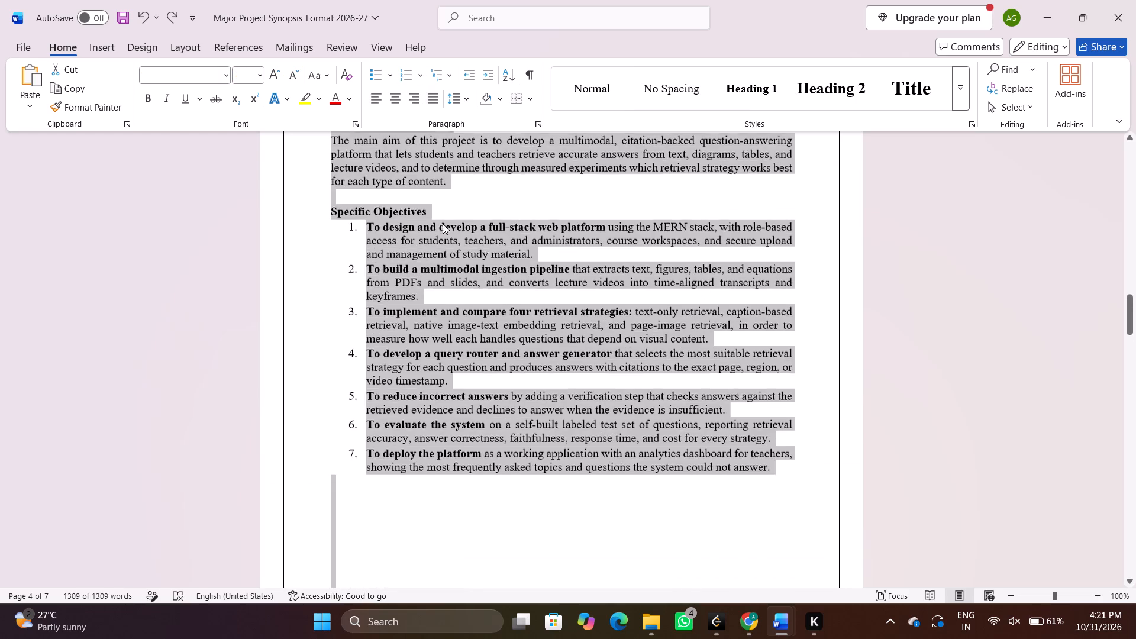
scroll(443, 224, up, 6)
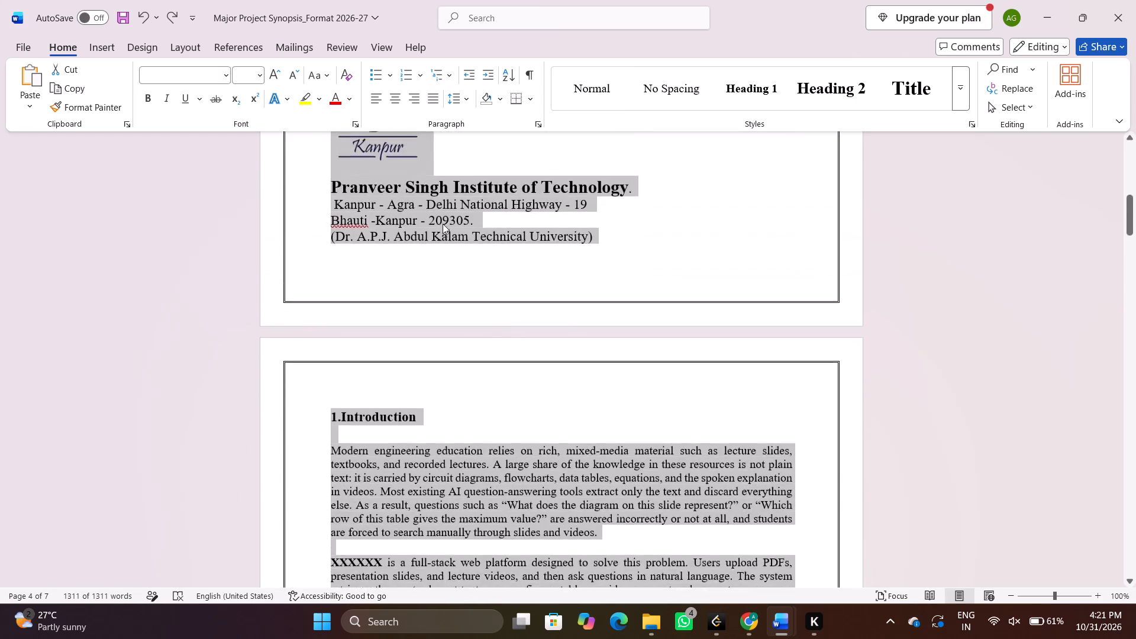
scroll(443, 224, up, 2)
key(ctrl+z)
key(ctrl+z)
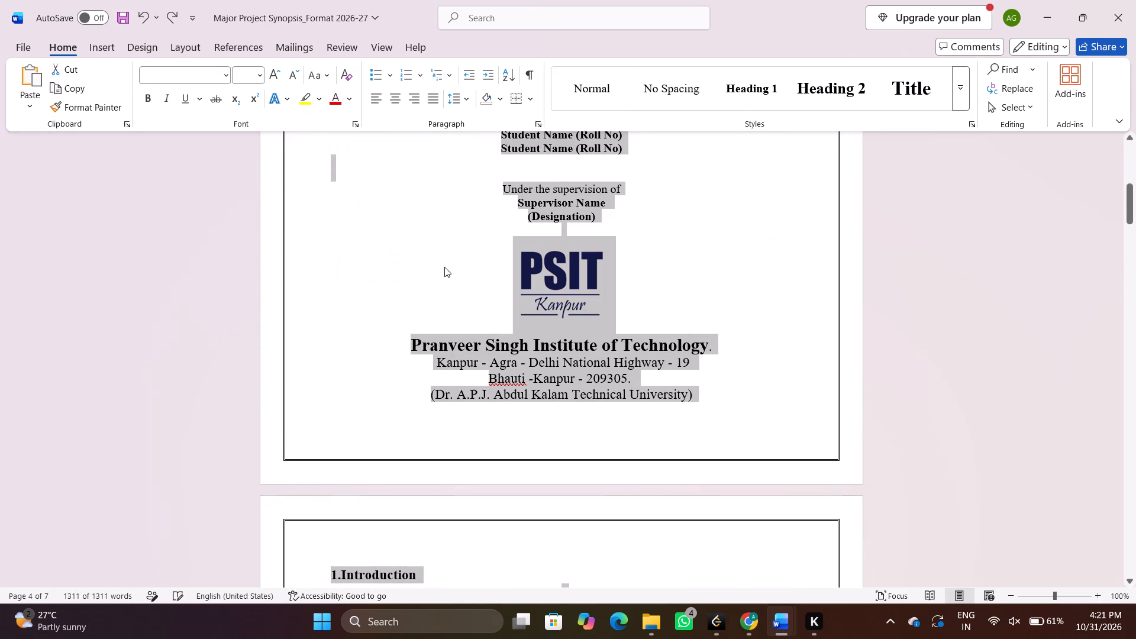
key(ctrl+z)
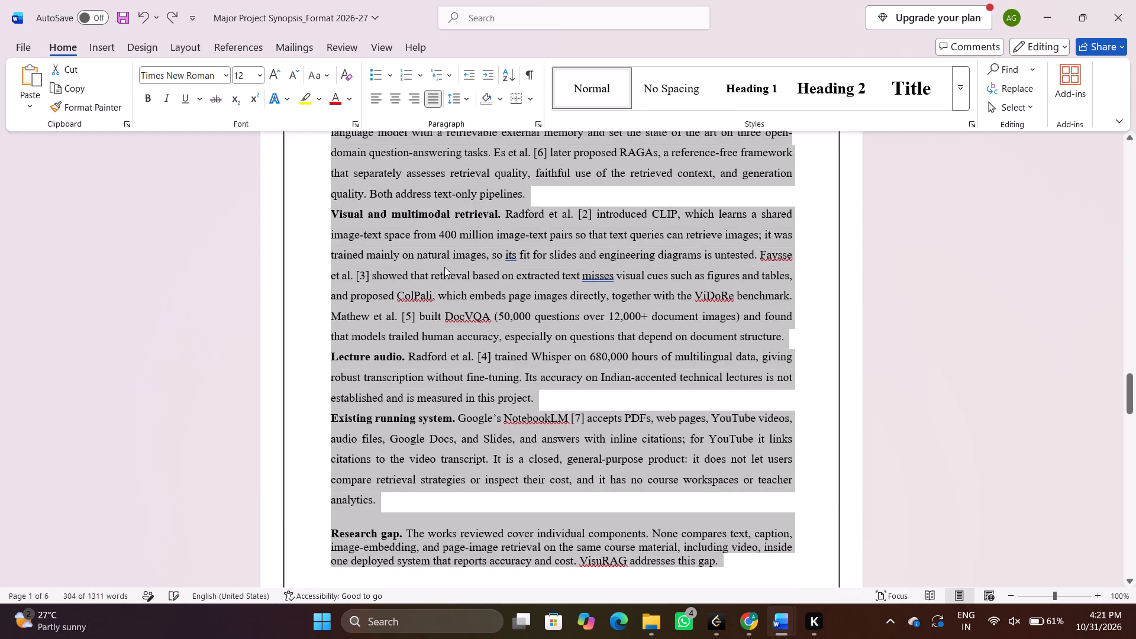
Set the line spacing to 1.5 from the 1. Introduction heading through the Evaluation definition.
scroll(447, 342, up, 5)
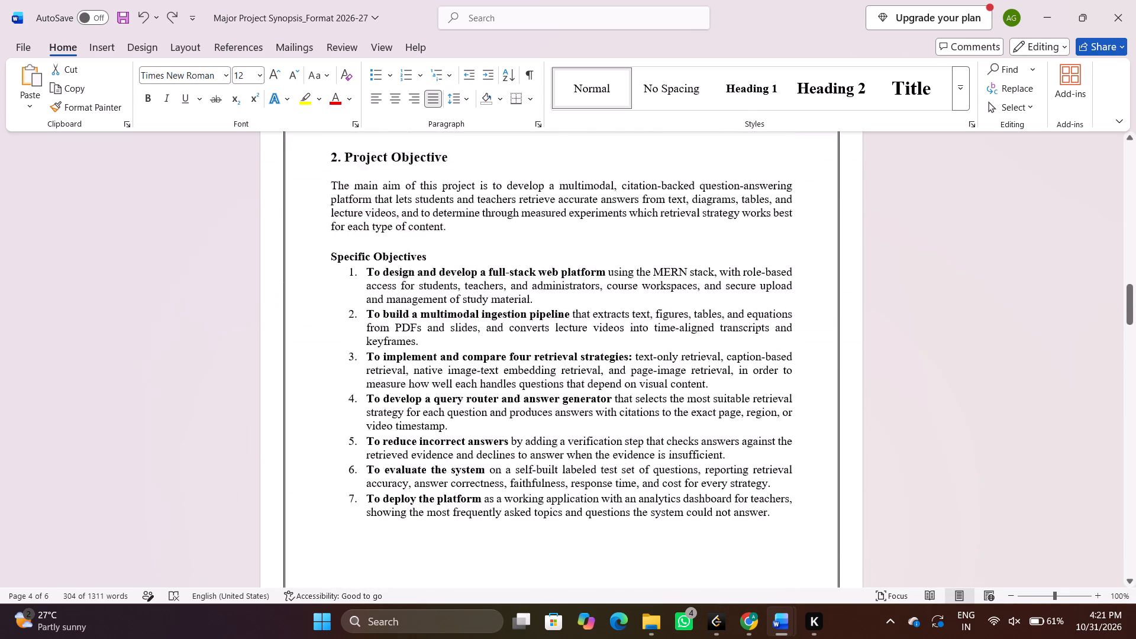
scroll(447, 342, up, 6)
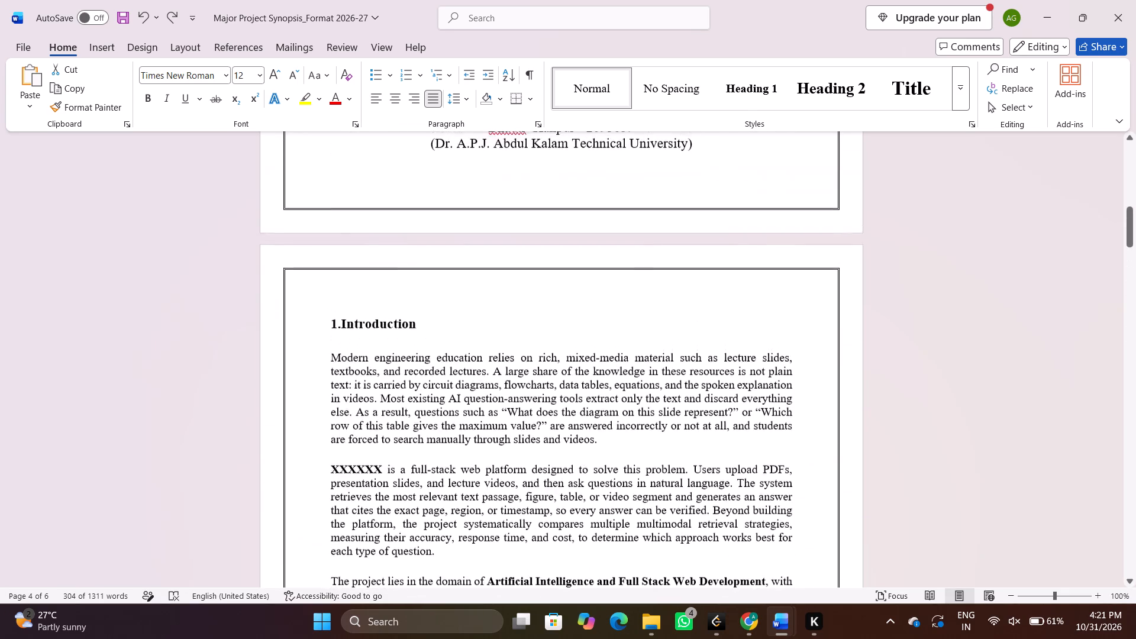
scroll(447, 342, up, 1)
scroll(433, 457, down, 1)
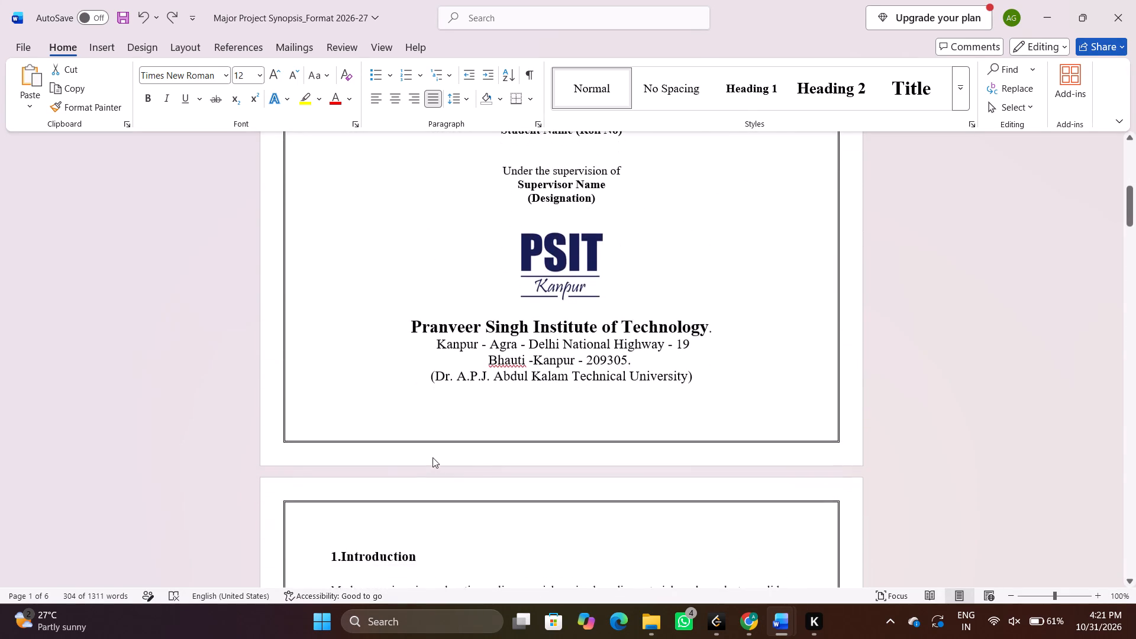
scroll(427, 477, down, 2)
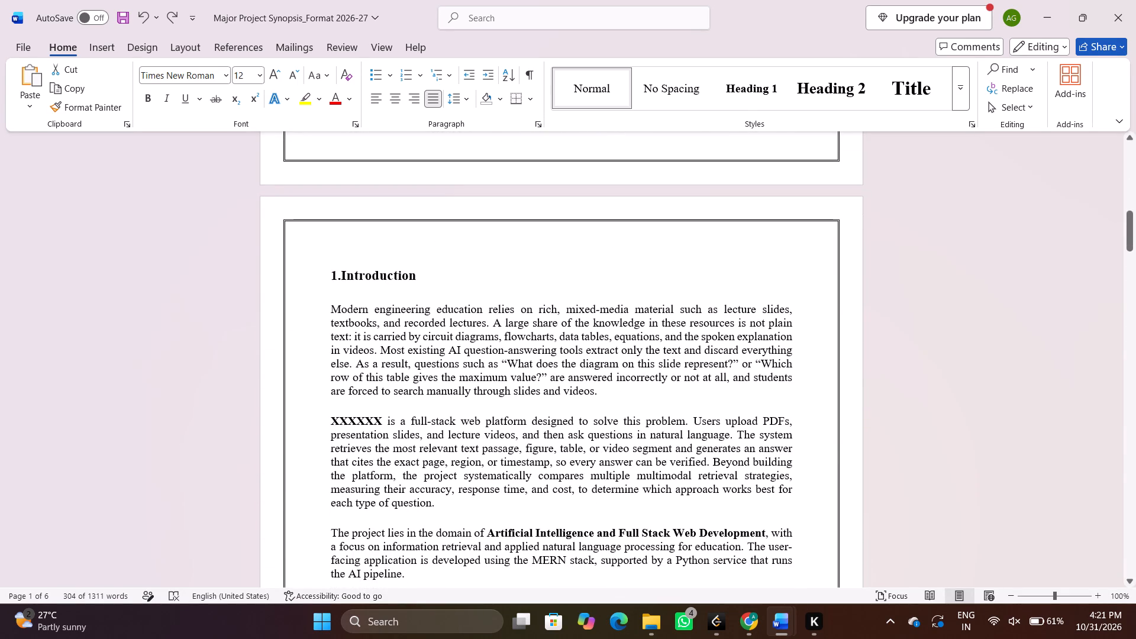
click(331, 273)
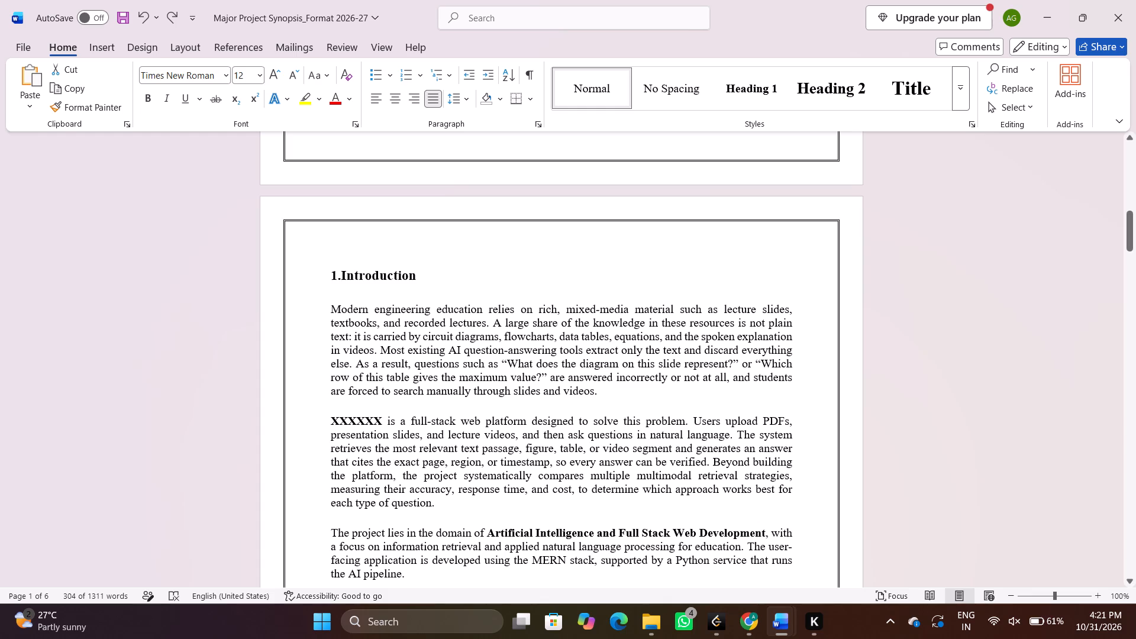
drag(331, 276, 521, 556)
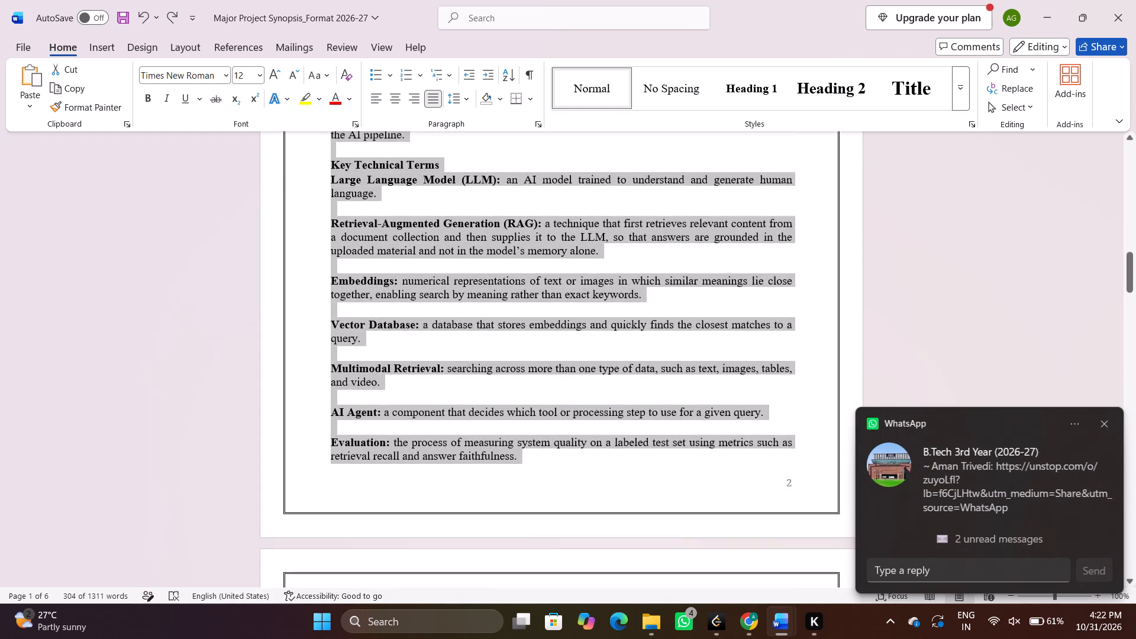
drag(521, 556, 514, 446)
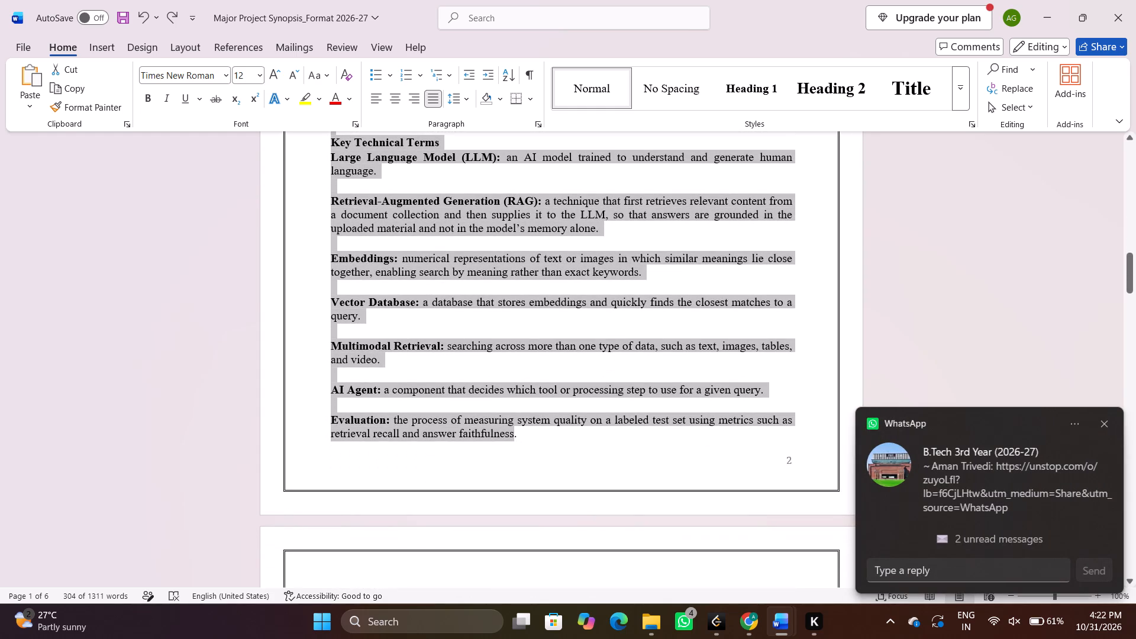
drag(514, 446, 523, 444)
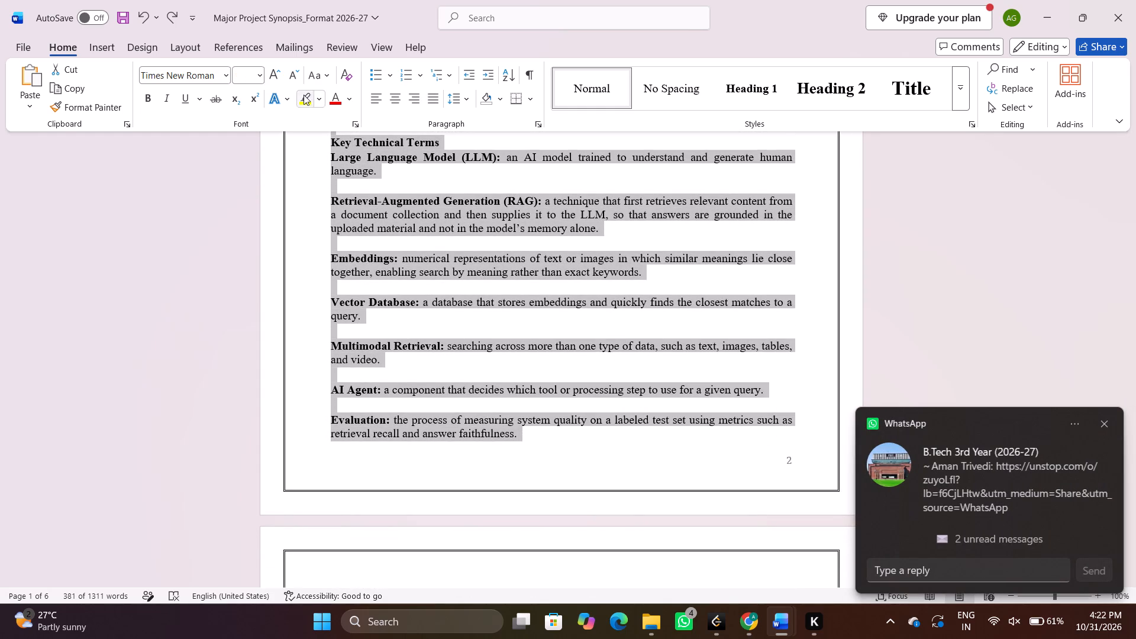
click(471, 101)
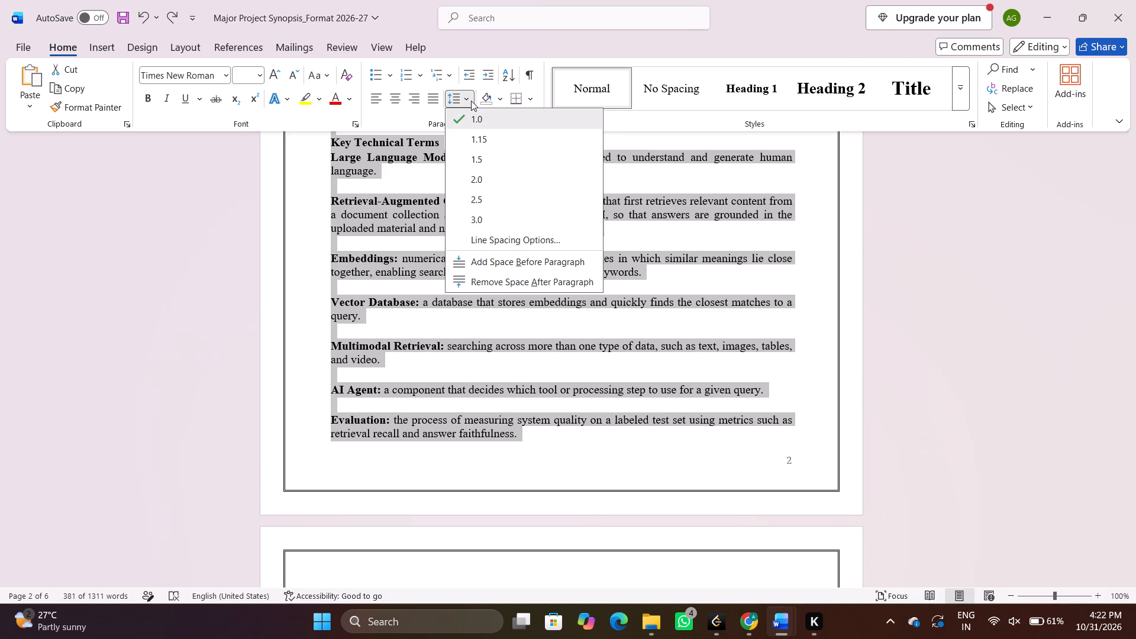
click(480, 157)
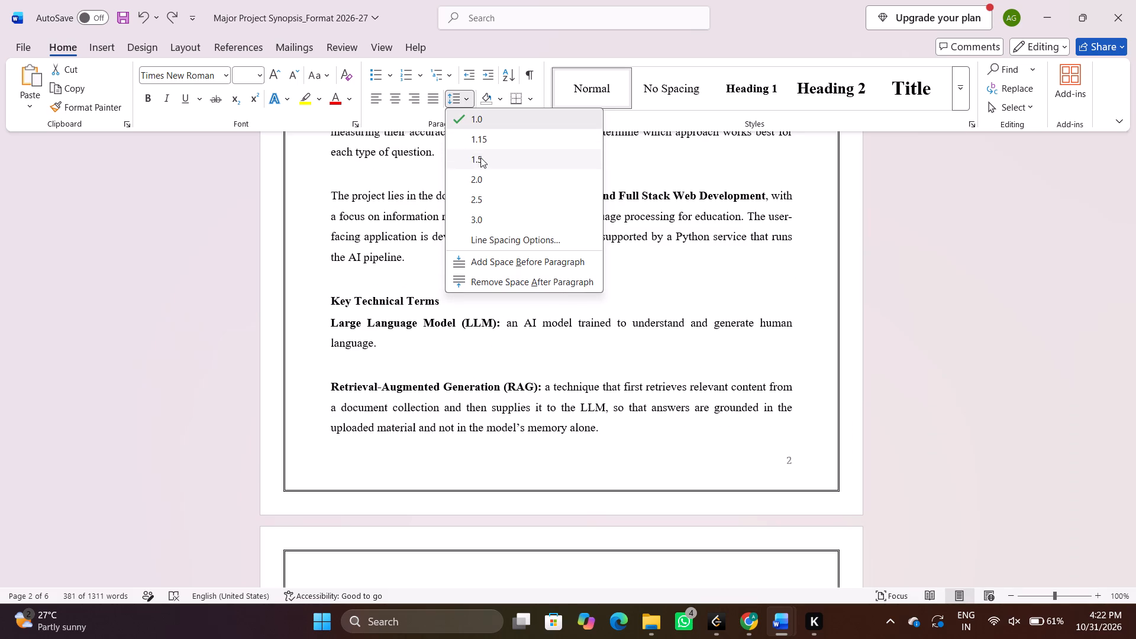
Remove the blank line between the AI Agent and Evaluation definitions in Key Technical Terms.
scroll(473, 353, down, 4)
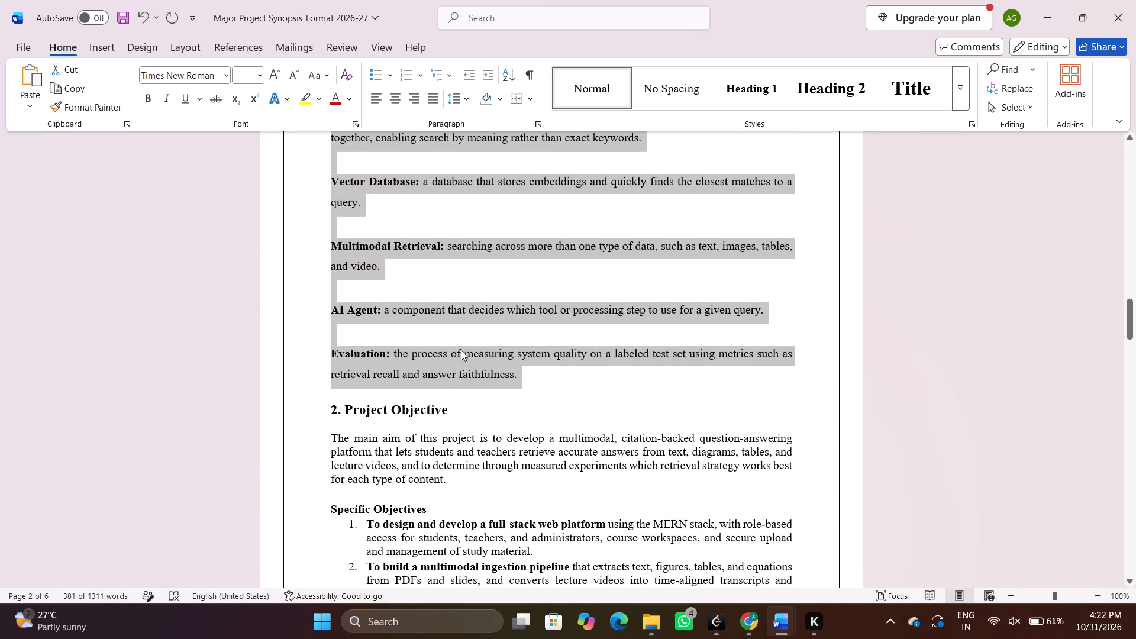
click(373, 340)
key(BackSpace)
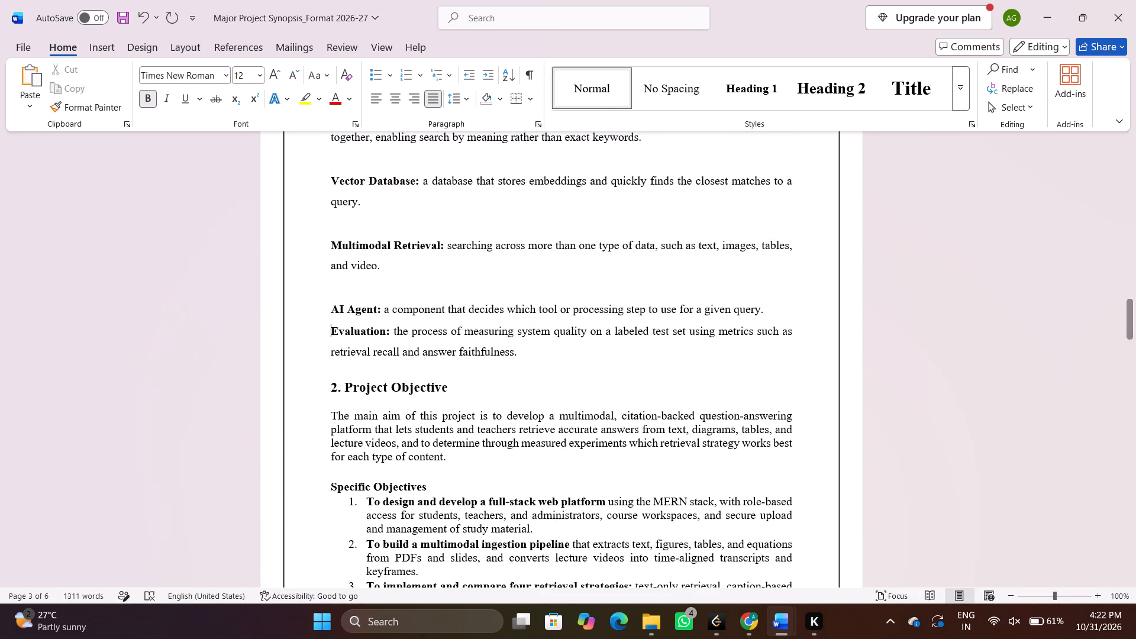
Remove the blank lines separating the Embeddings, Vector Database, Multimodal Retrieval and AI Agent definitions.
key(Up)
key(BackSpace)
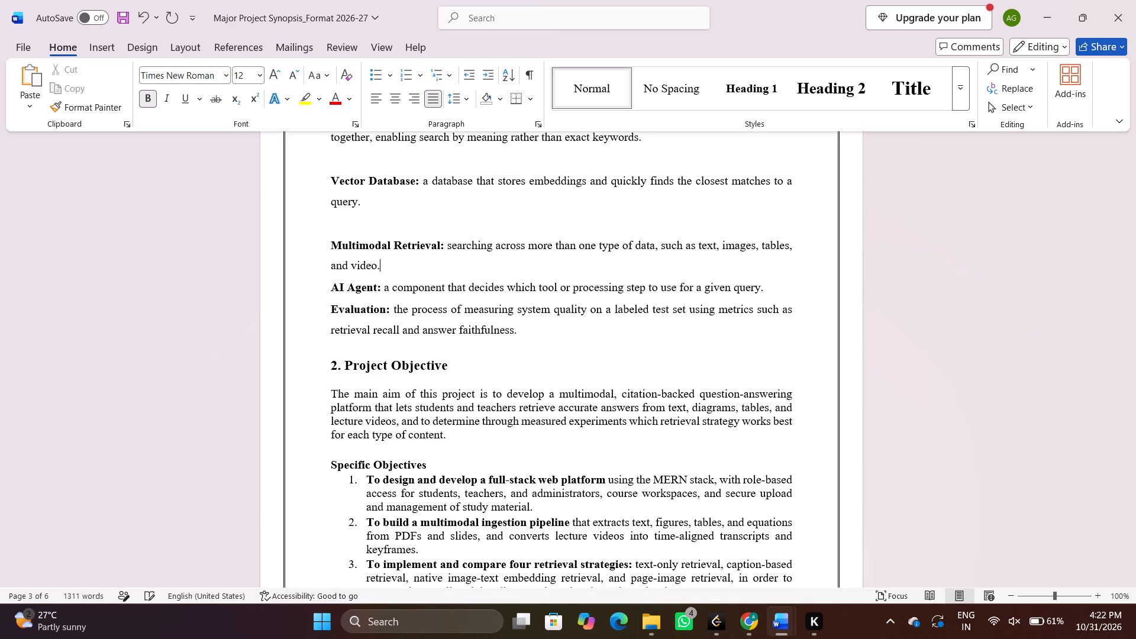
key(Up)
key(Up)
key(BackSpace)
key(Up)
key(Up)
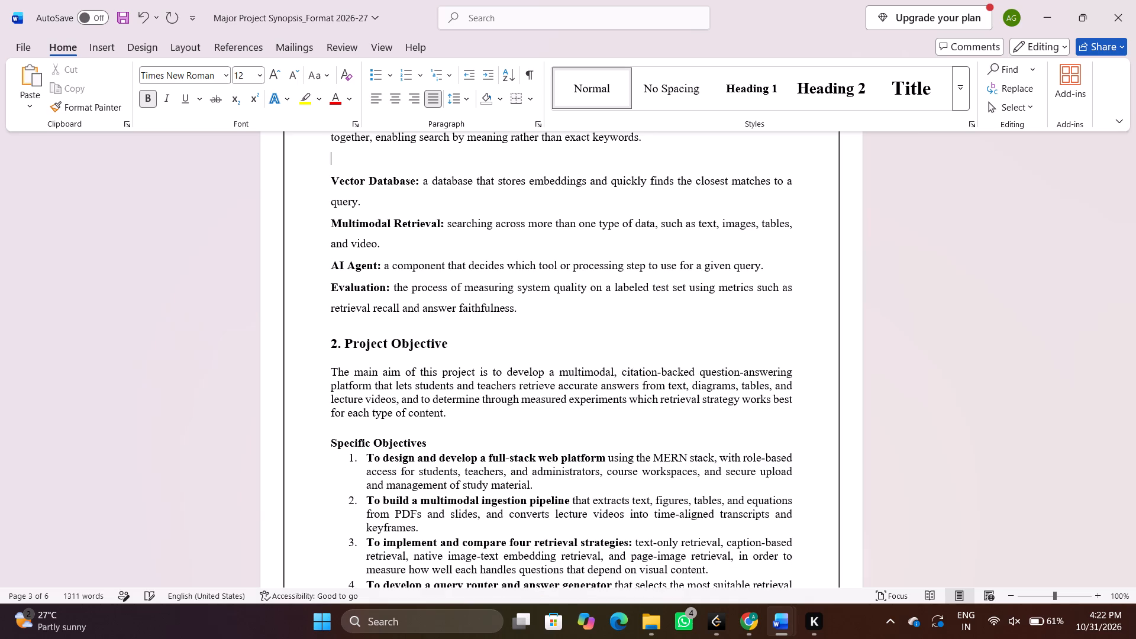
key(BackSpace)
Remove the blank lines above the Embeddings and Retrieval-Augmented Generation (RAG) definitions in Key Technical Terms.
key(Up)
key(Up)
key(Up)
key(Down)
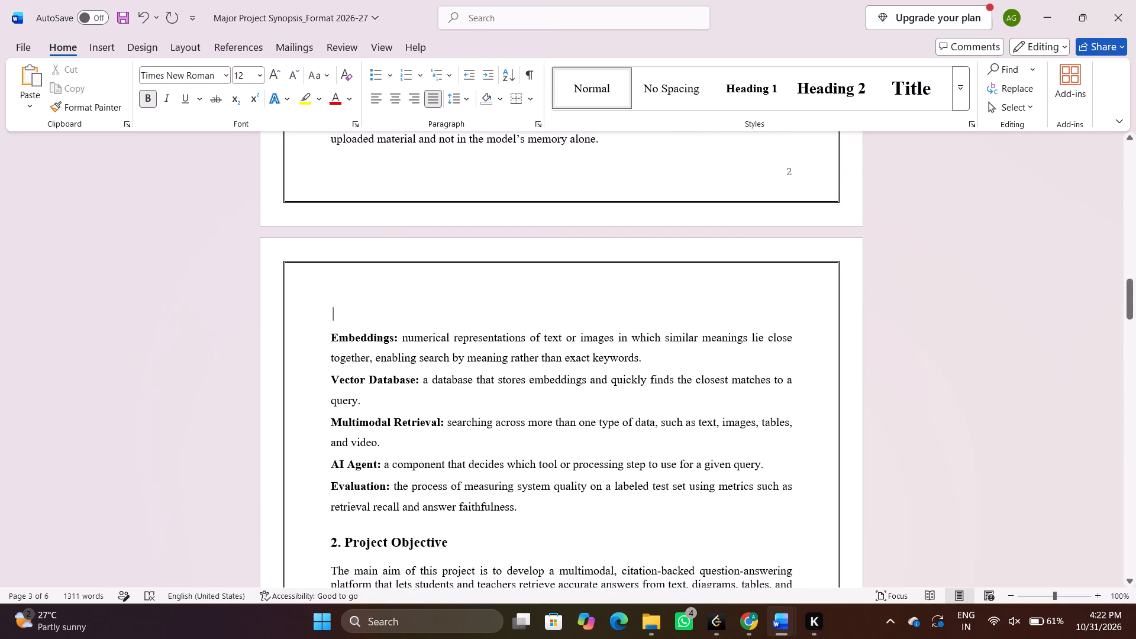
key(BackSpace)
key(Up)
key(Up)
key(Up)
key(Up)
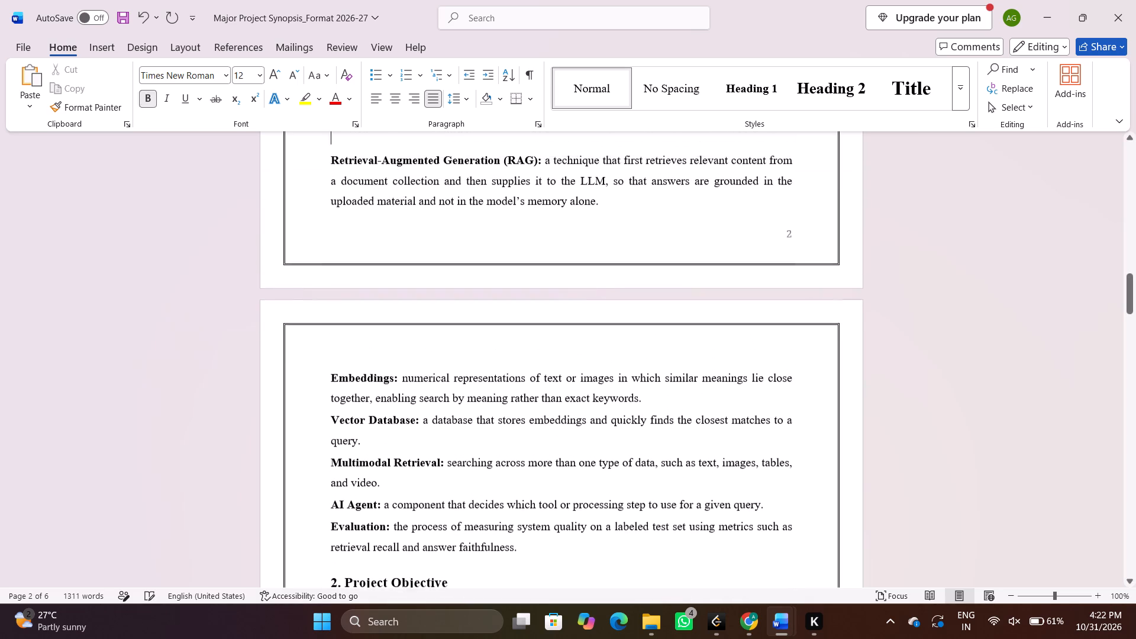
key(Down)
key(BackSpace)
Remove the blank line between the 1.Introduction heading and its first paragraph.
key(Up)
key(Up)
key(Up)
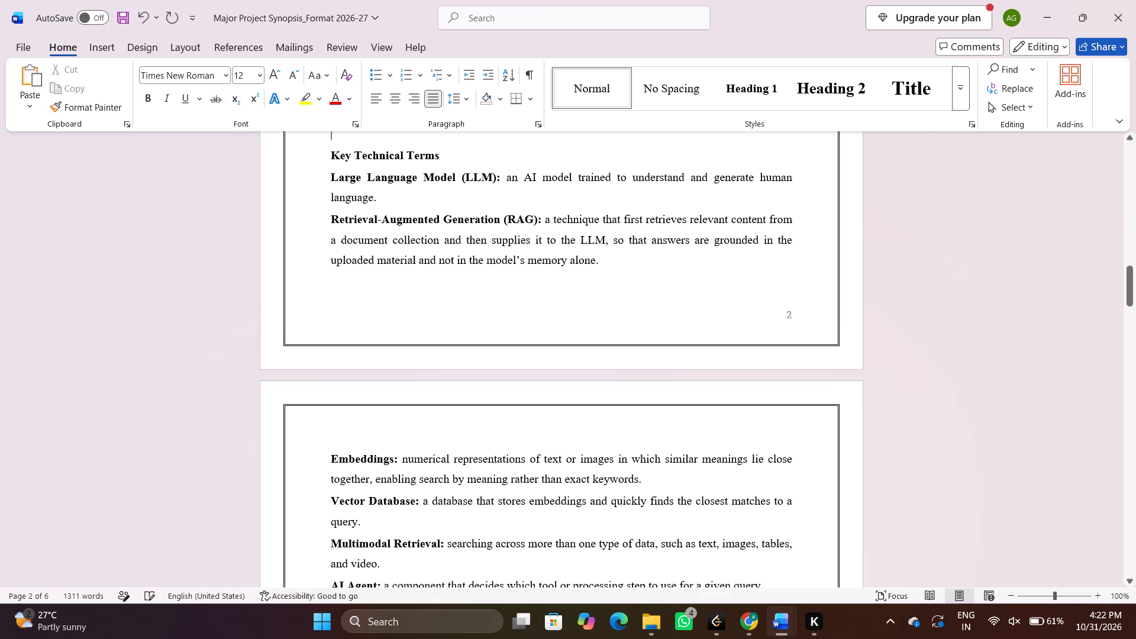
scroll(373, 340, up, 3)
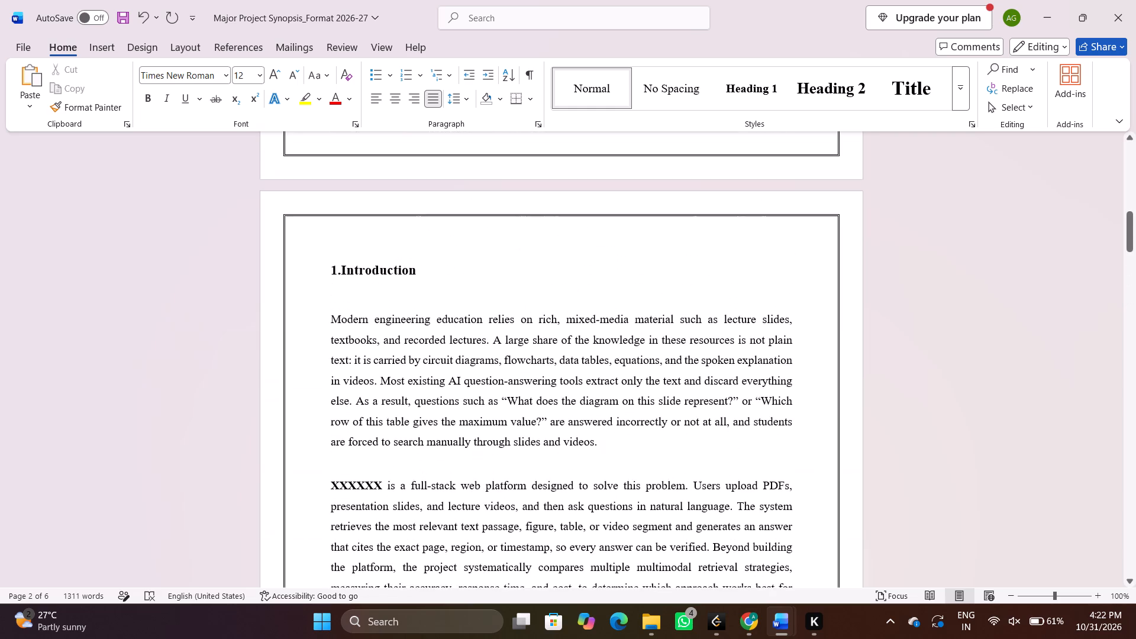
scroll(373, 340, up, 1)
click(360, 334)
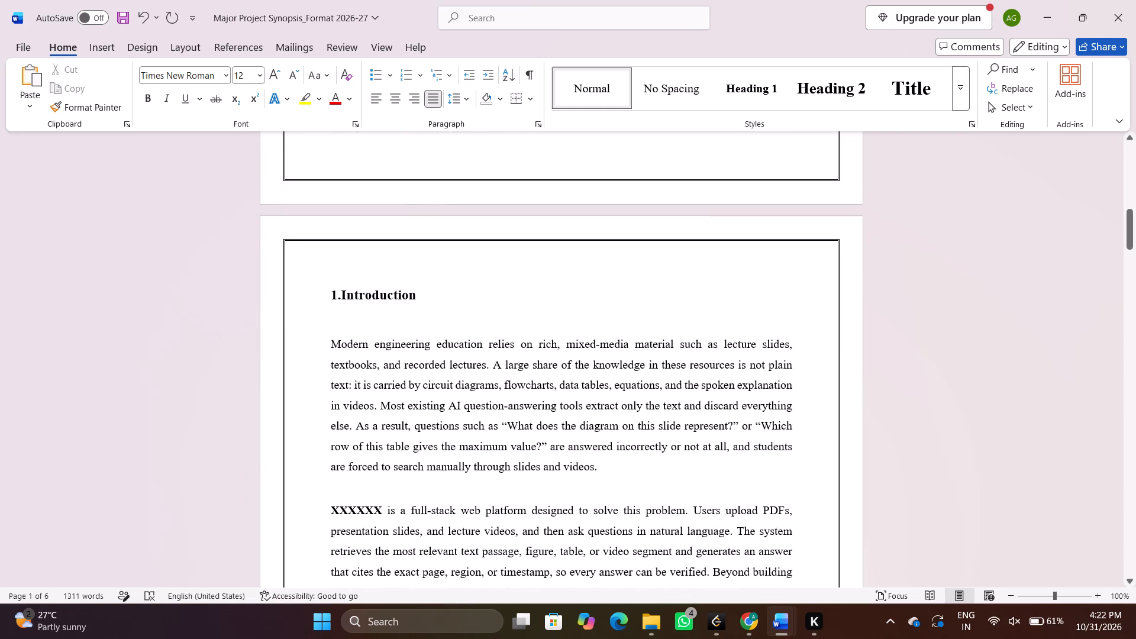
click(357, 328)
key(BackSpace)
key(BackSpace)
Remove the blank lines between the three Introduction paragraphs, keeping the one above Key Technical Terms.
scroll(357, 328, down, 1)
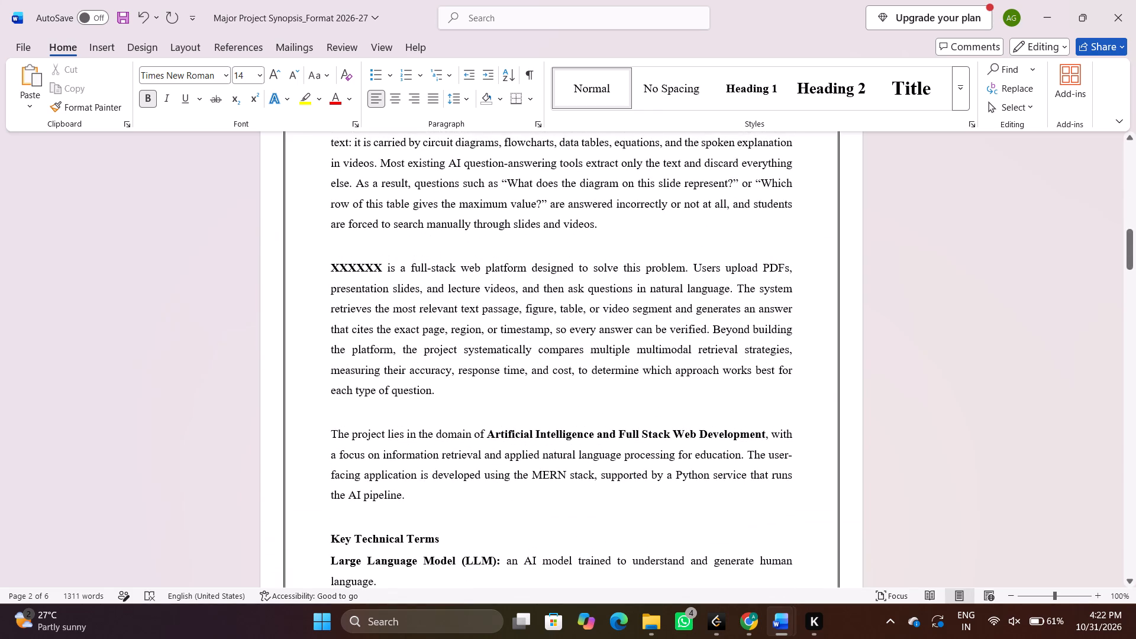
click(353, 417)
key(BackSpace)
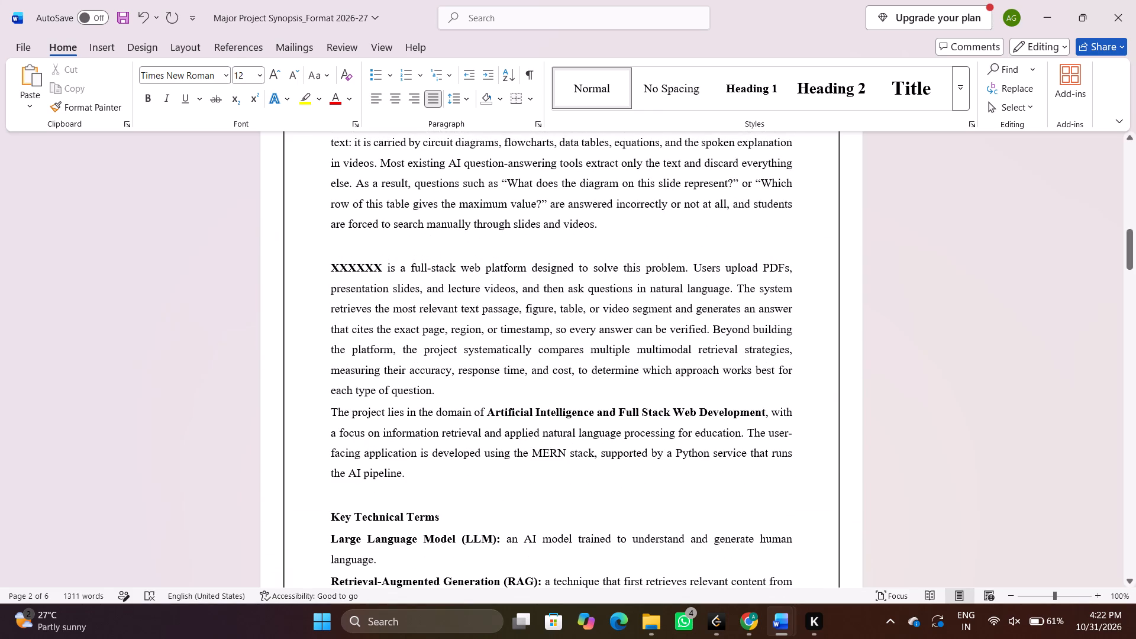
click(359, 244)
key(BackSpace)
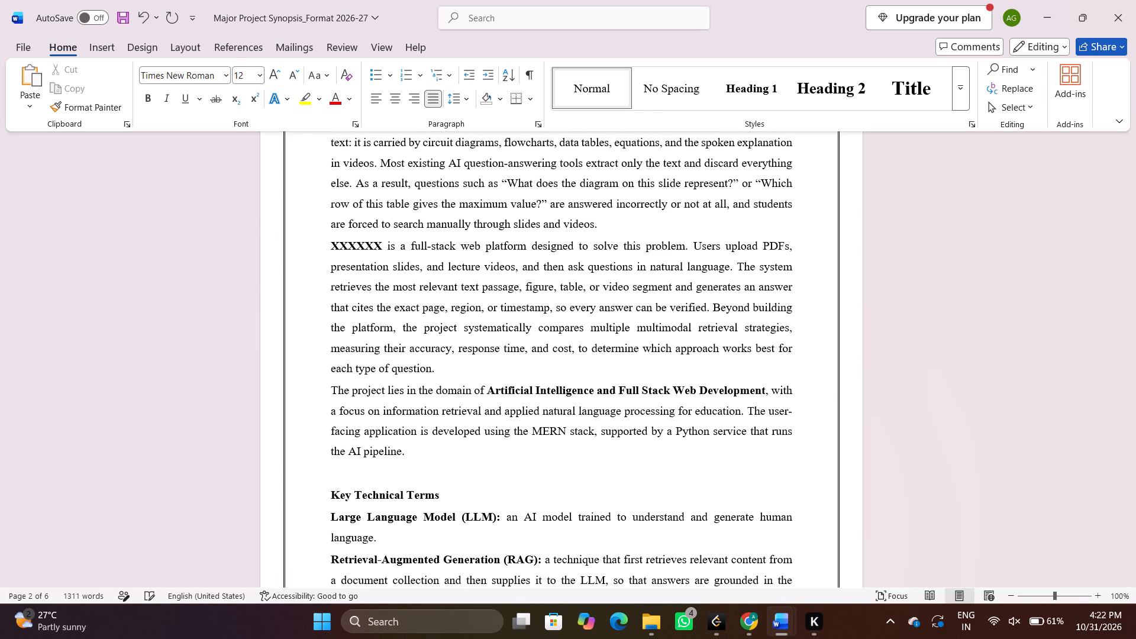
Set the line spacing to 1.5 from the Project Objective's main aim paragraph through the seventh specific objective.
scroll(441, 295, down, 3)
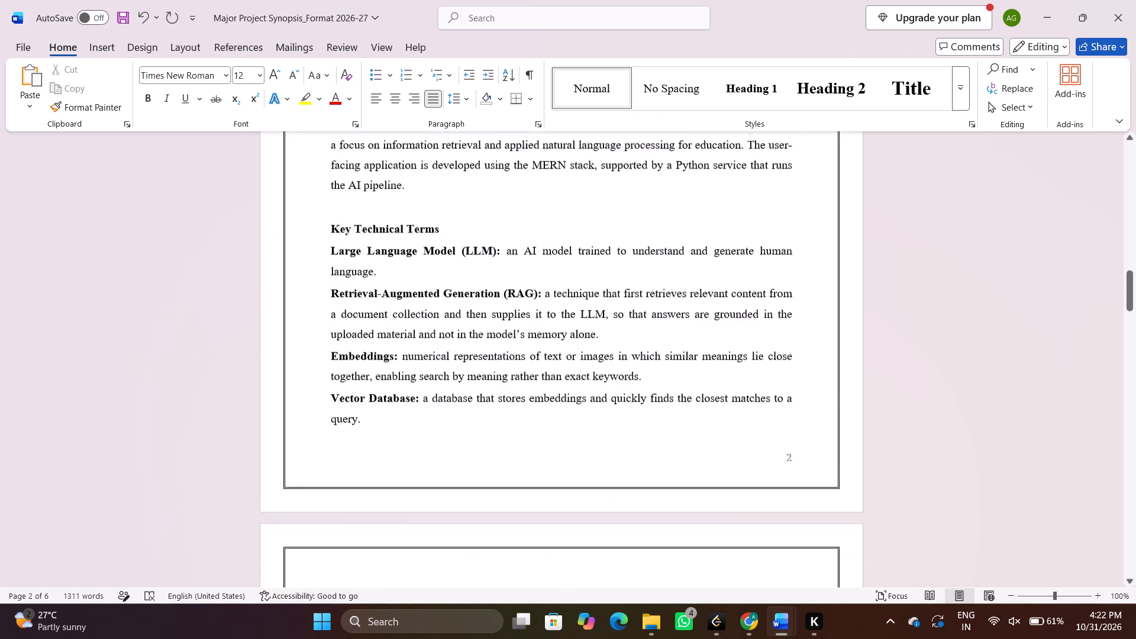
scroll(441, 295, down, 2)
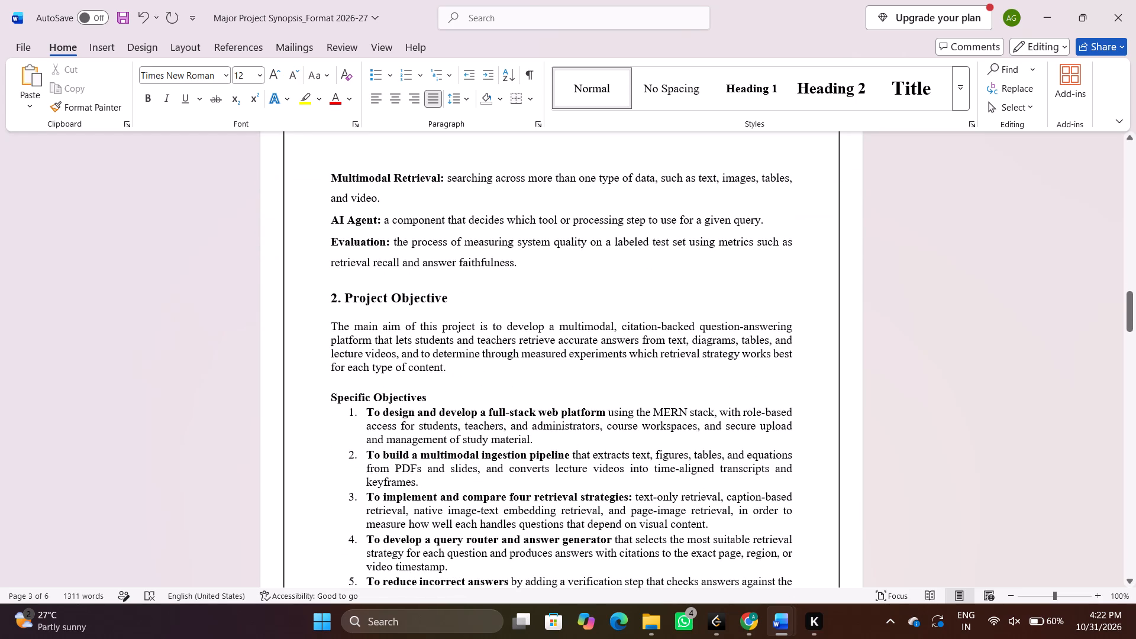
scroll(460, 305, down, 2)
scroll(446, 321, up, 2)
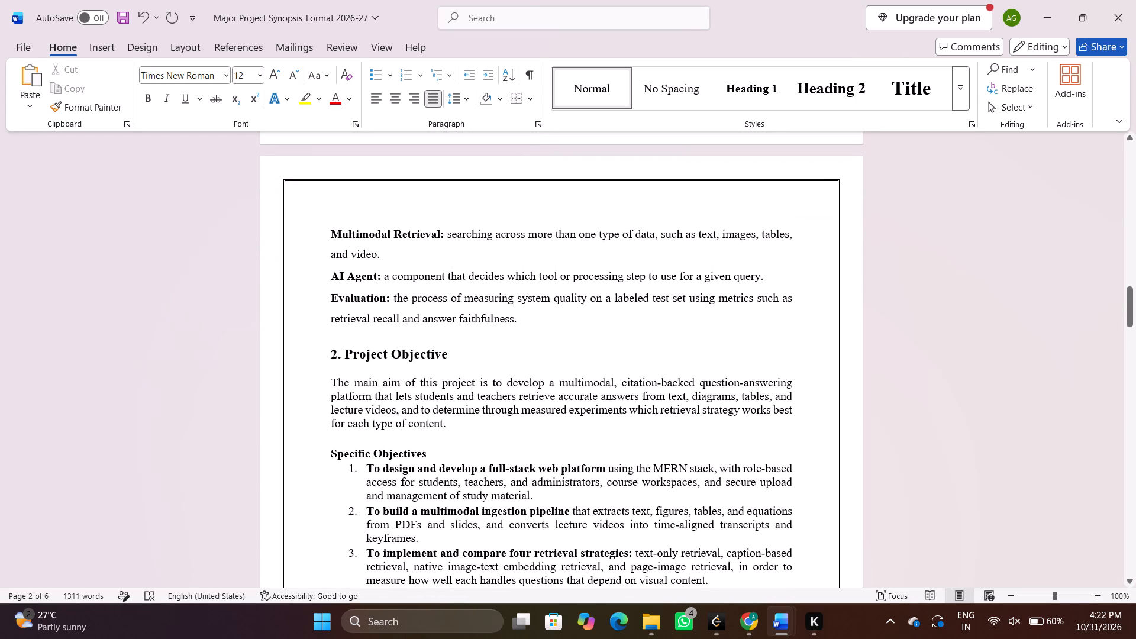
drag(330, 381, 558, 586)
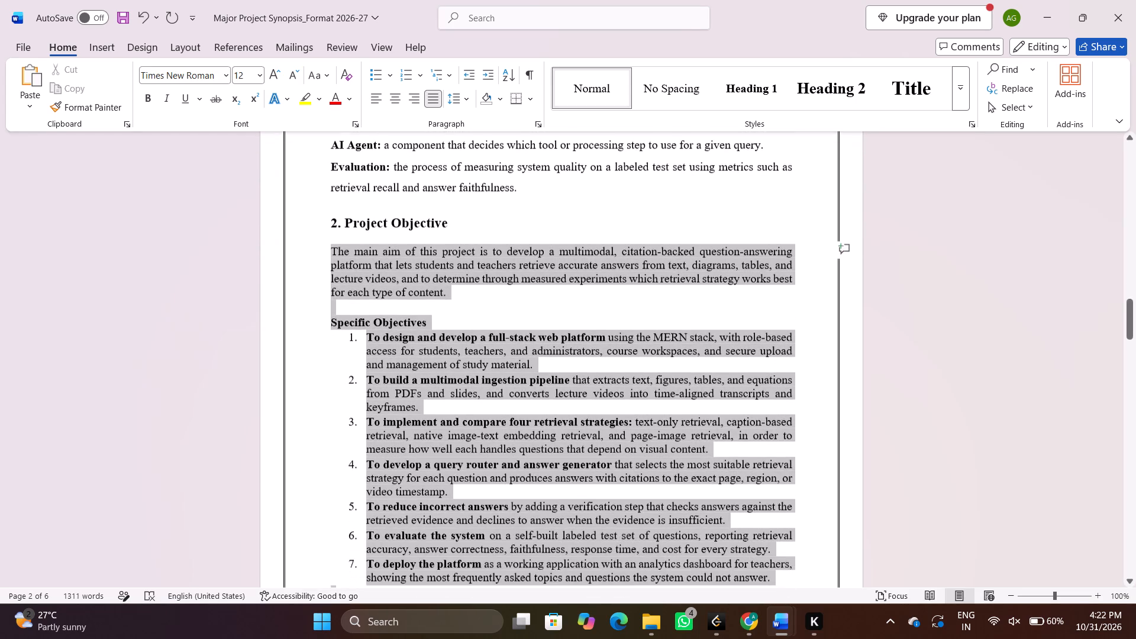
drag(558, 586, 736, 496)
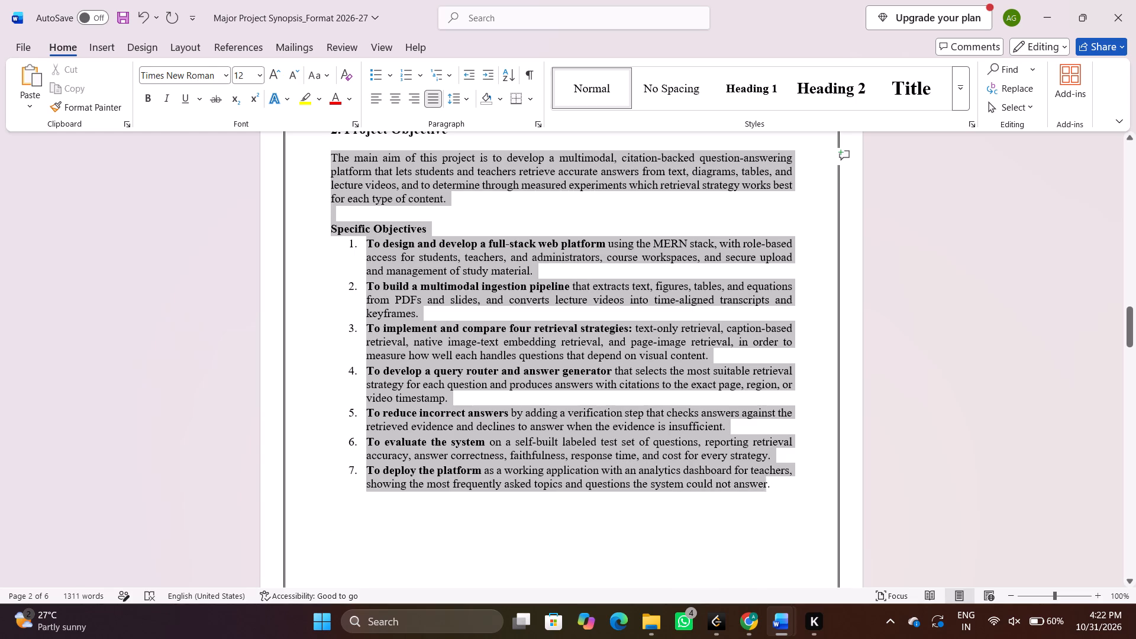
drag(736, 496, 773, 481)
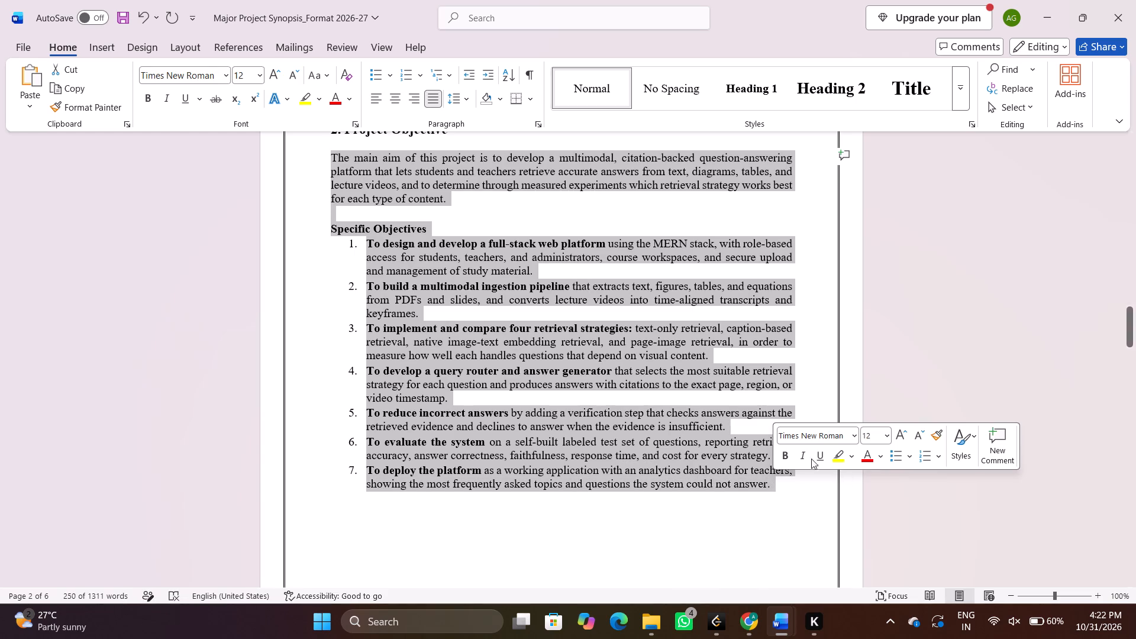
click(459, 100)
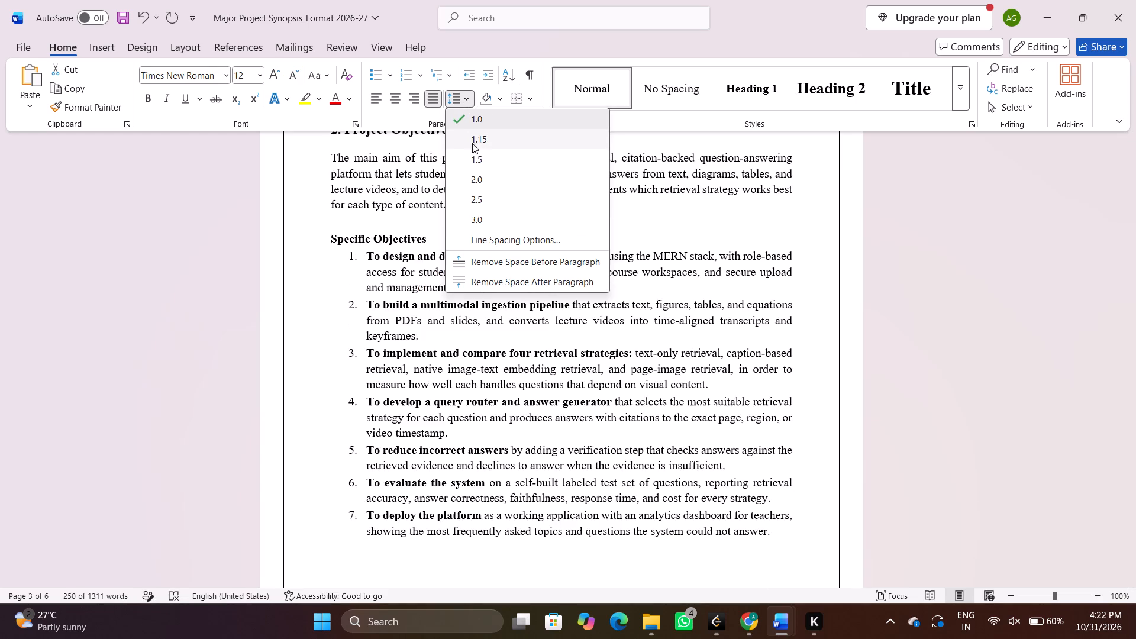
click(474, 164)
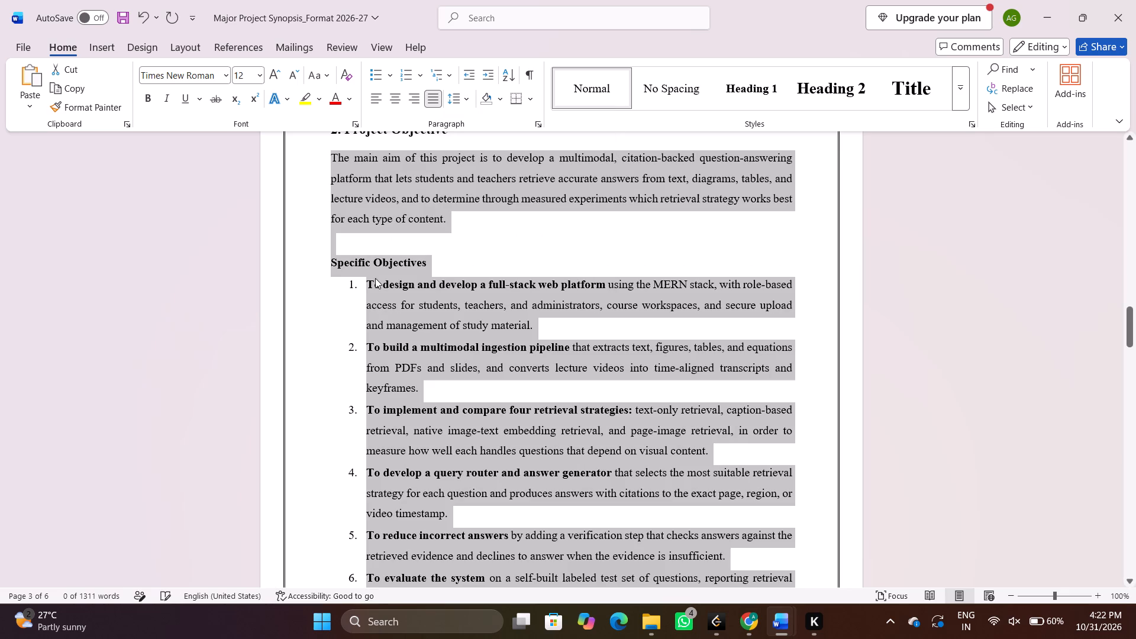
click(318, 329)
scroll(318, 329, up, 2)
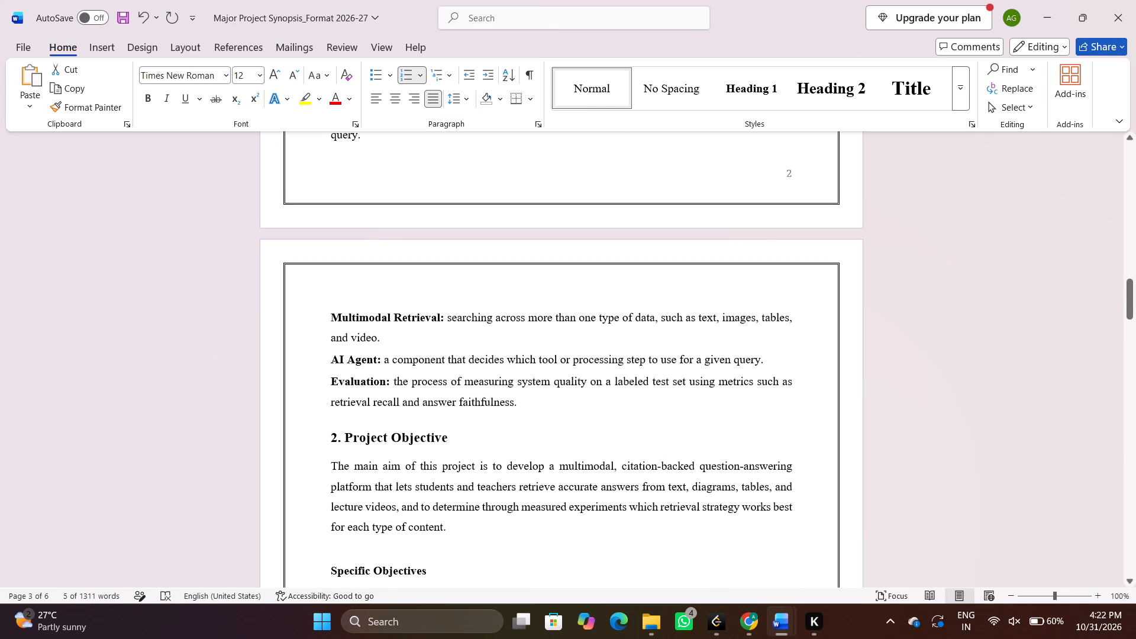
click(482, 362)
Remove all the blank lines between the seventh specific objective and the 3. Literature Survey heading.
scroll(482, 362, down, 3)
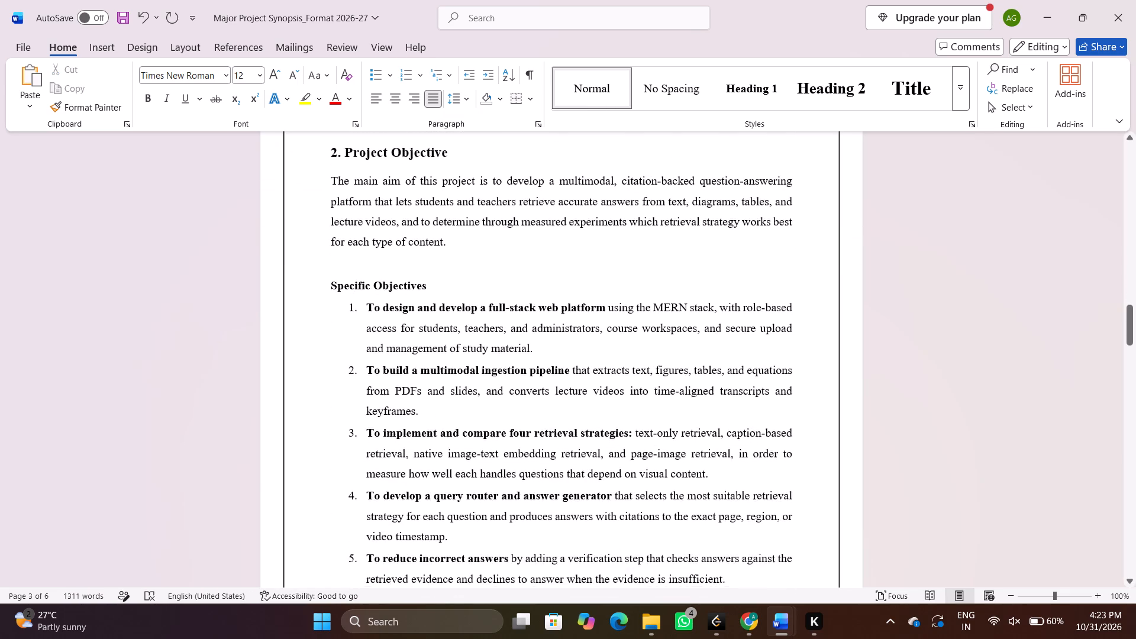
scroll(482, 362, down, 3)
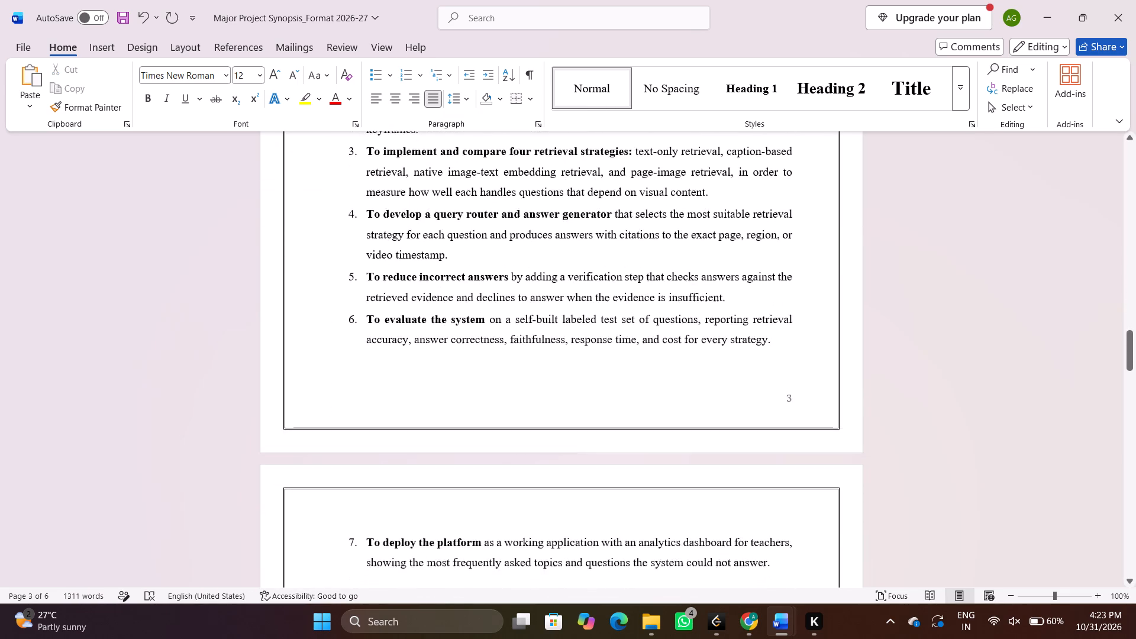
scroll(482, 362, down, 2)
scroll(482, 362, up, 1)
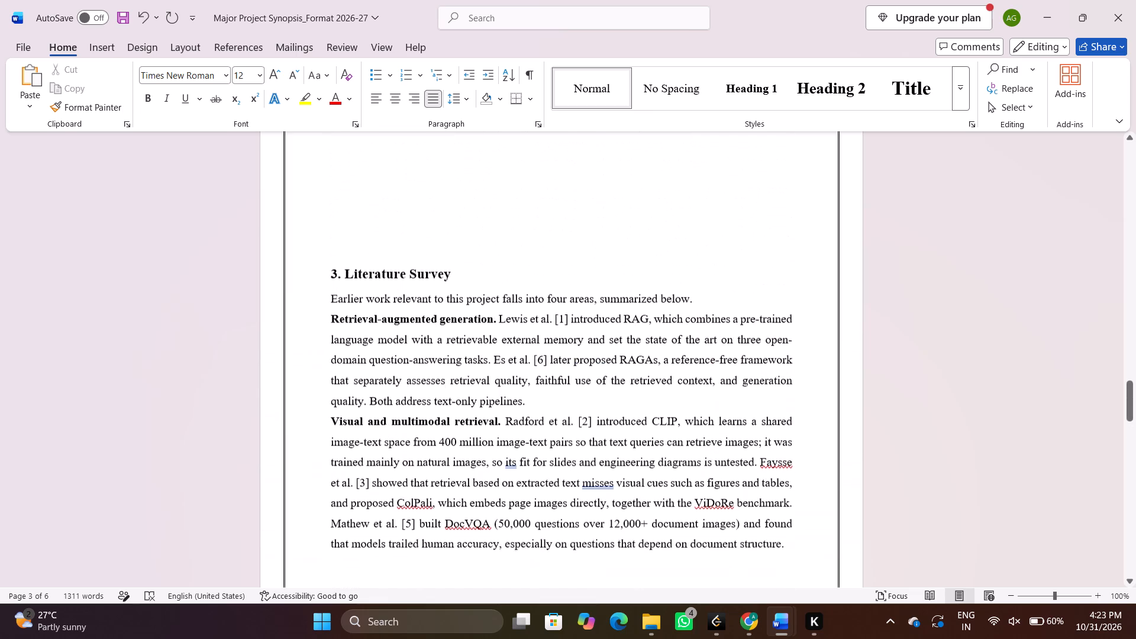
scroll(482, 362, up, 1)
click(399, 274)
key(BackSpace)
key(BackSpace)
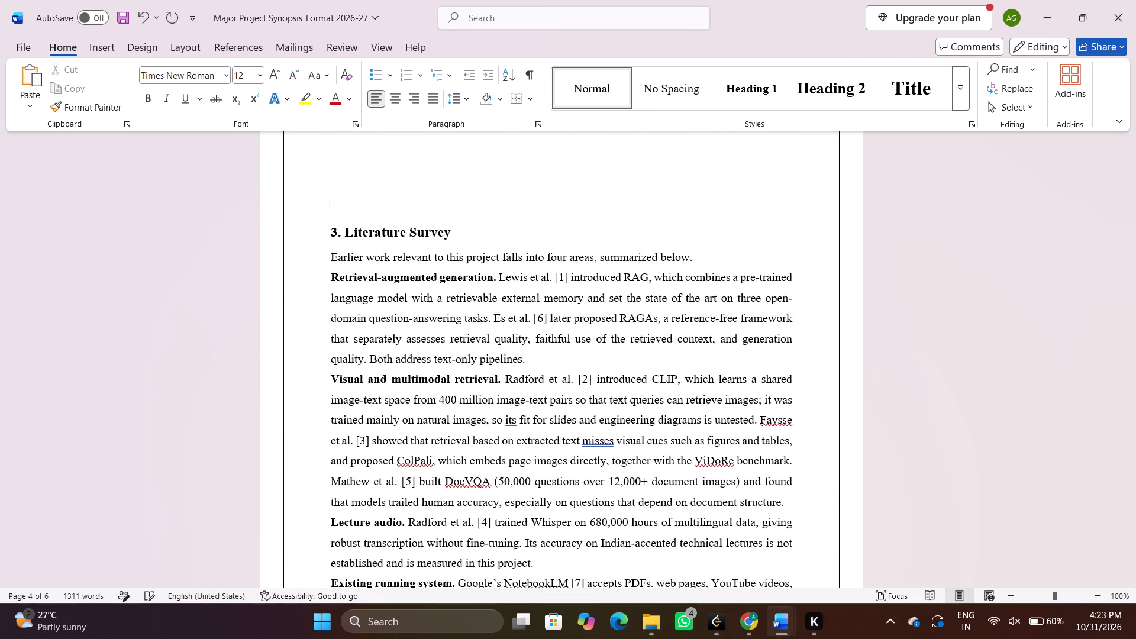
key(BackSpace)
key(BackSpace)
key(BackSpace)
scroll(399, 274, up, 2)
key(BackSpace)
key(BackSpace)
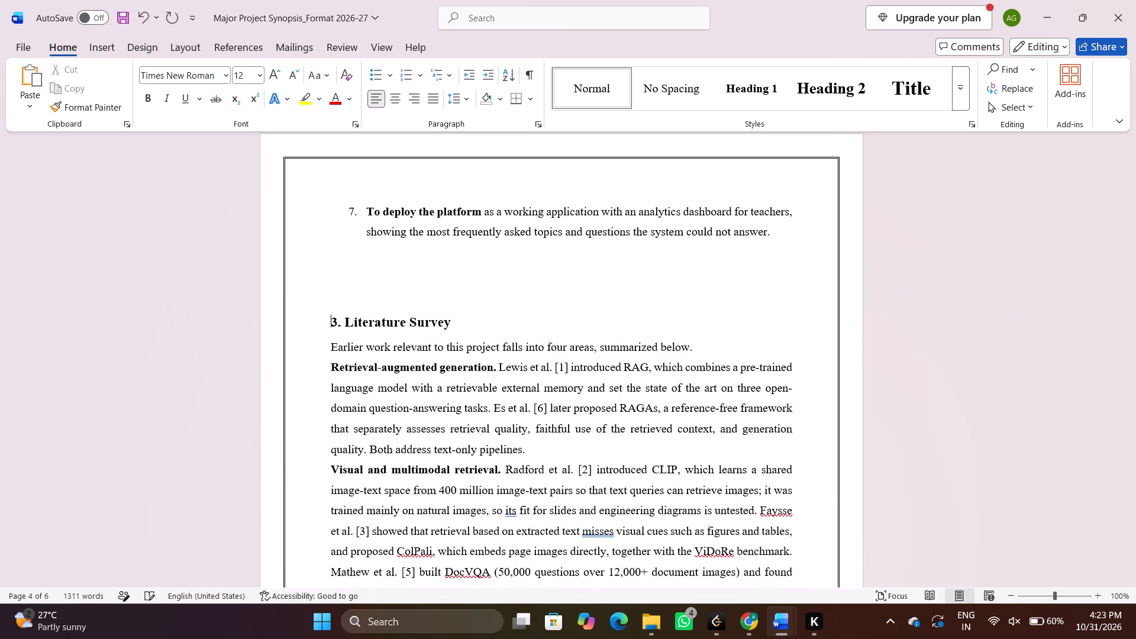
key(BackSpace)
key(BackSpace)
Insert one unnumbered blank line after the seventh specific objective, above the 3. Literature Survey heading.
key(Return)
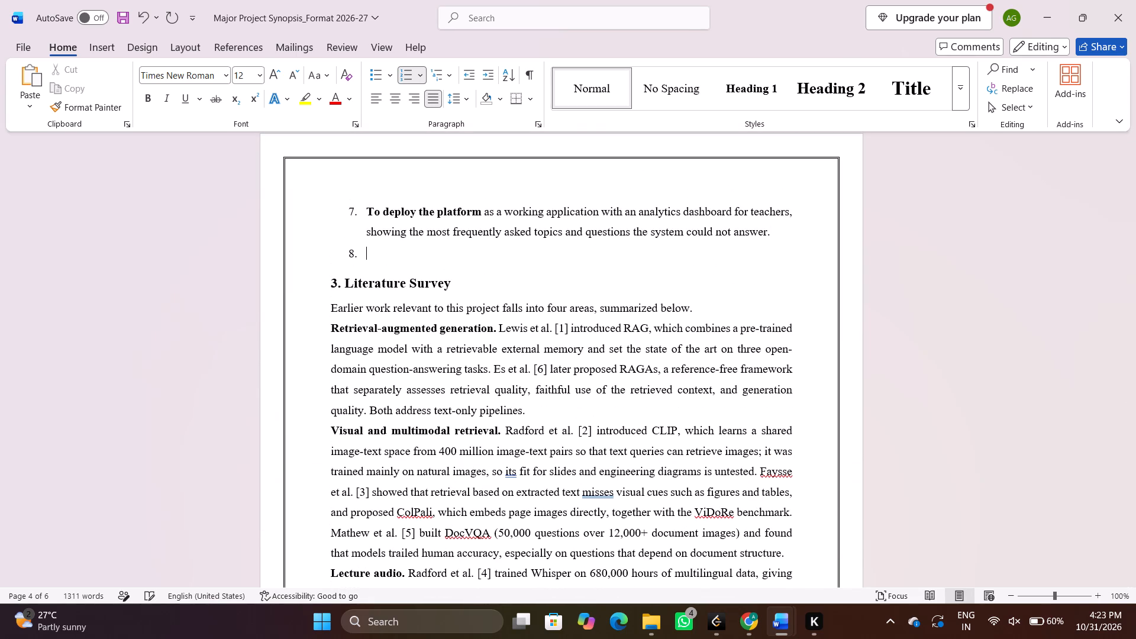
key(BackSpace)
key(BackSpace)
key(BackSpace)
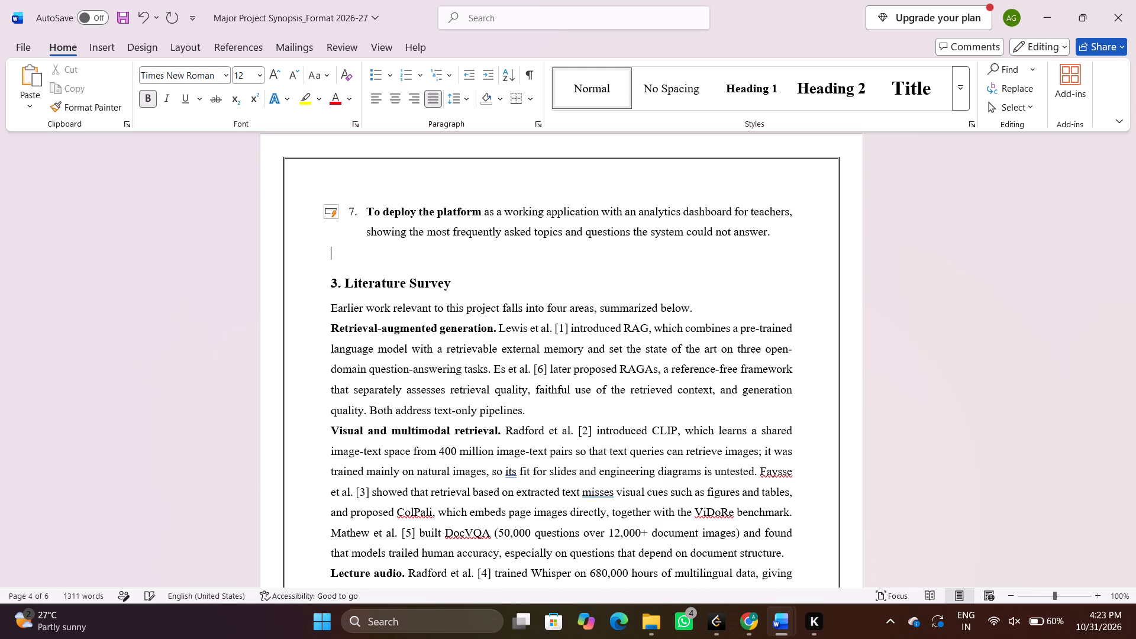
key(BackSpace)
key(Return)
key(BackSpace)
Check the formatting back up to the cover page and forward through the end of the Literature Survey.
scroll(399, 274, up, 6)
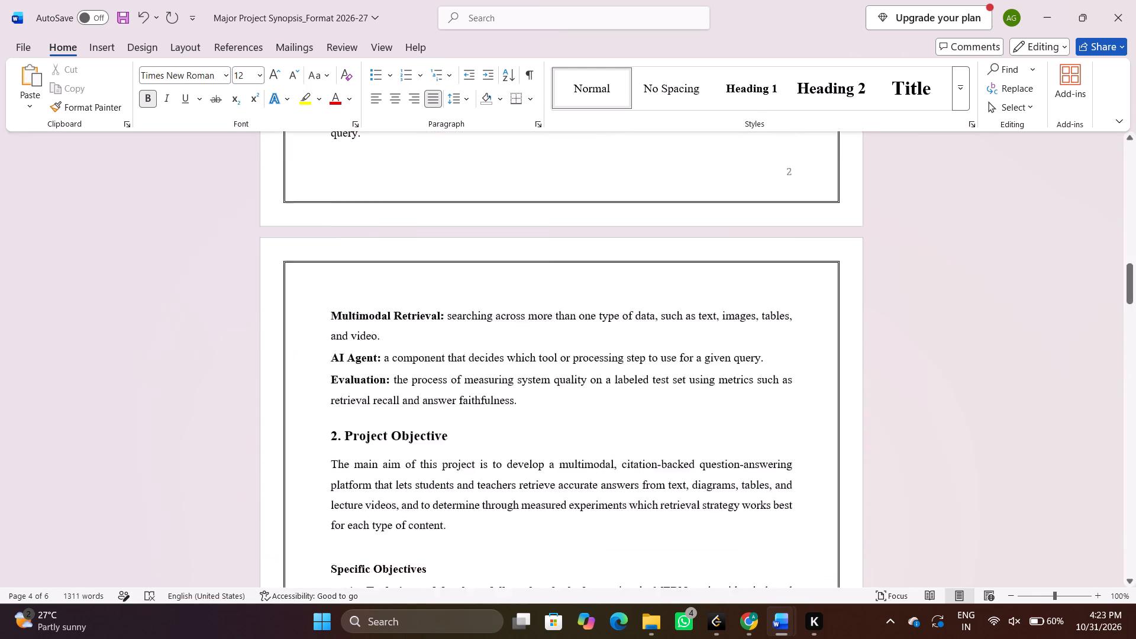
scroll(399, 274, up, 5)
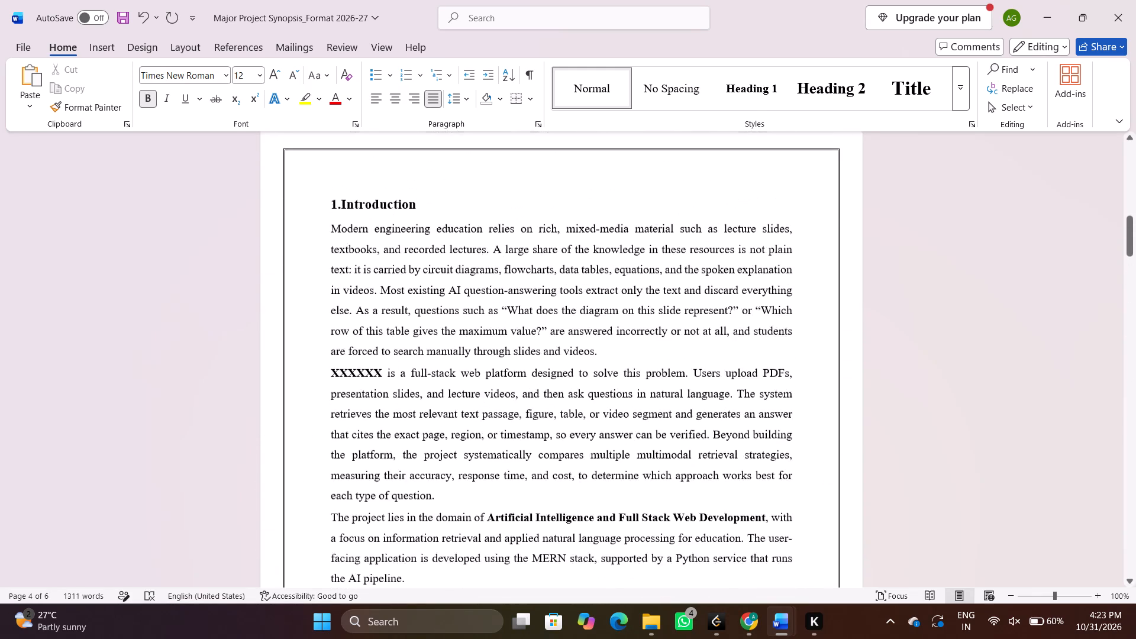
scroll(399, 274, up, 2)
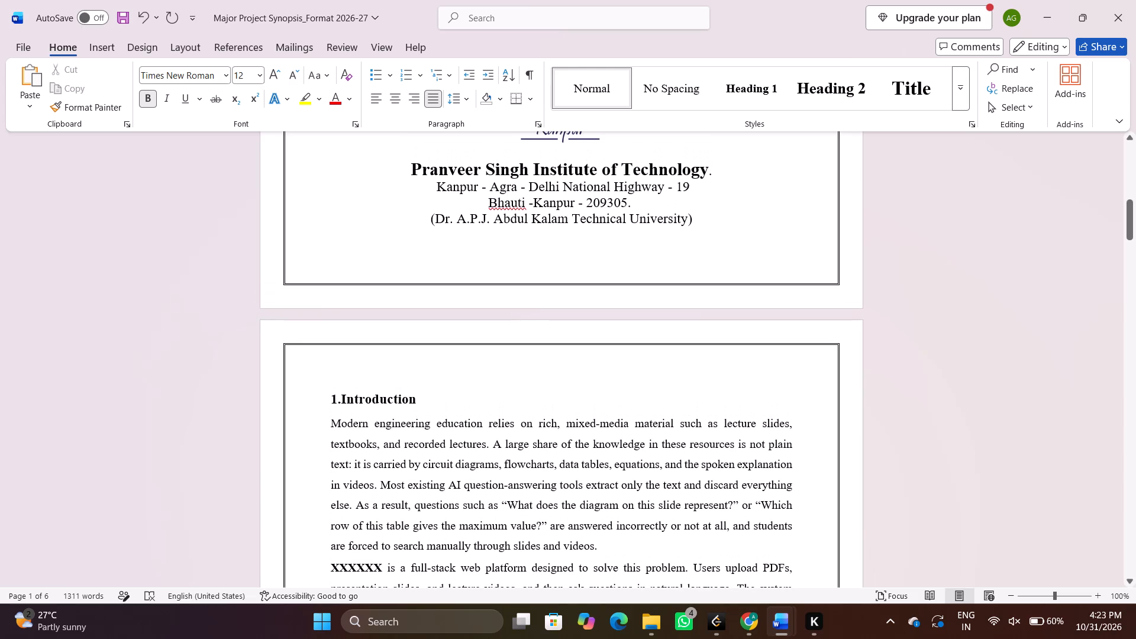
scroll(506, 331, up, 2)
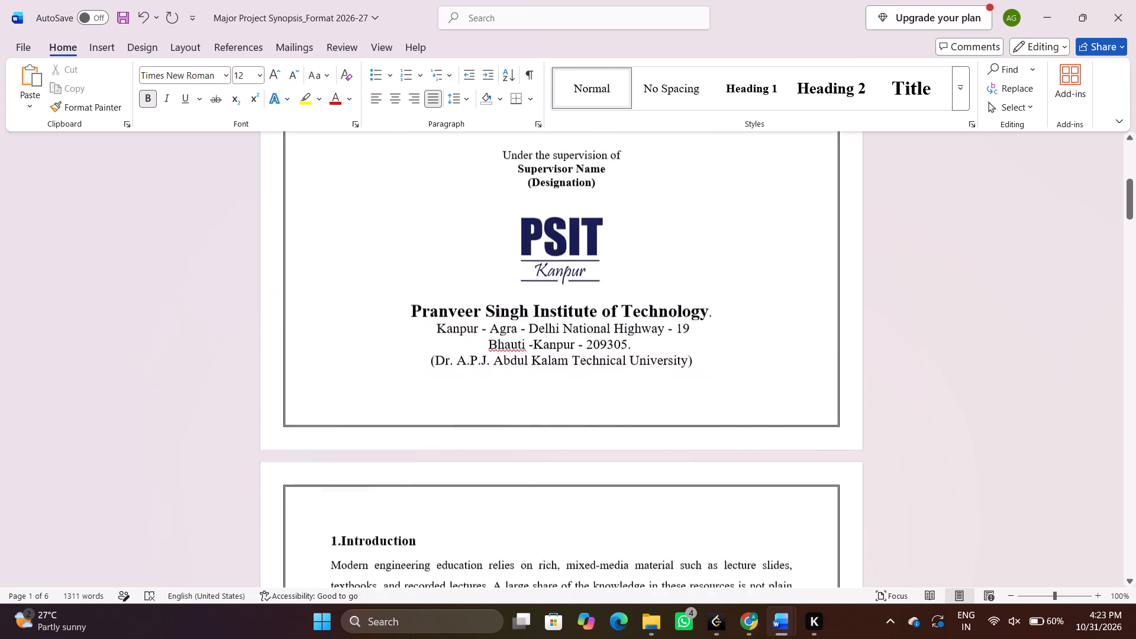
scroll(506, 331, up, 5)
scroll(506, 331, down, 3)
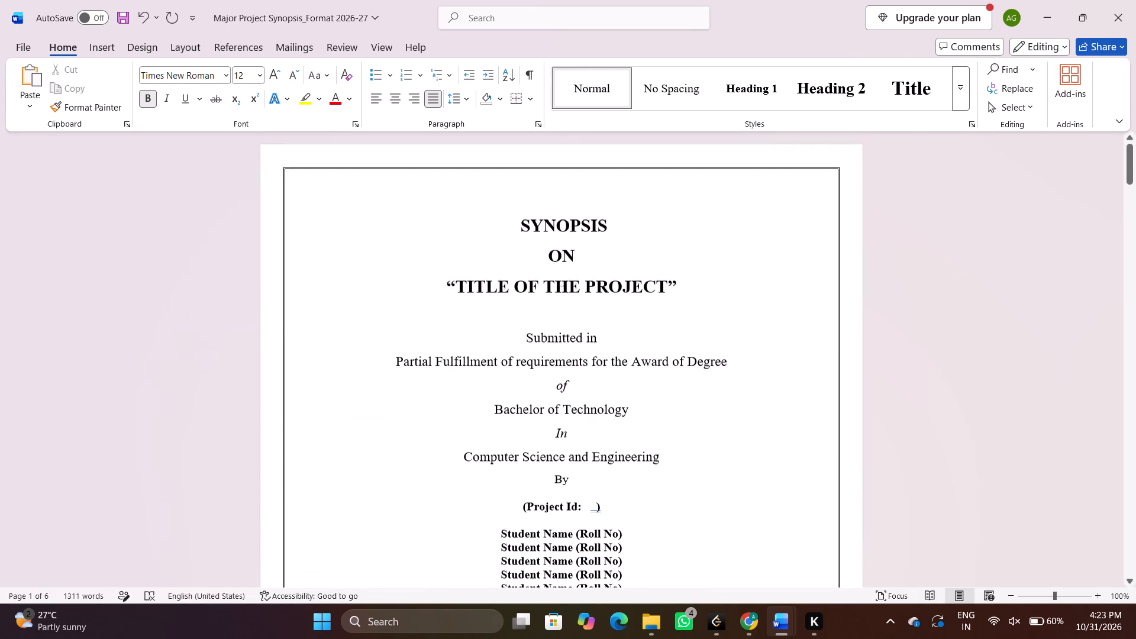
scroll(506, 331, down, 3)
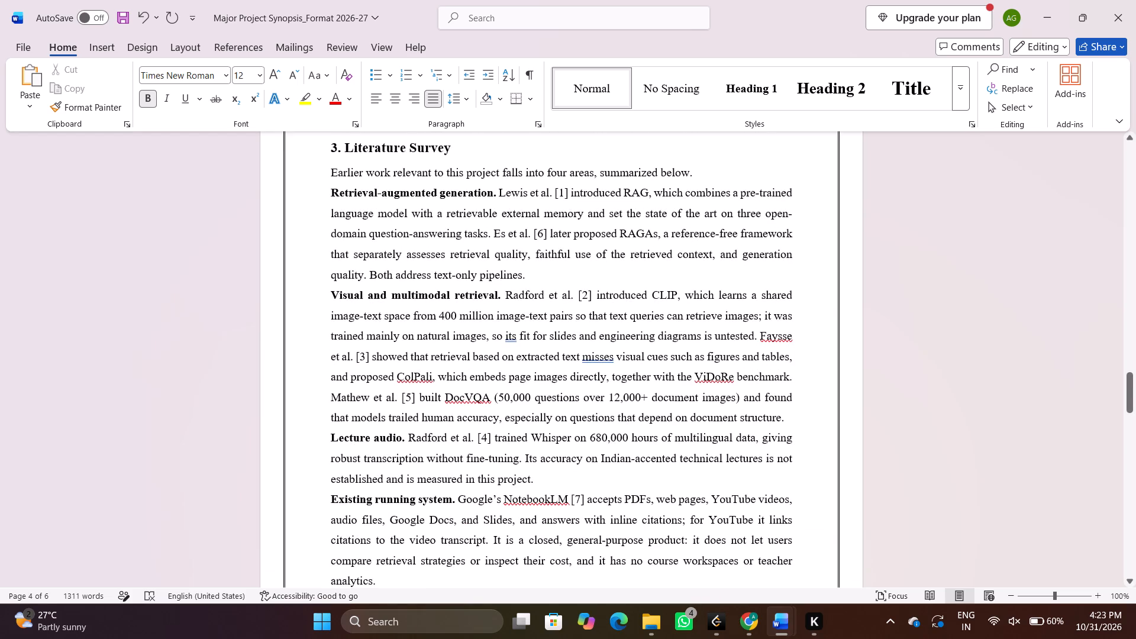
scroll(506, 331, down, 3)
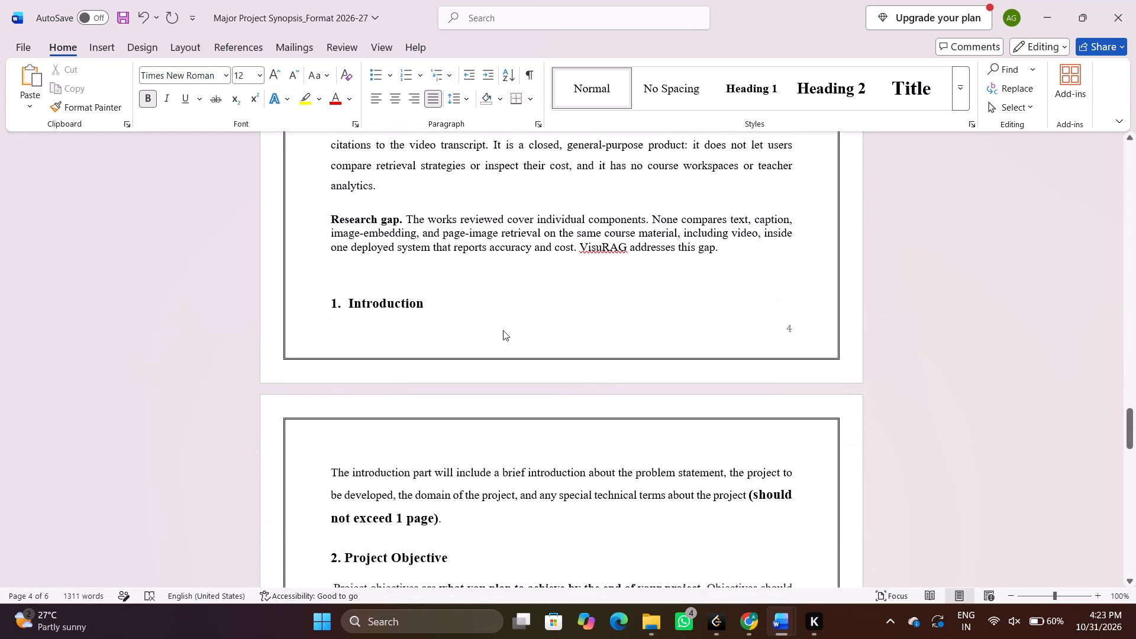
Delete the introductory sentence "Earlier work relevant to this project falls into four areas, summarized below." from the 3. Literature Survey section.
click(406, 288)
scroll(406, 288, up, 3)
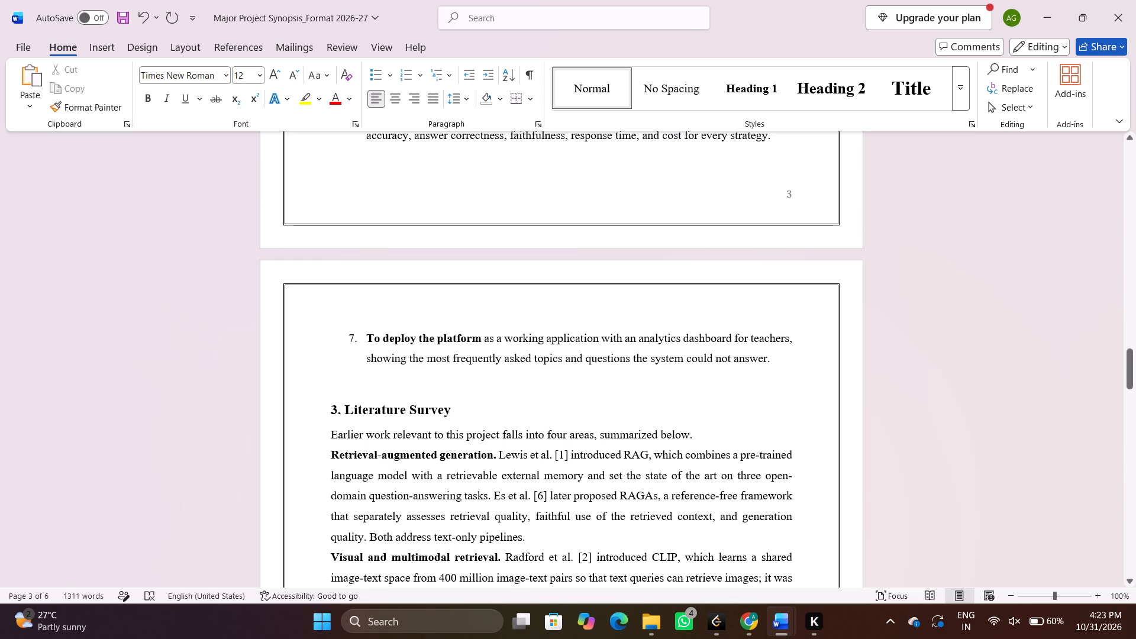
drag(330, 438, 694, 430)
key(BackSpace)
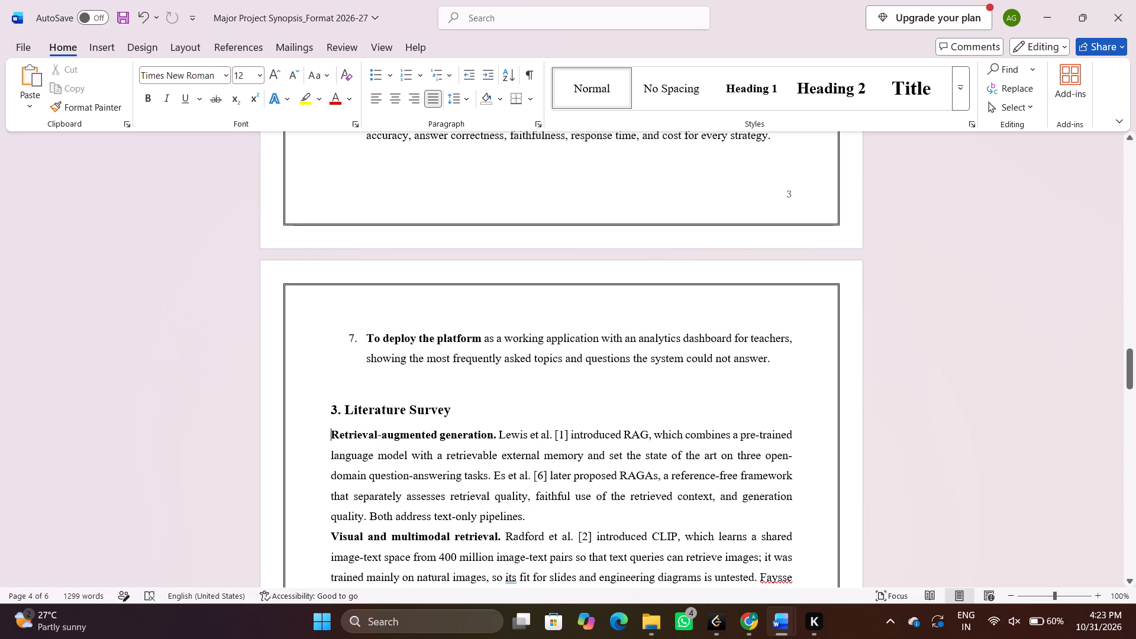
Set the line spacing to 1.5 from the Retrieval-augmented generation paragraph through the Research gap paragraph of the Literature Survey.
drag(330, 435, 521, 638)
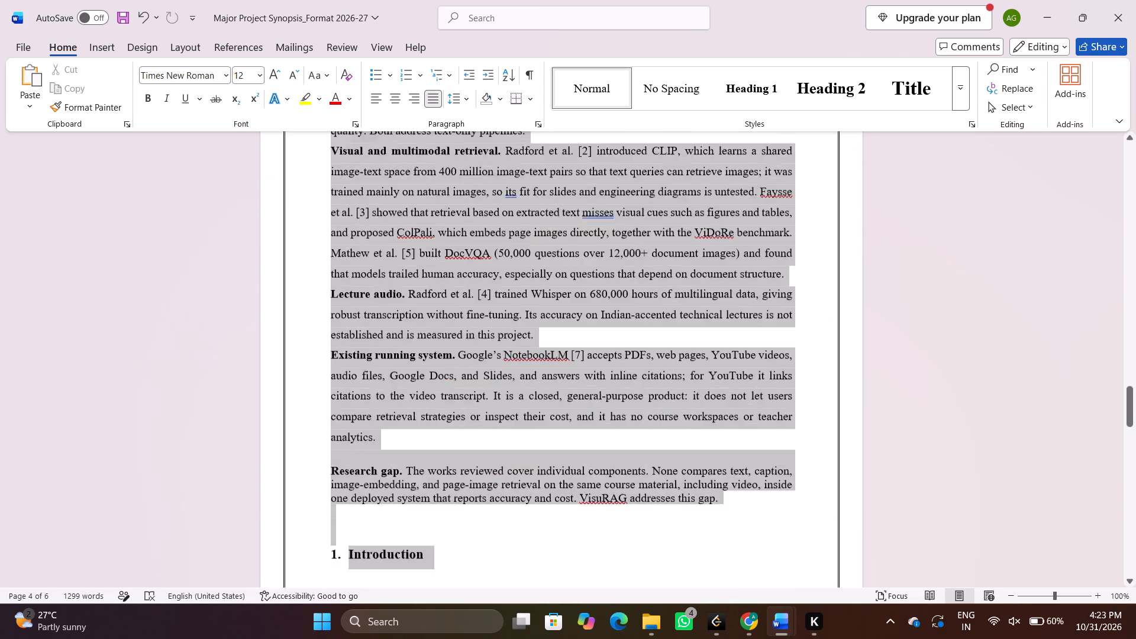
drag(521, 638, 718, 284)
click(471, 95)
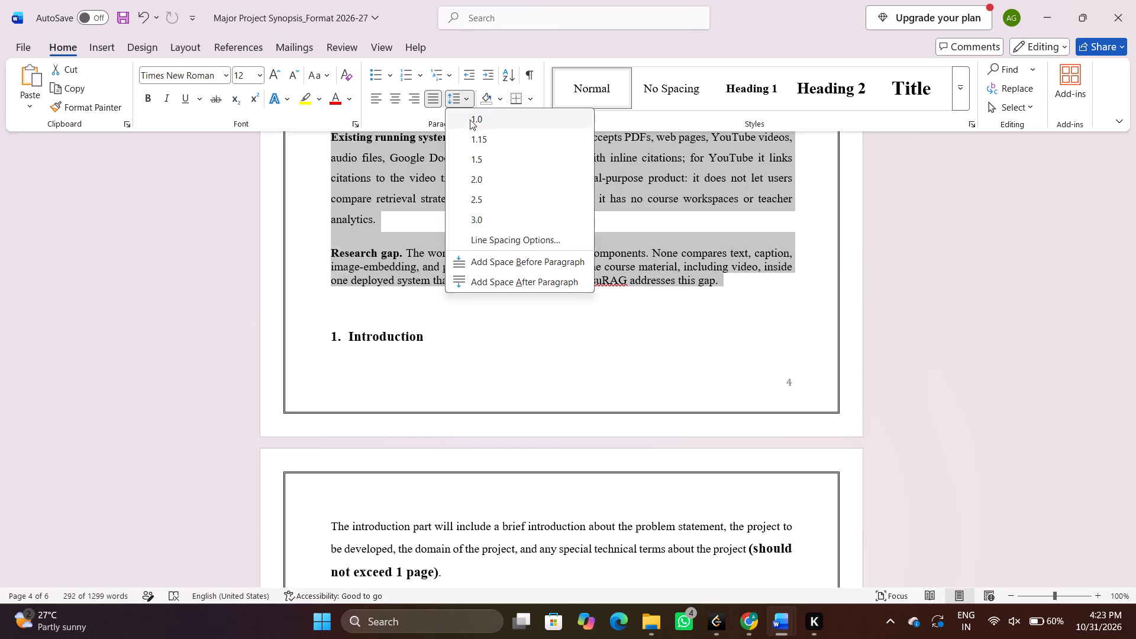
click(472, 156)
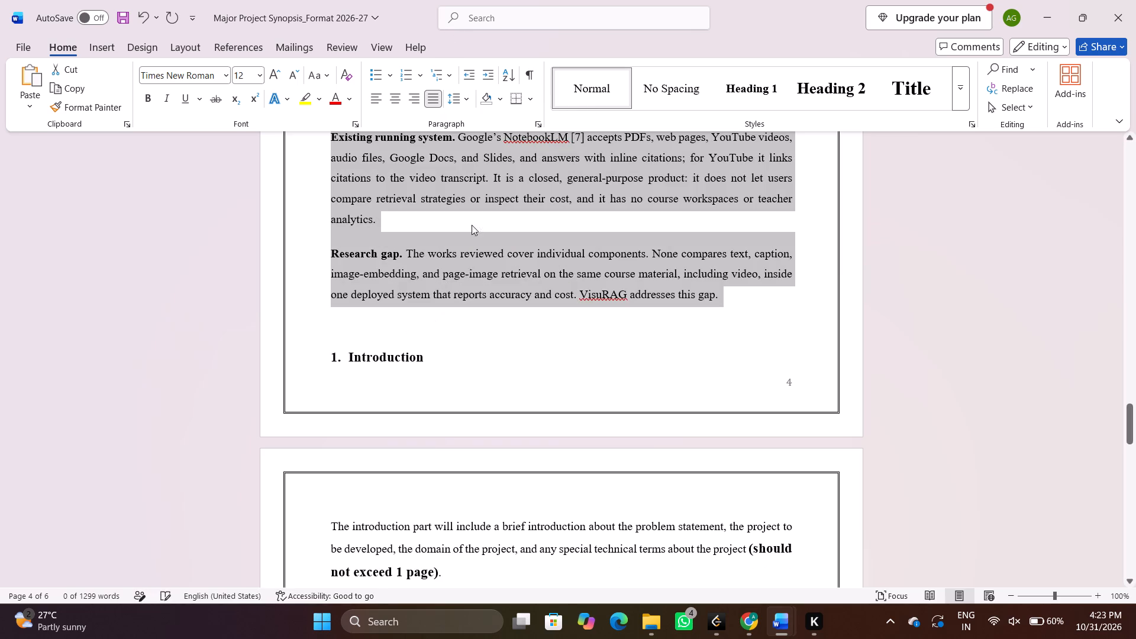
click(462, 344)
Check the text and spacing of the Literature Survey from its heading through the Research gap paragraph.
scroll(462, 344, up, 4)
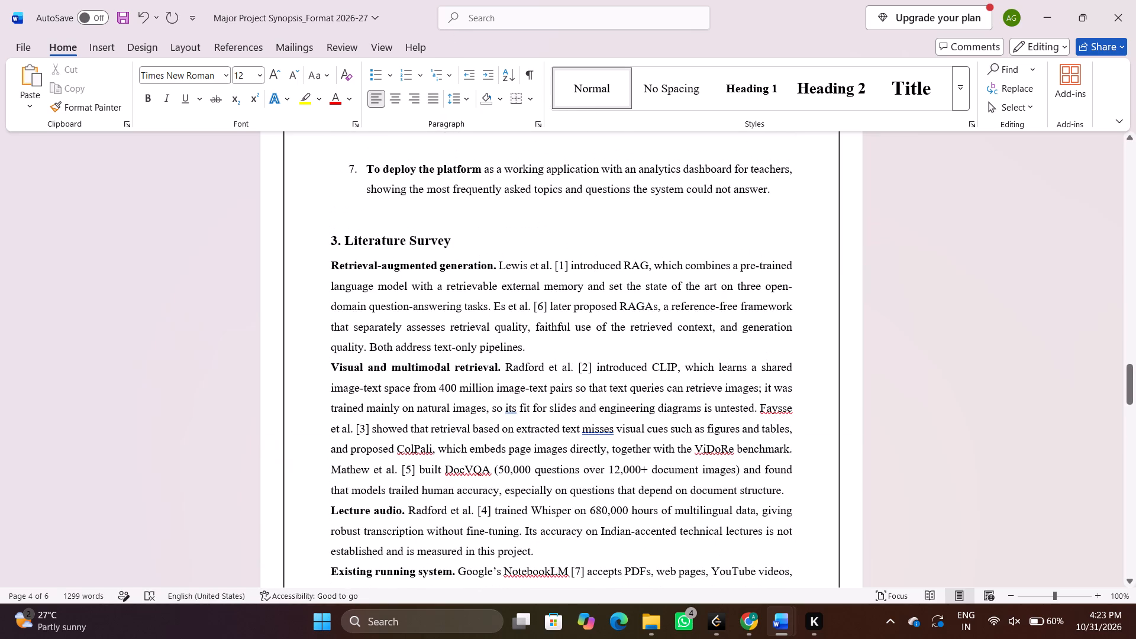
scroll(462, 344, down, 1)
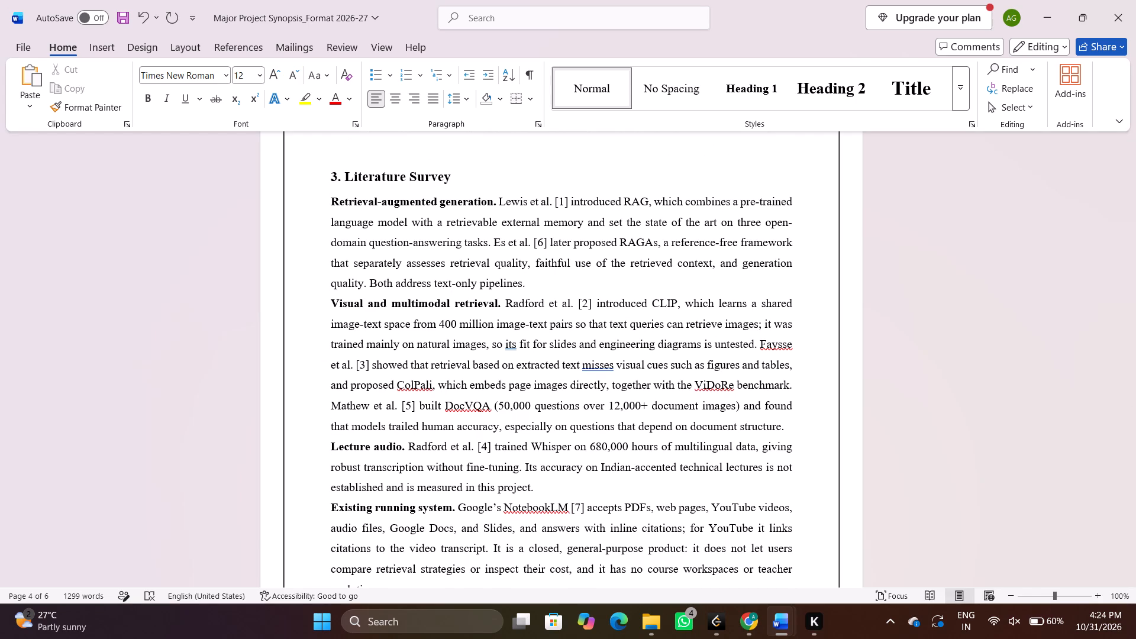
scroll(462, 344, down, 2)
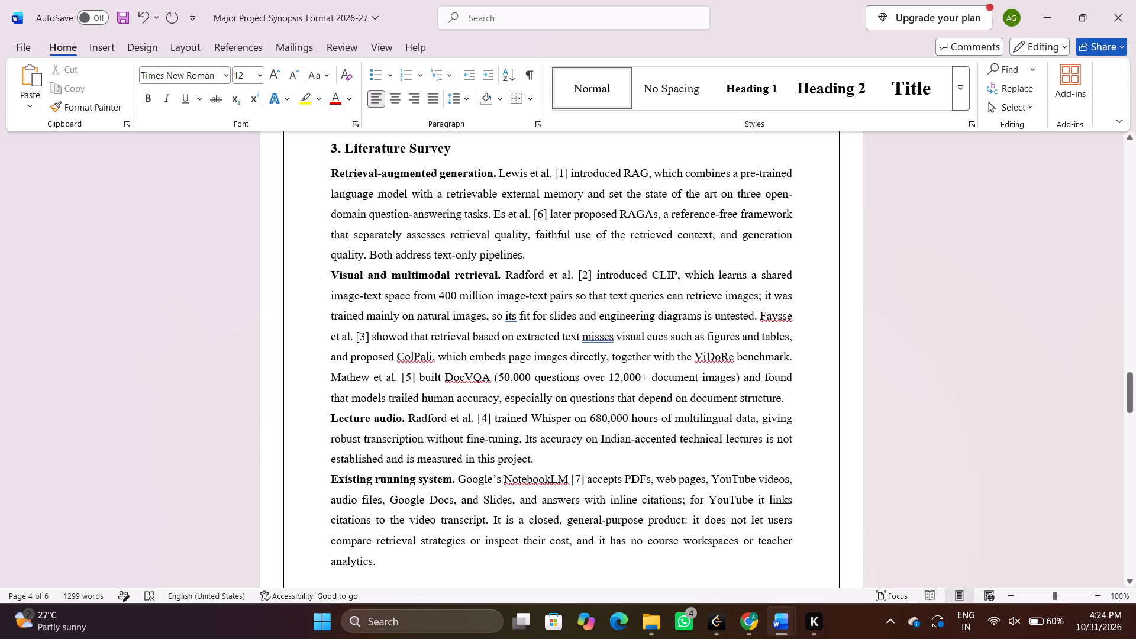
scroll(462, 344, down, 3)
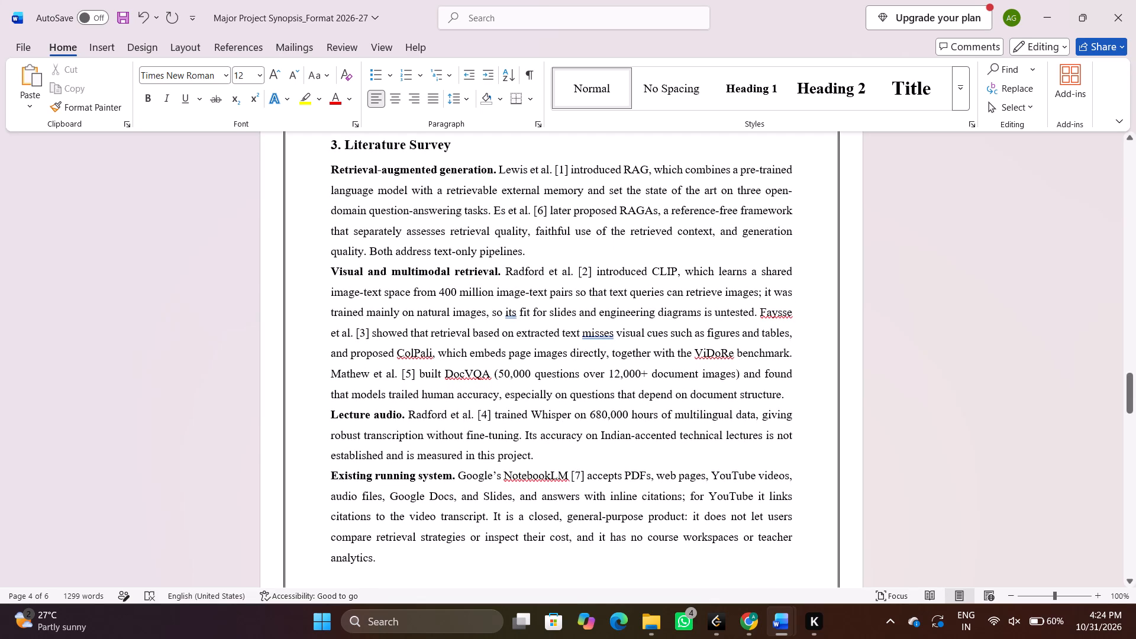
scroll(462, 344, down, 1)
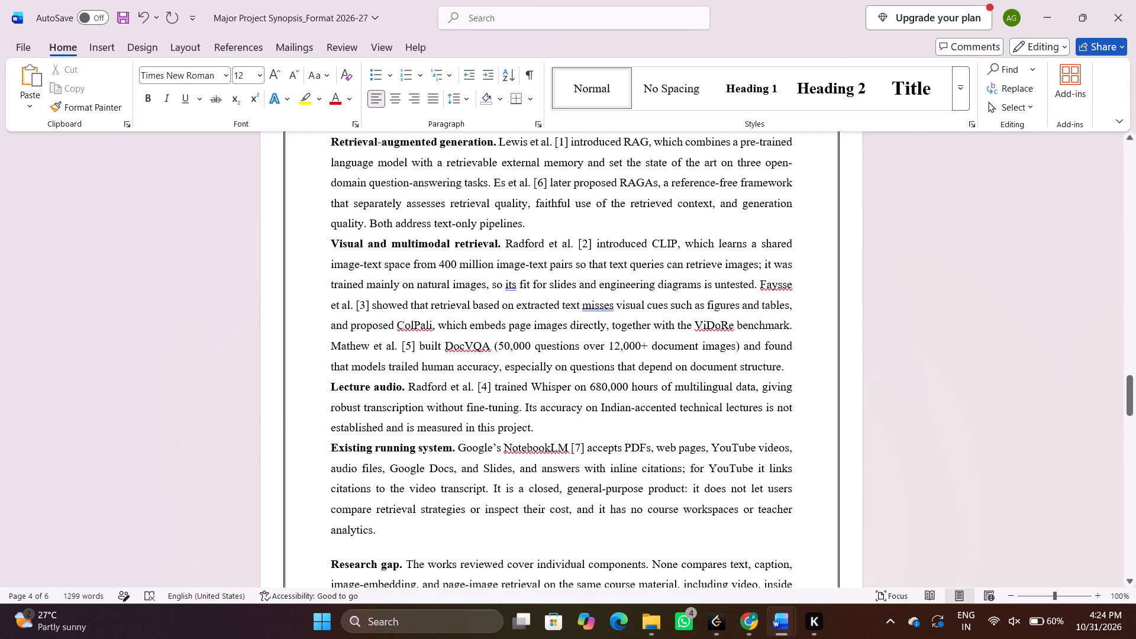
scroll(462, 344, down, 3)
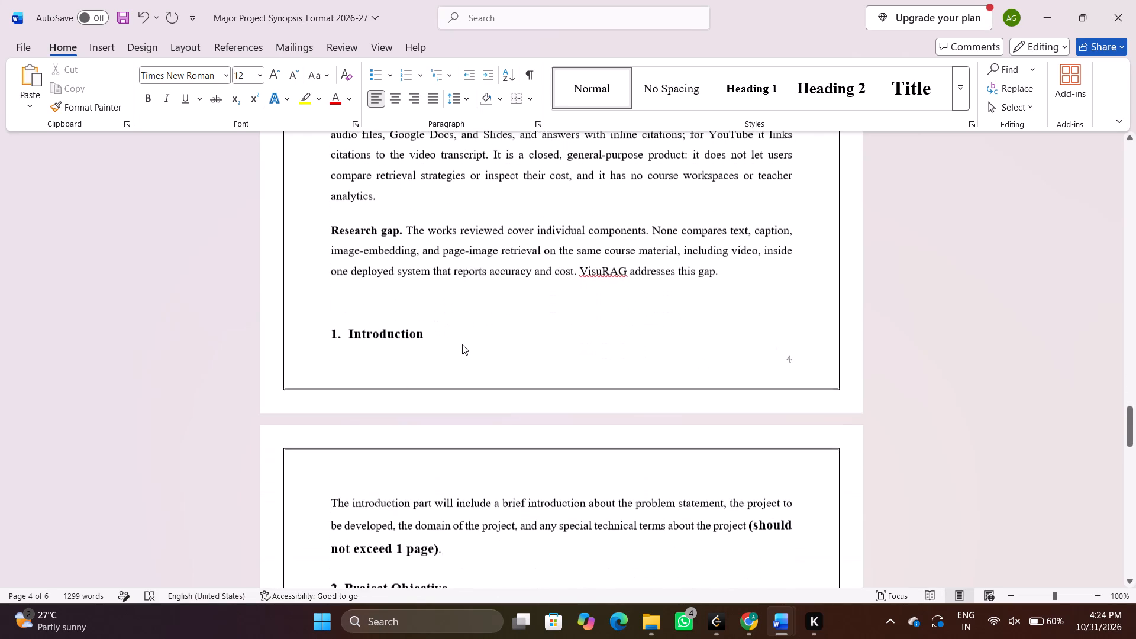
Insert one more blank line below the Research gap paragraph, above the template's 1. Introduction heading.
scroll(462, 344, down, 1)
key(Return)
scroll(462, 344, down, 1)
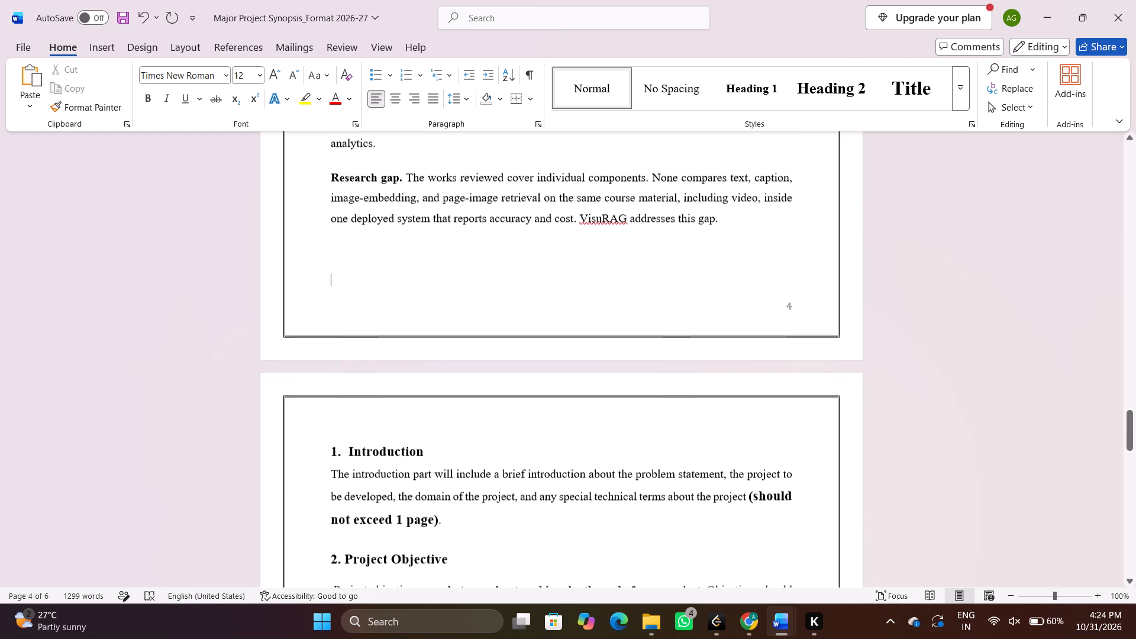
scroll(462, 344, down, 2)
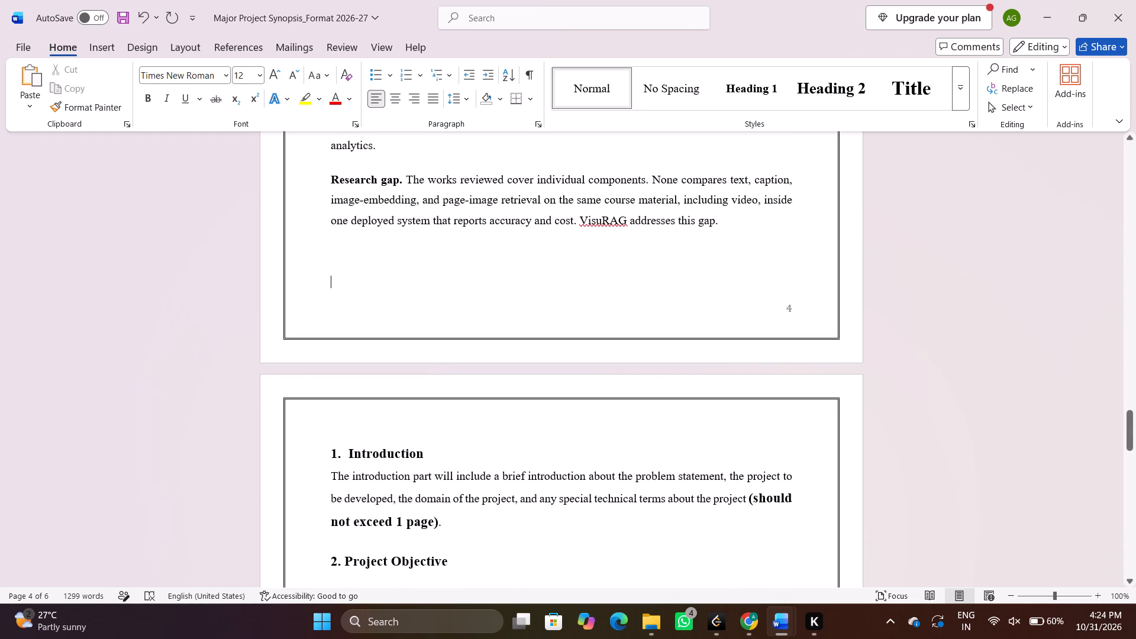
Replace the project name VisuRAG with XXXX in the last sentence of the Research gap paragraph.
drag(650, 225, 563, 222)
double_click(620, 220)
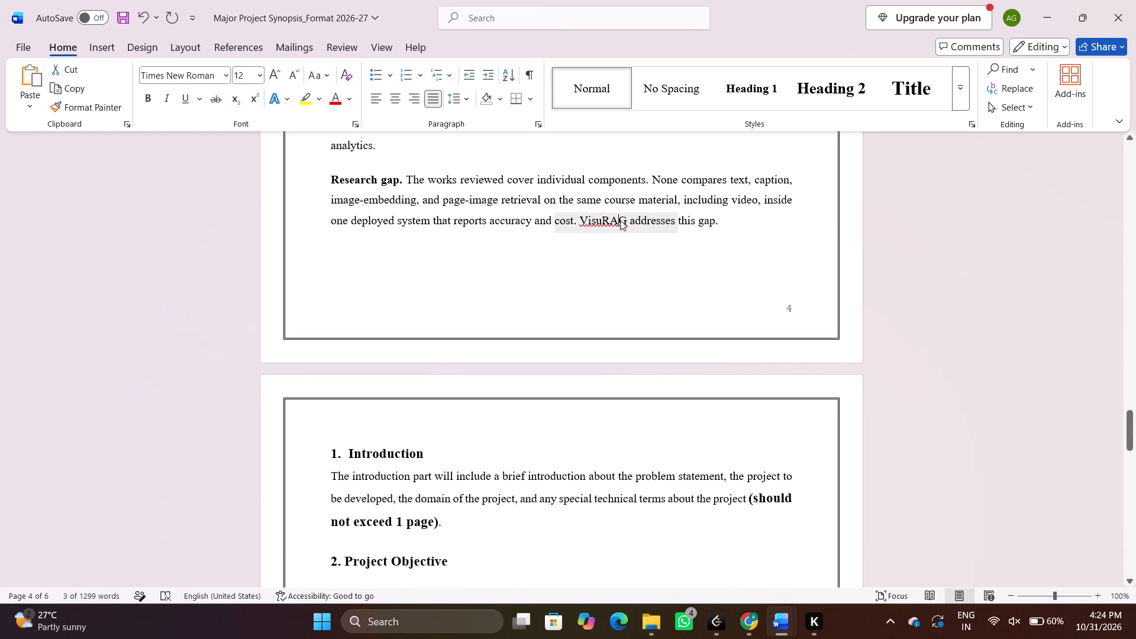
key(BackSpace)
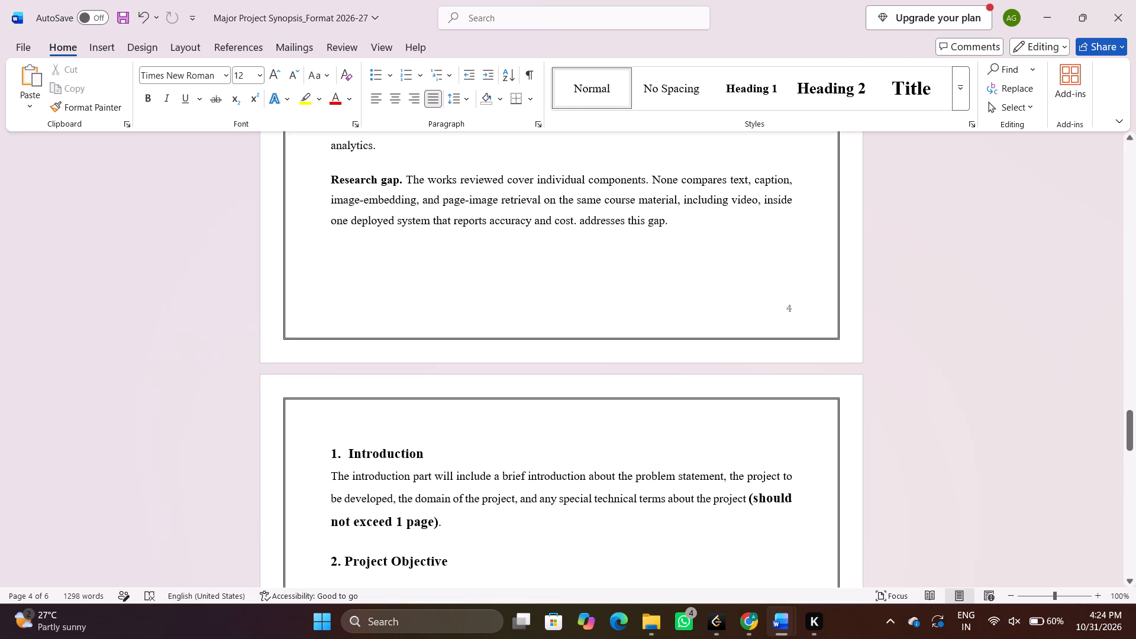
key(ctrl+x)
key(ctrl+x)
key(ctrl+x)
key(ctrl+x)
key(ctrl+x)
text(XXXX)
key(space)
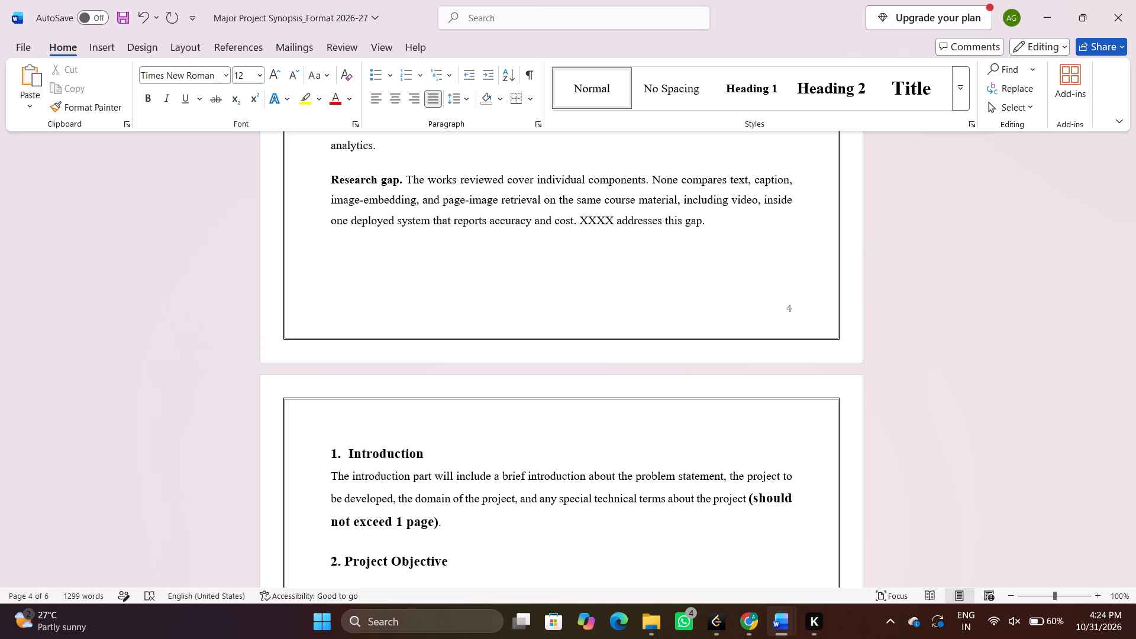
Make the XXXX placeholder in the Research gap paragraph bold.
key(Left)
scroll(620, 220, up, 1)
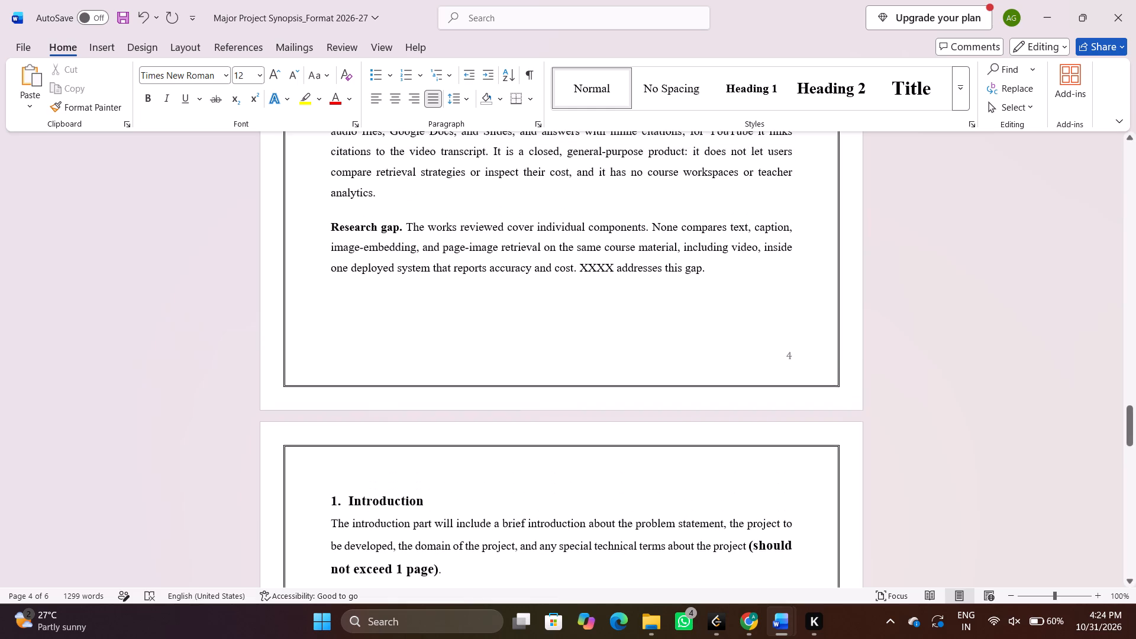
scroll(620, 220, up, 1)
key(ctrl+shift+Left)
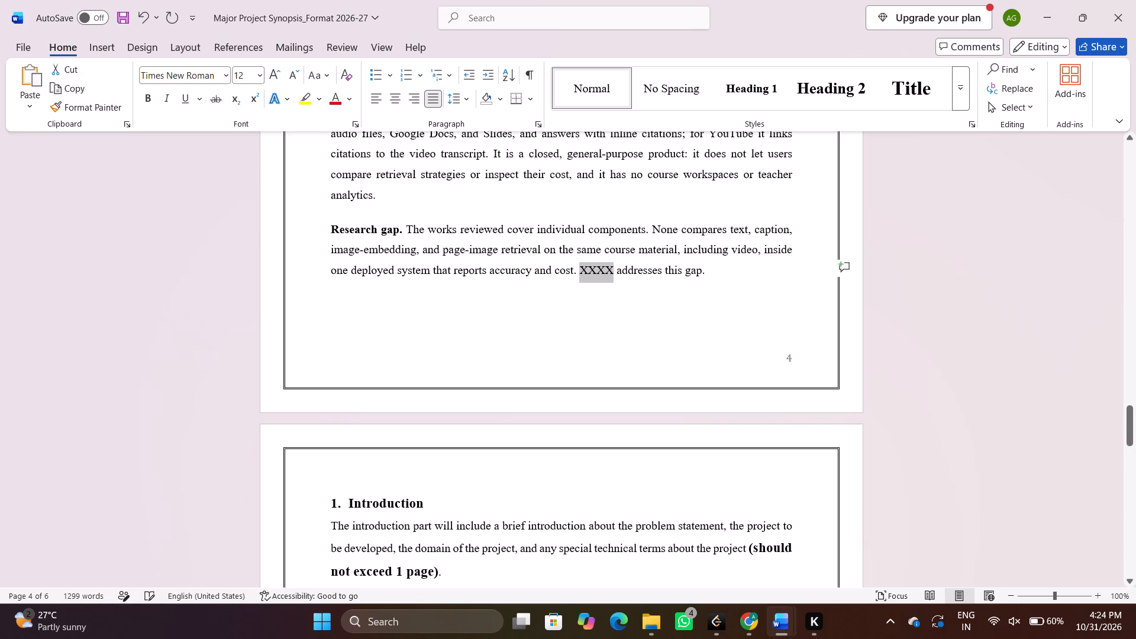
key(ctrl+b)
click(602, 233)
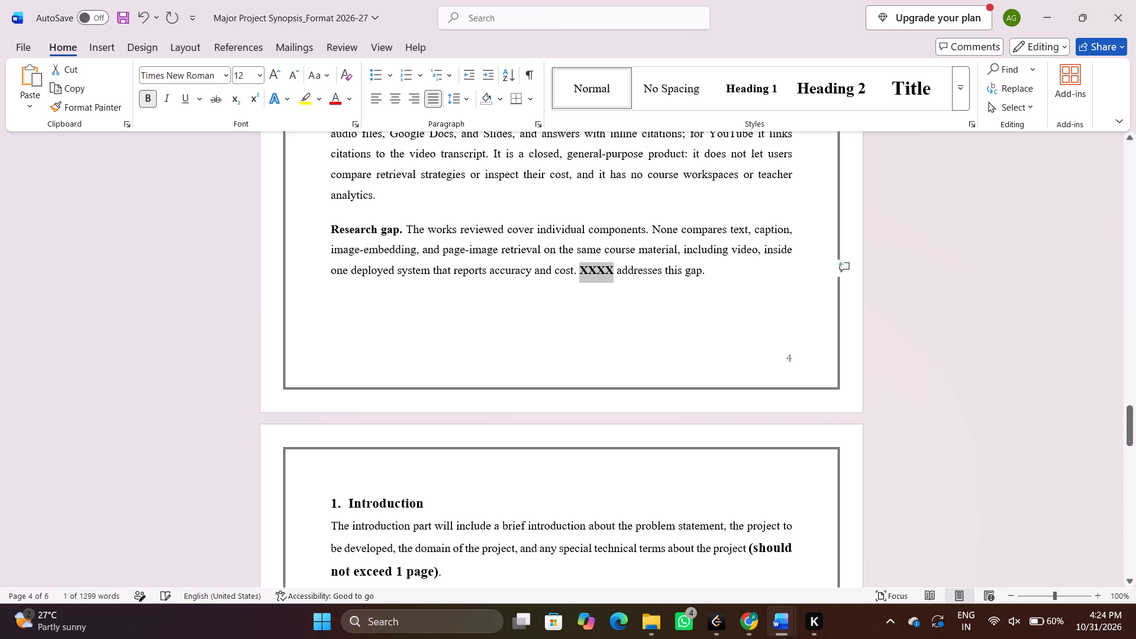
Insert four blank lines above the template's 1. Introduction heading and place the cursor on the first blank line of page 5.
scroll(602, 233, up, 1)
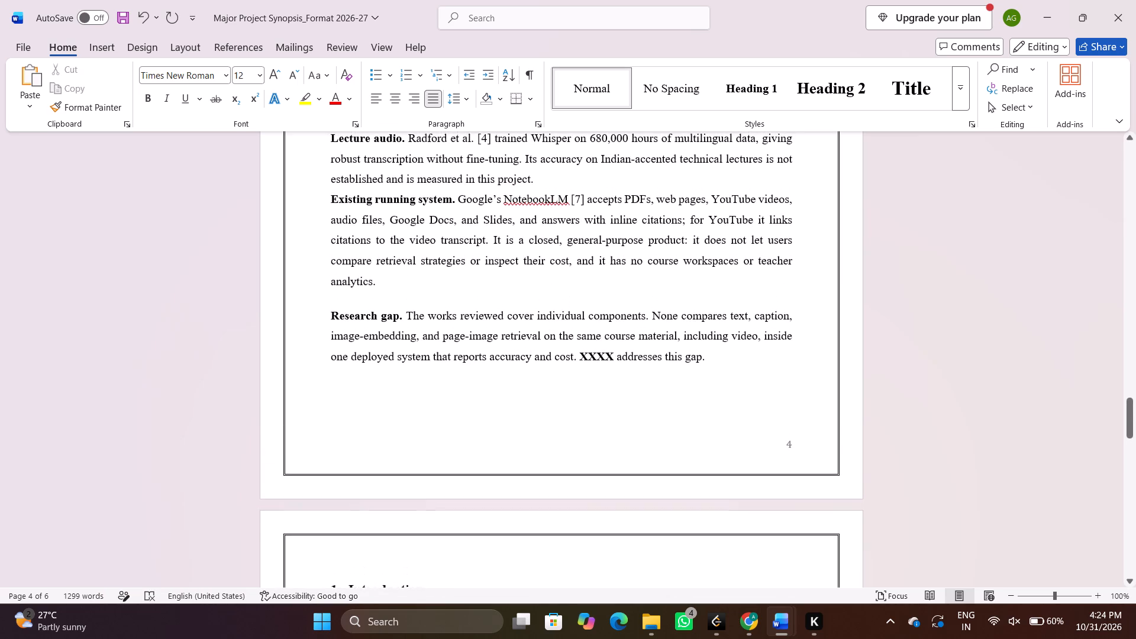
scroll(602, 233, up, 1)
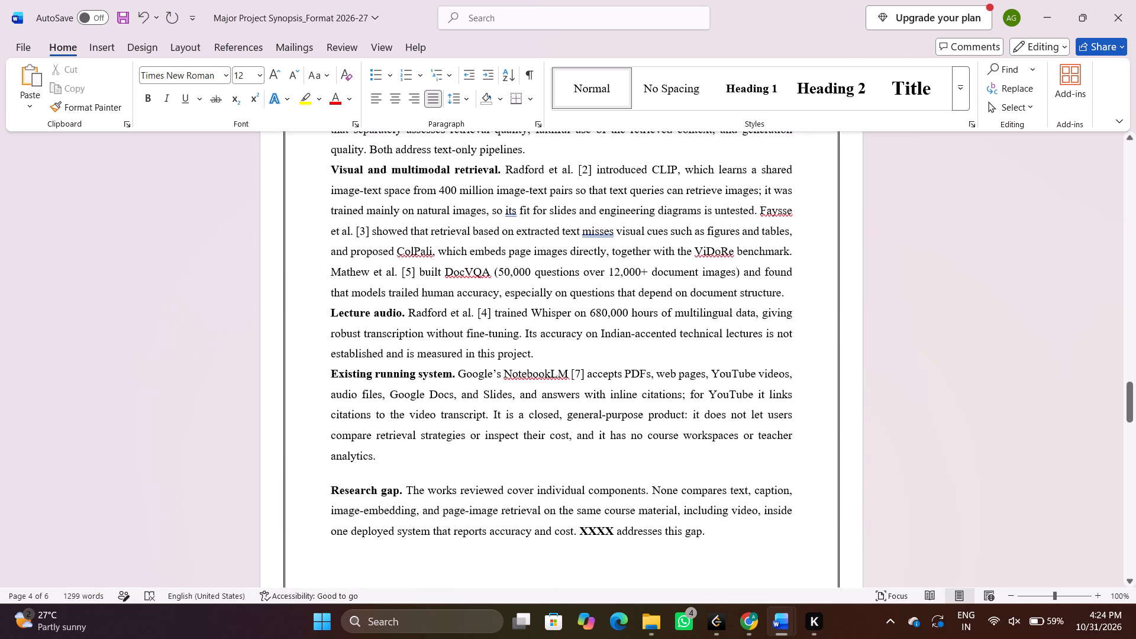
scroll(353, 479, down, 1)
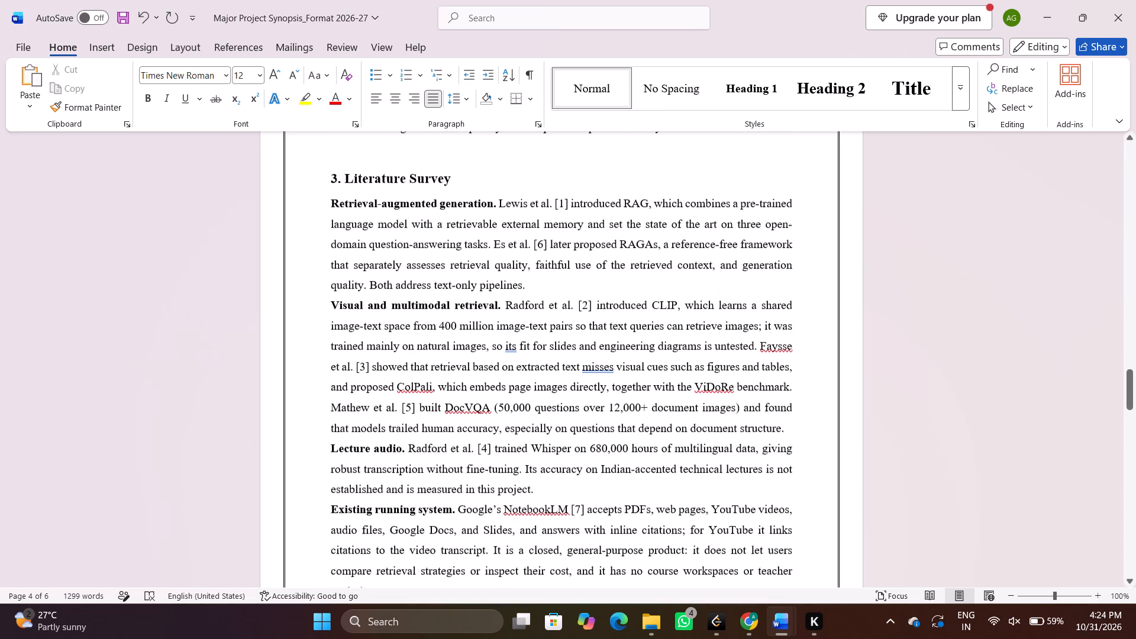
scroll(353, 479, down, 1)
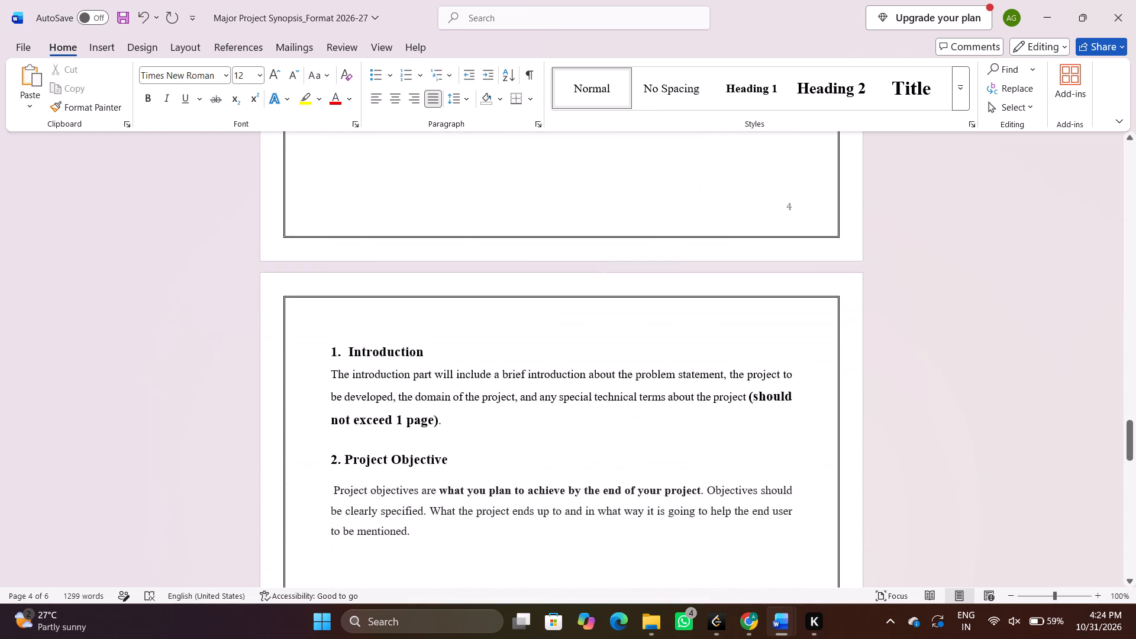
scroll(353, 479, down, 3)
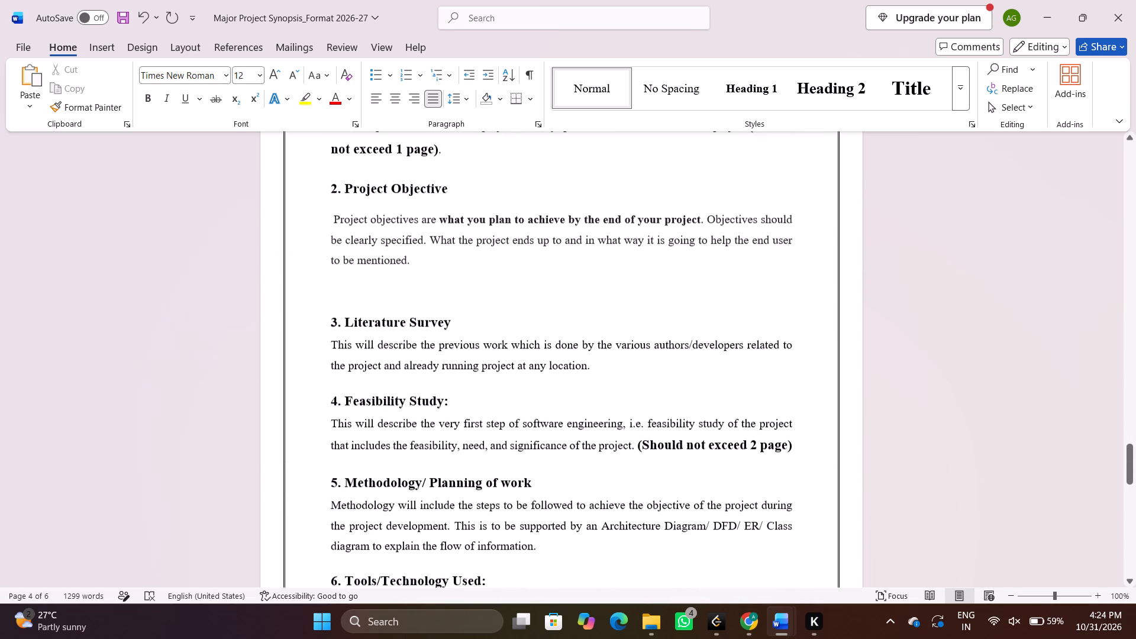
scroll(353, 479, up, 2)
click(375, 295)
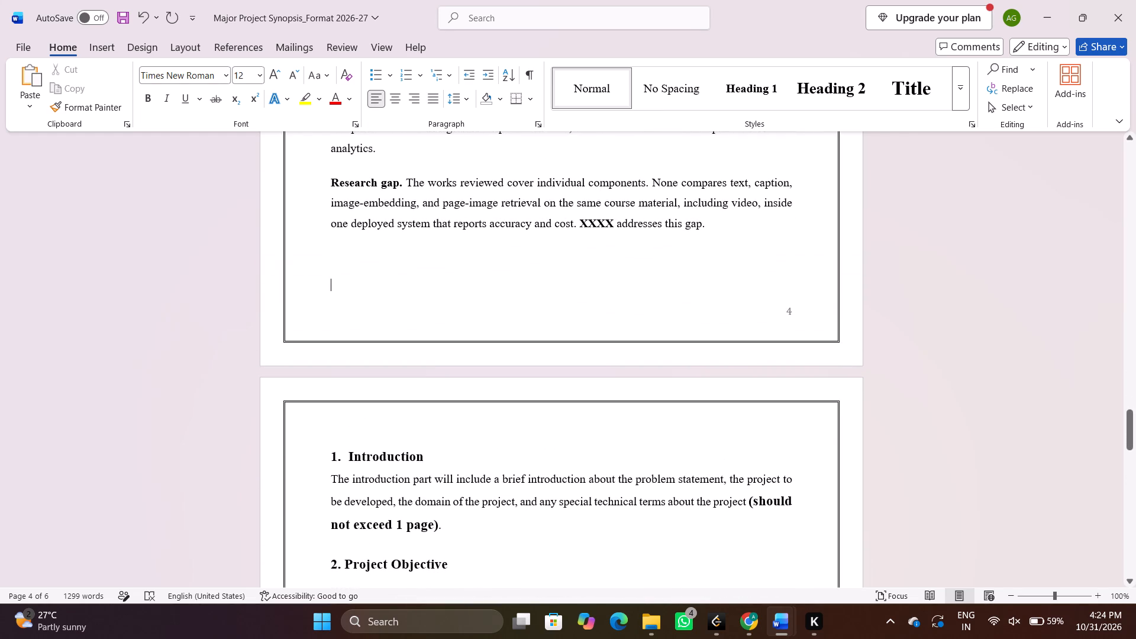
click(375, 295)
key(Return)
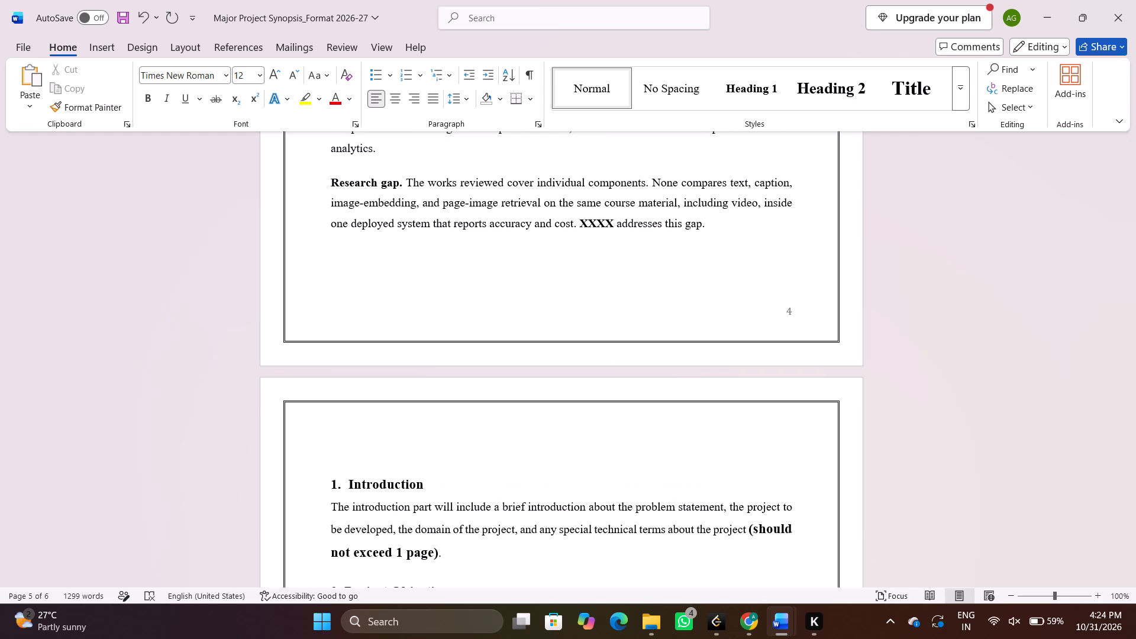
key(Return)
key(Return)
key(Return)
key(Up)
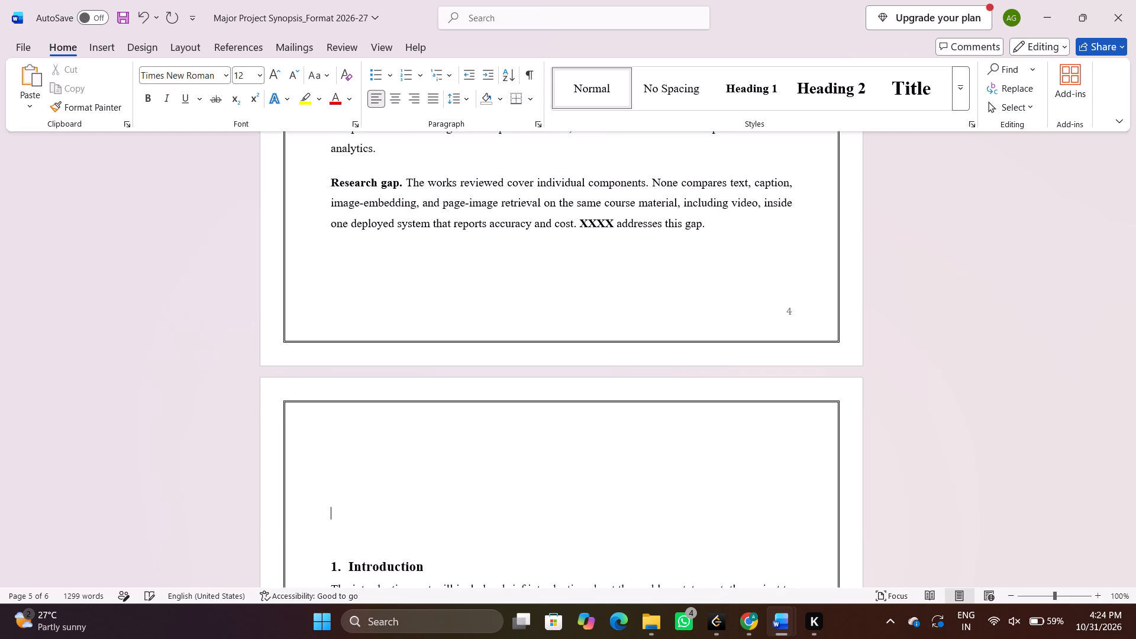
key(Up)
key(Up)
key(Up)
key(Down)
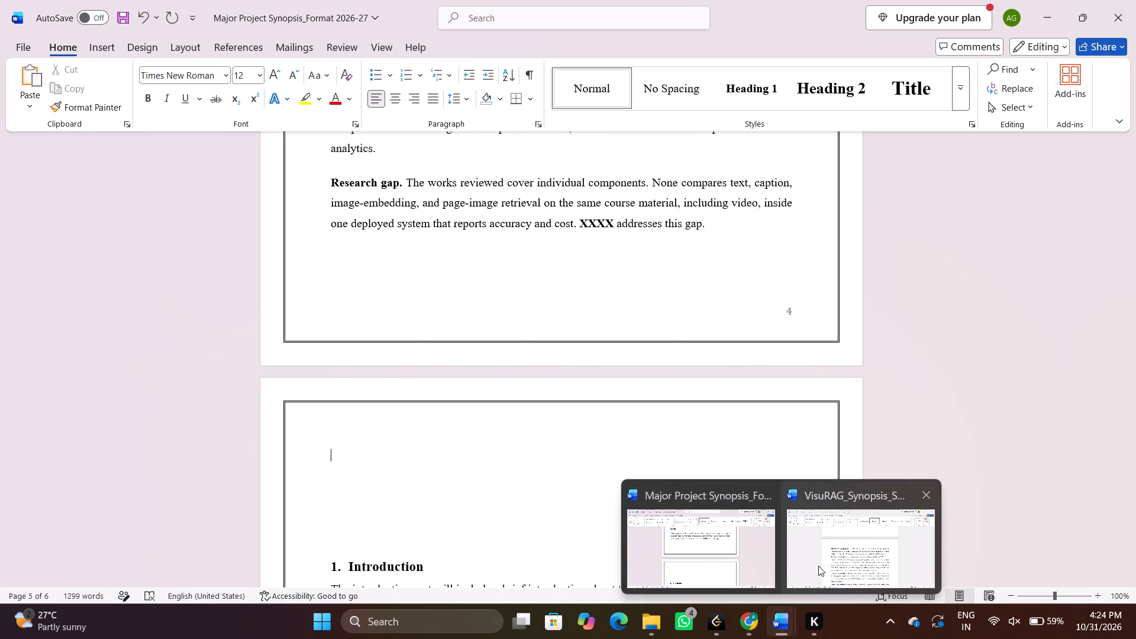
Copy section 4, from Feasibility Study heading through Schedule and legal feasibility, from VisuRAG_Synopsis_Sections_3-7 onto the first blank line of page 5 in the synopsis.
click(818, 566)
scroll(578, 434, down, 1)
scroll(578, 434, up, 2)
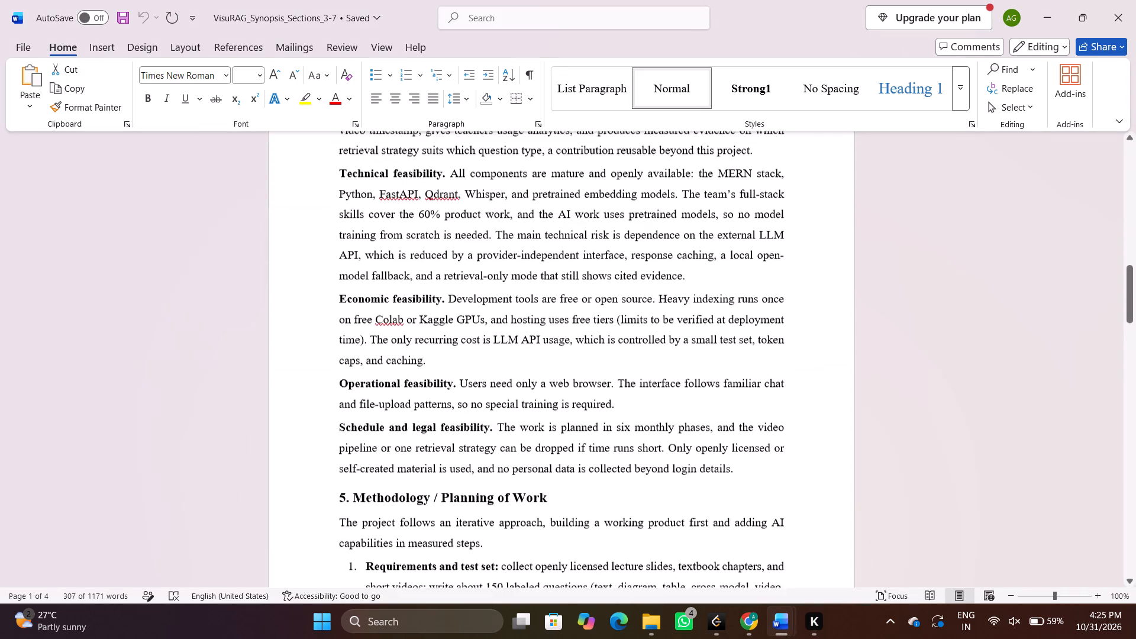
scroll(578, 434, up, 2)
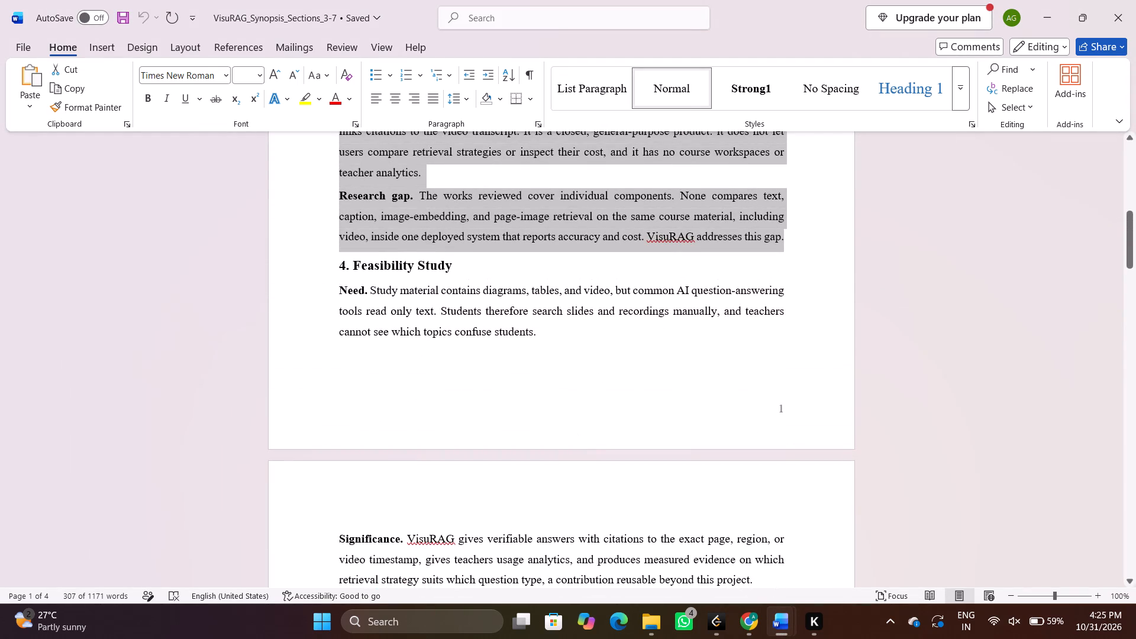
drag(338, 267, 535, 488)
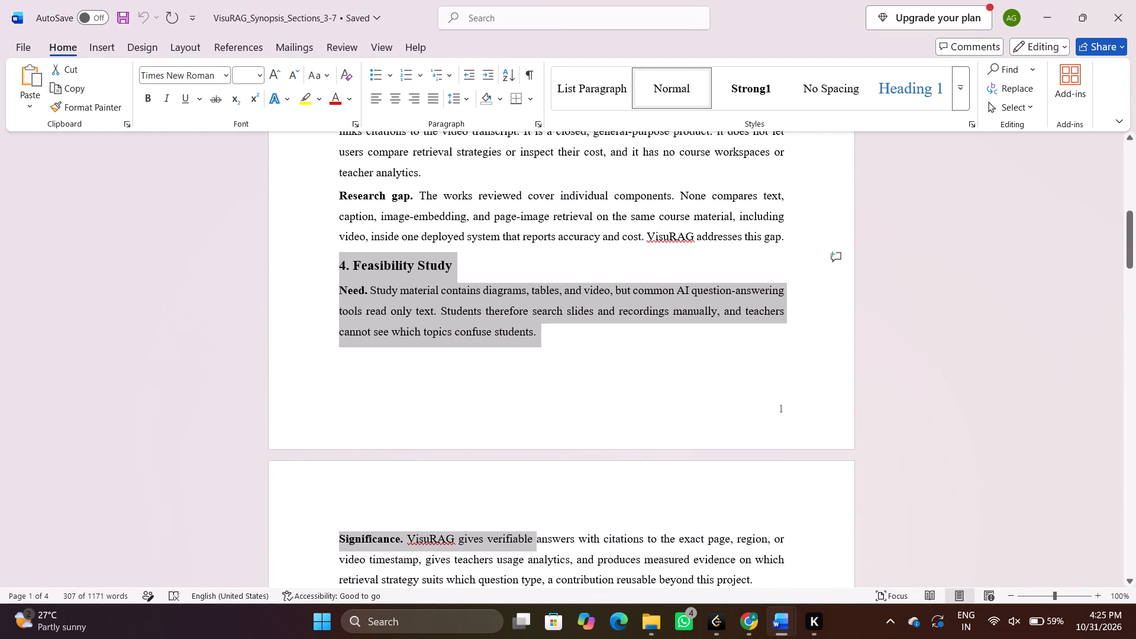
drag(535, 488, 512, 441)
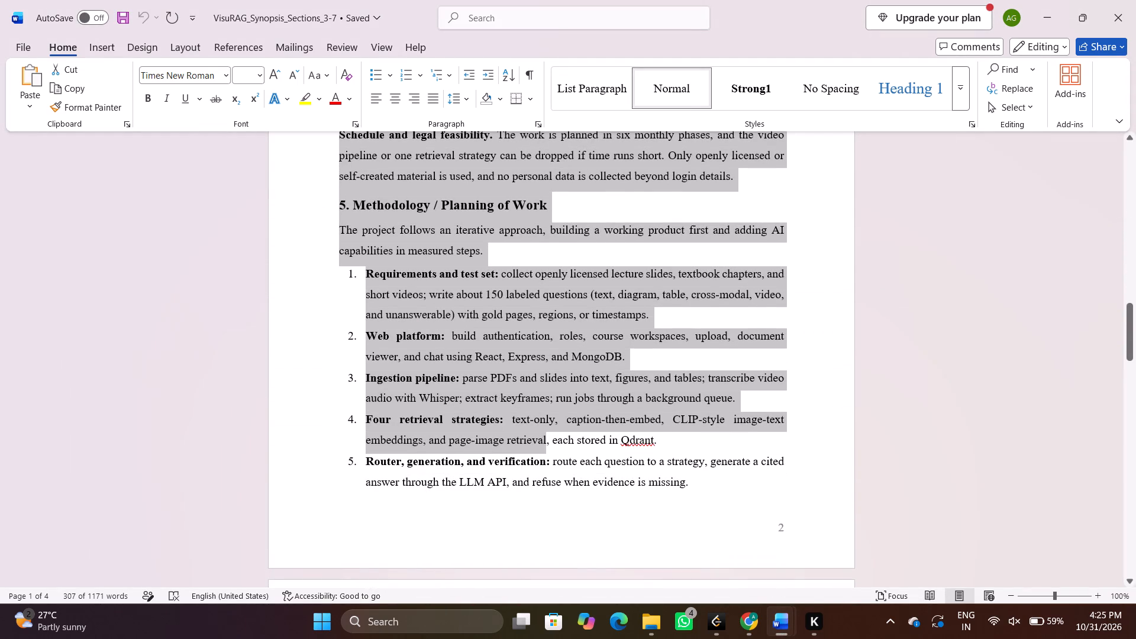
drag(512, 441, 737, 182)
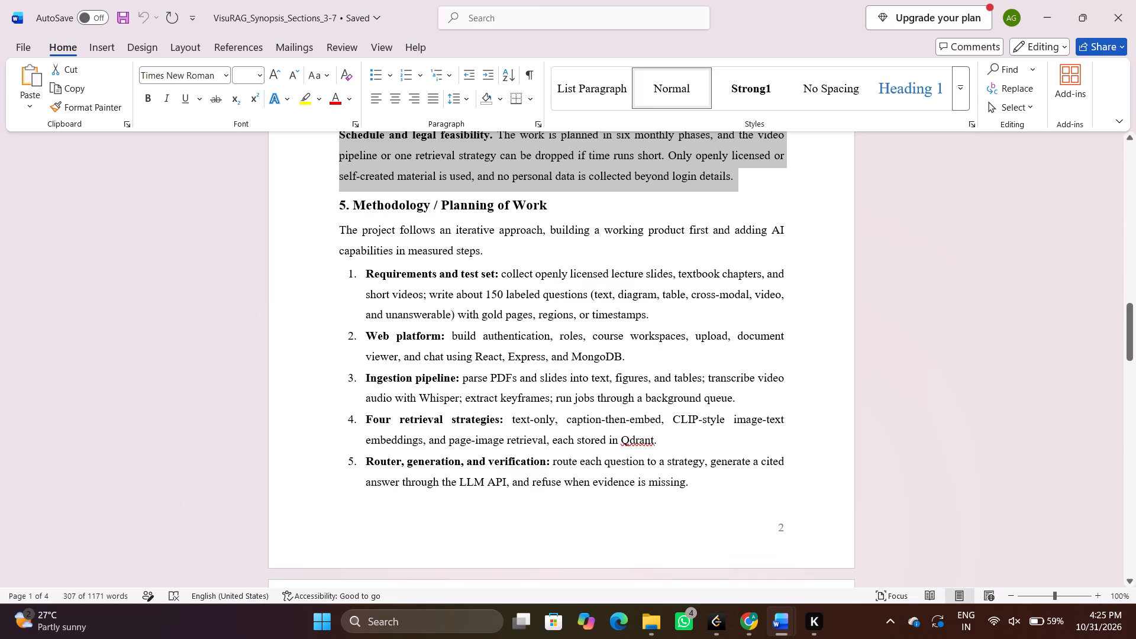
drag(737, 182, 733, 175)
key(ctrl+c)
key(ctrl+c)
key(ctrl+c)
key(ctrl+c)
key(ctrl+c)
scroll(733, 175, up, 1)
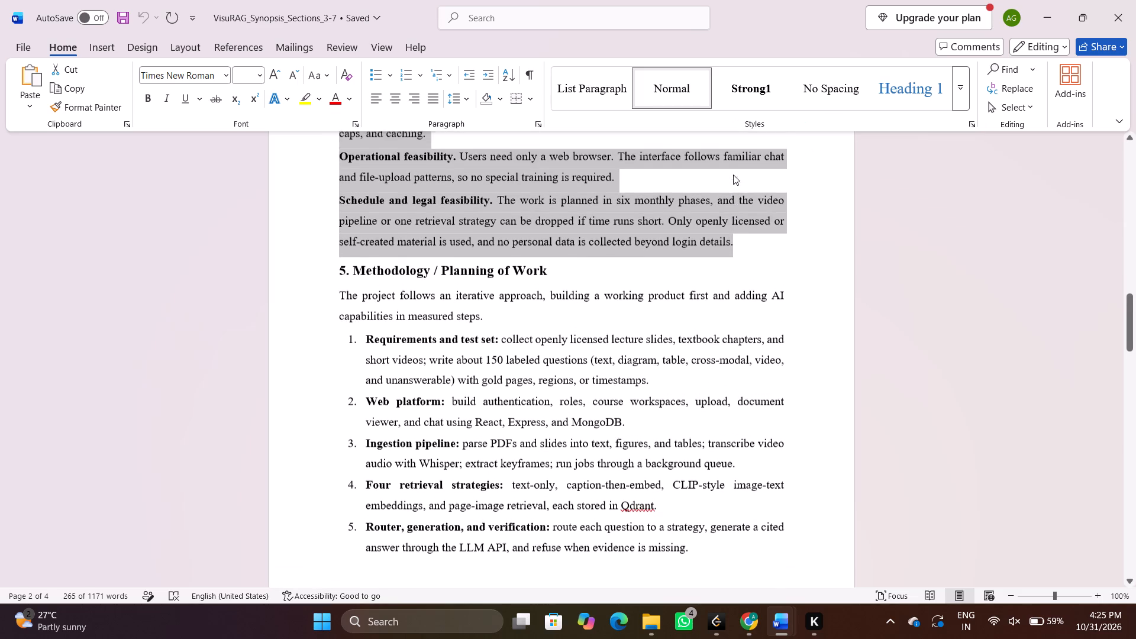
scroll(733, 175, up, 1)
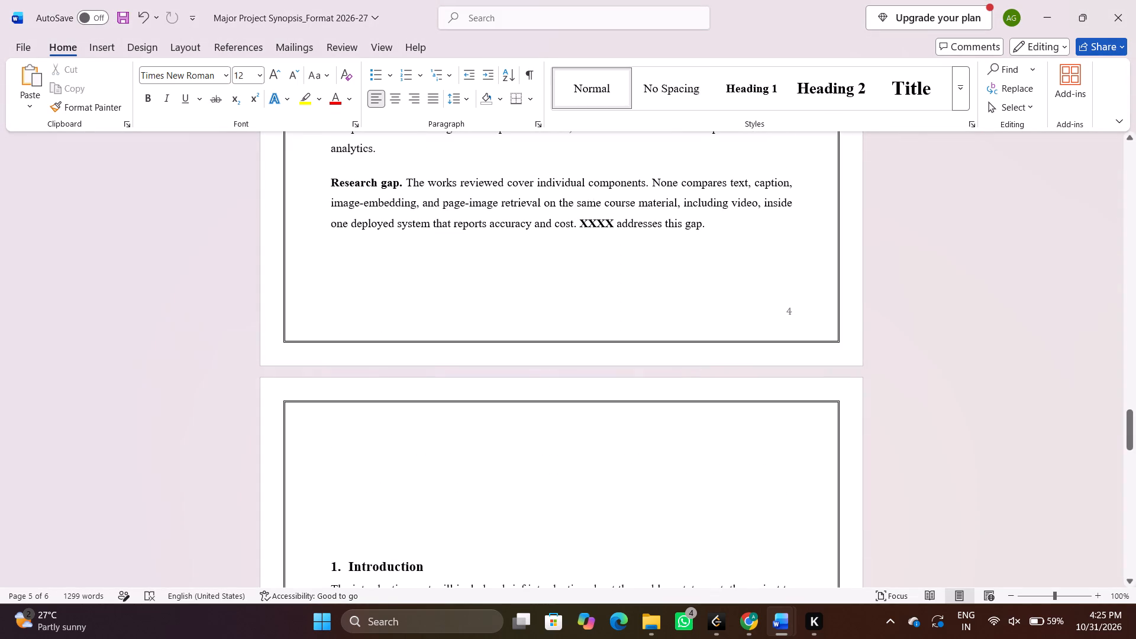
key(ctrl+v)
Justify the pasted Feasibility Study body text from the Need paragraph through the Schedule and legal feasibility paragraph.
scroll(559, 380, up, 1)
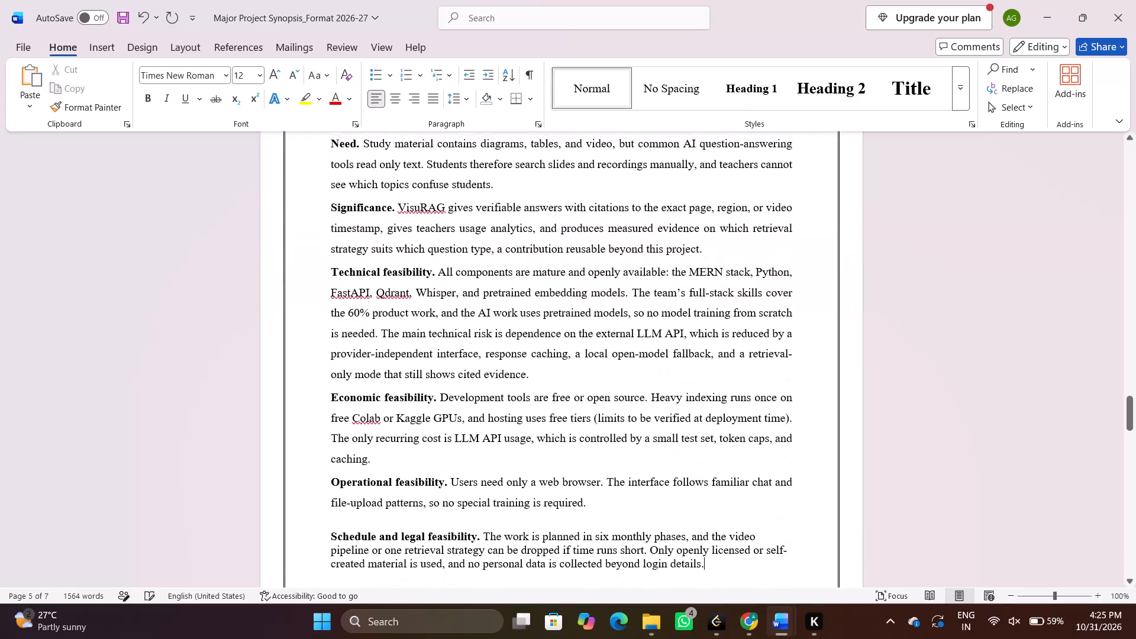
scroll(559, 380, up, 1)
drag(331, 297, 343, 306)
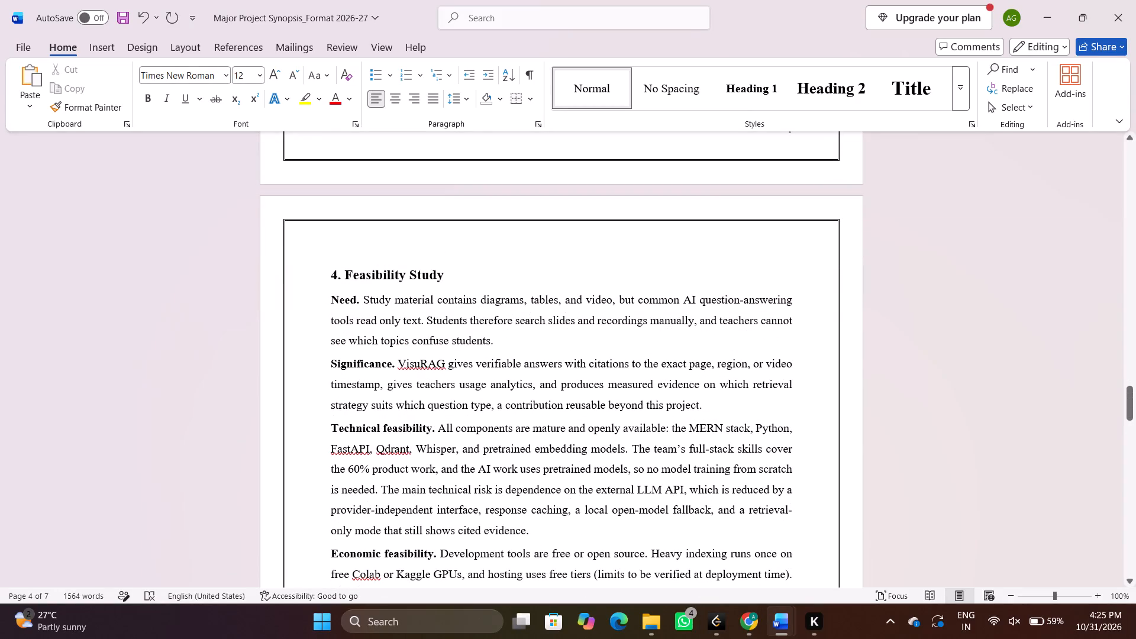
drag(343, 306, 544, 582)
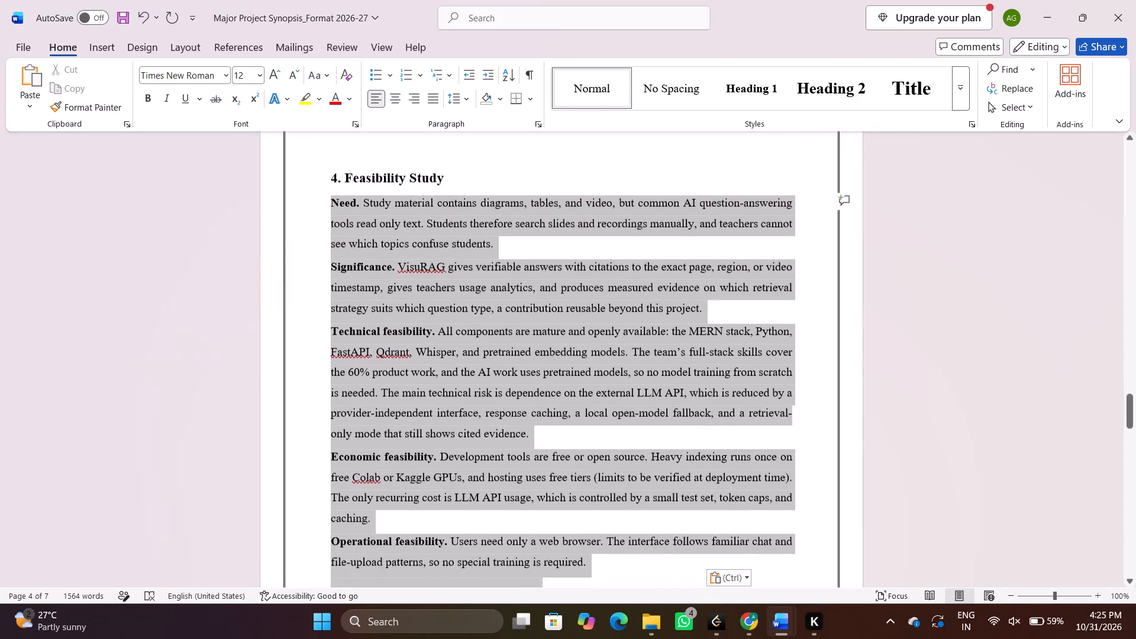
drag(544, 582, 702, 439)
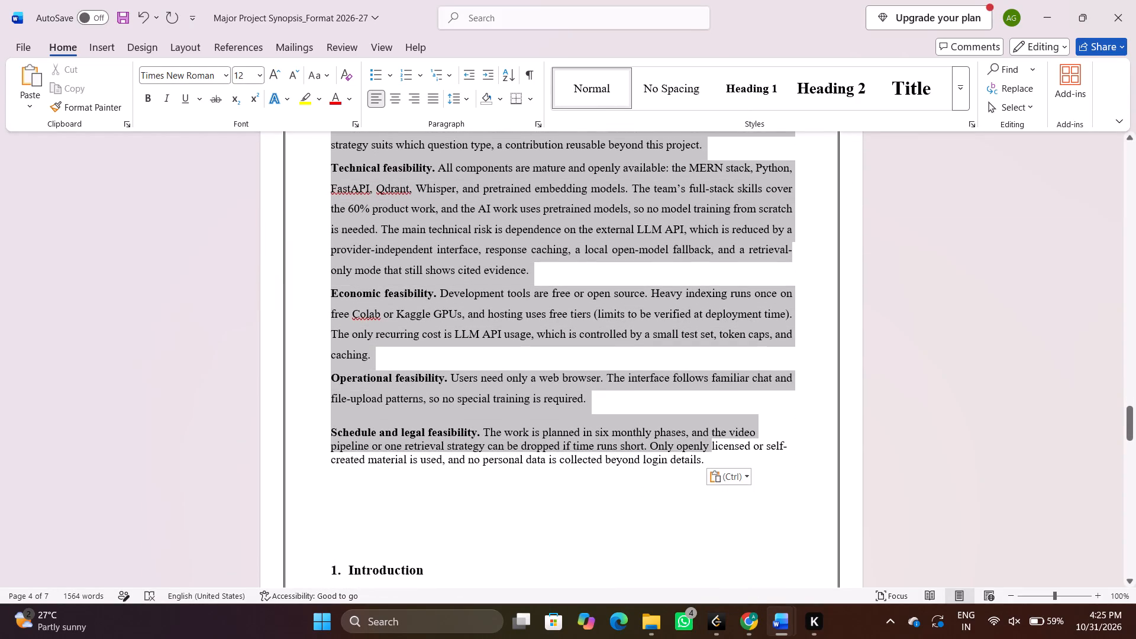
drag(702, 439, 705, 459)
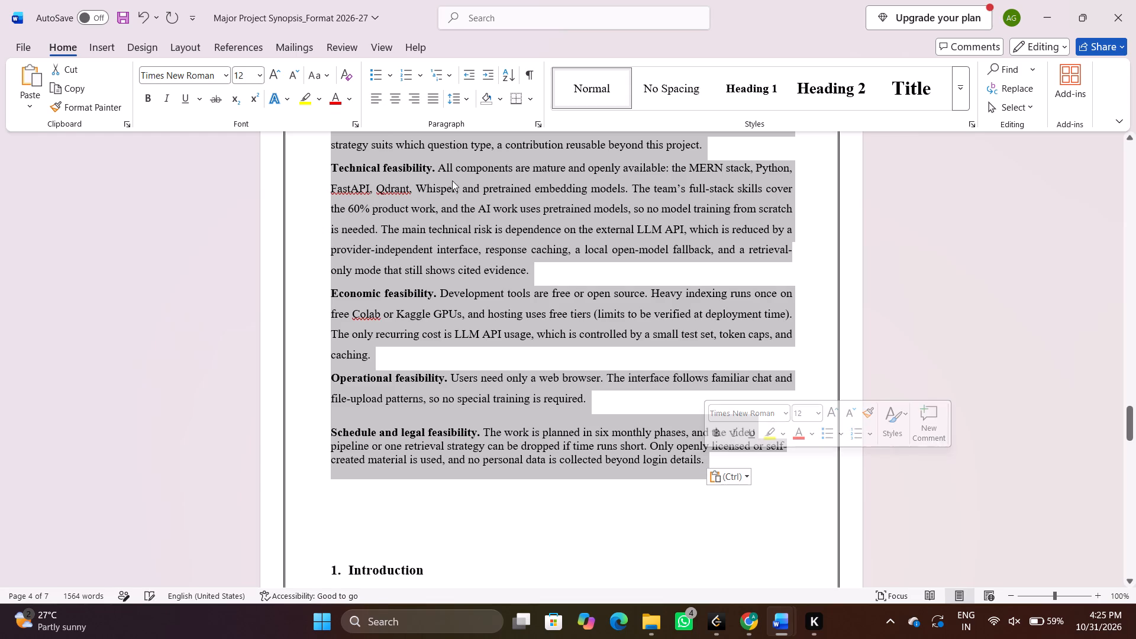
click(429, 101)
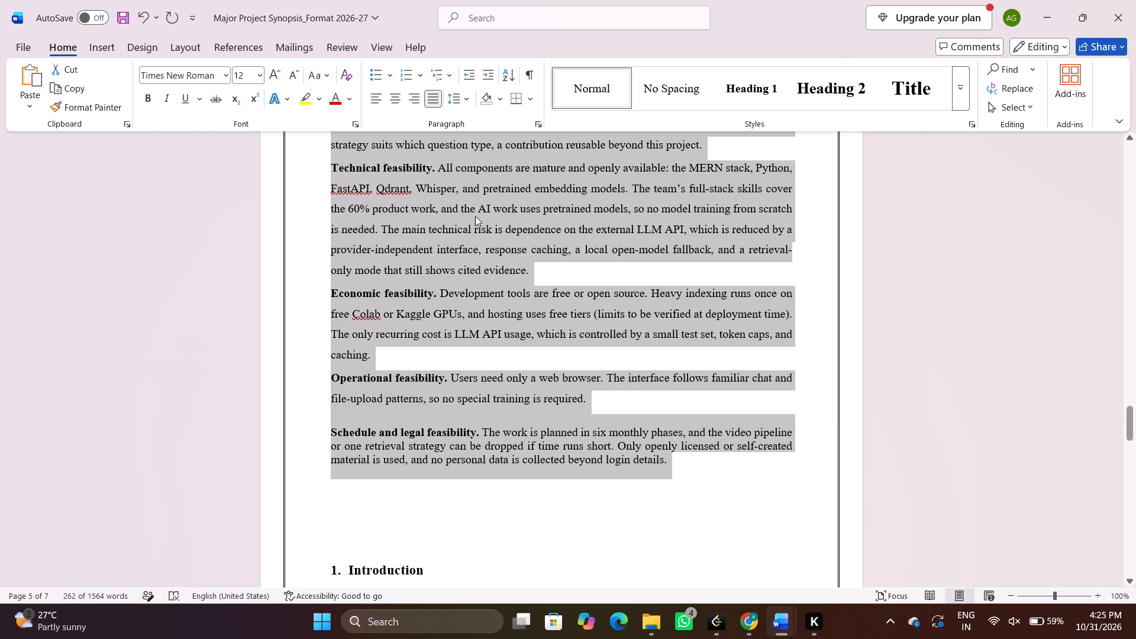
Set the line spacing of the Feasibility Study body paragraphs to 1.5.
scroll(475, 216, up, 1)
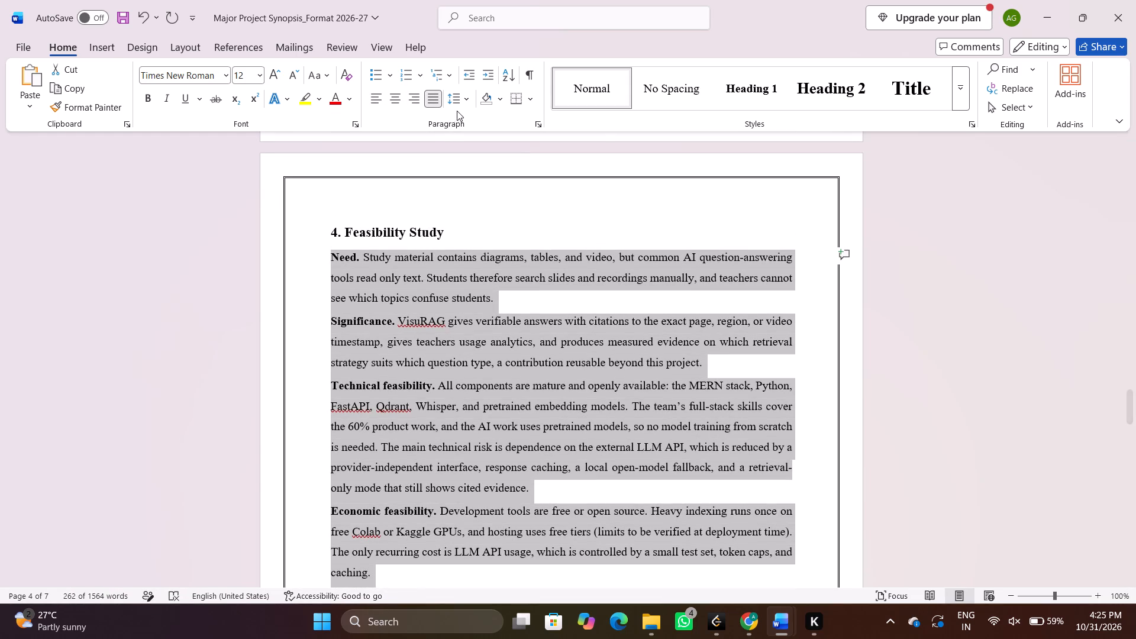
click(459, 106)
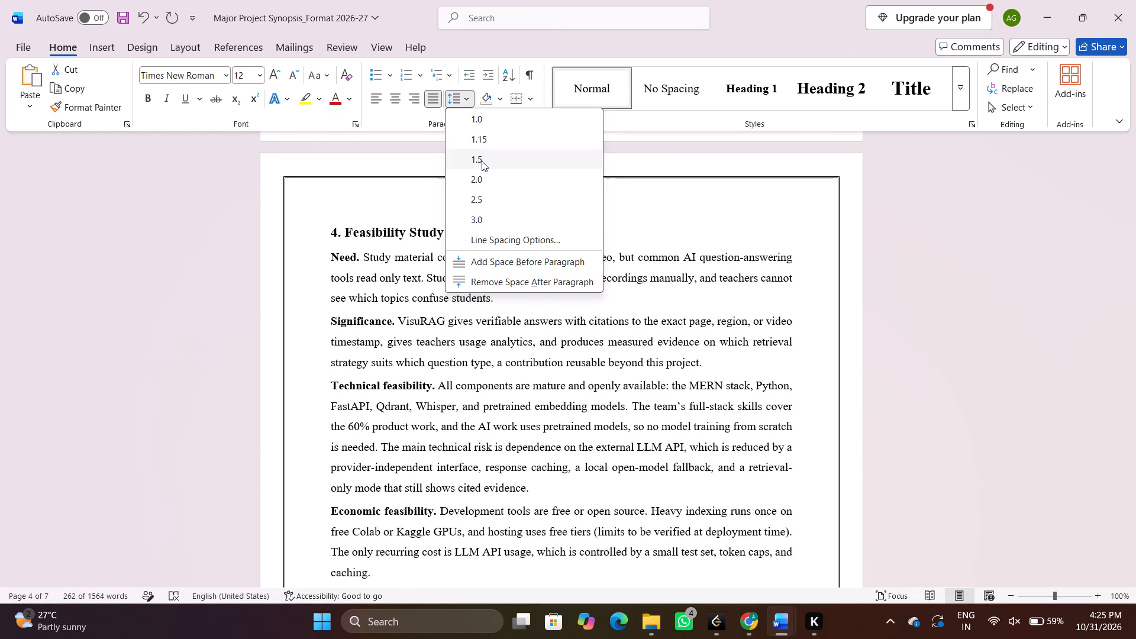
click(482, 161)
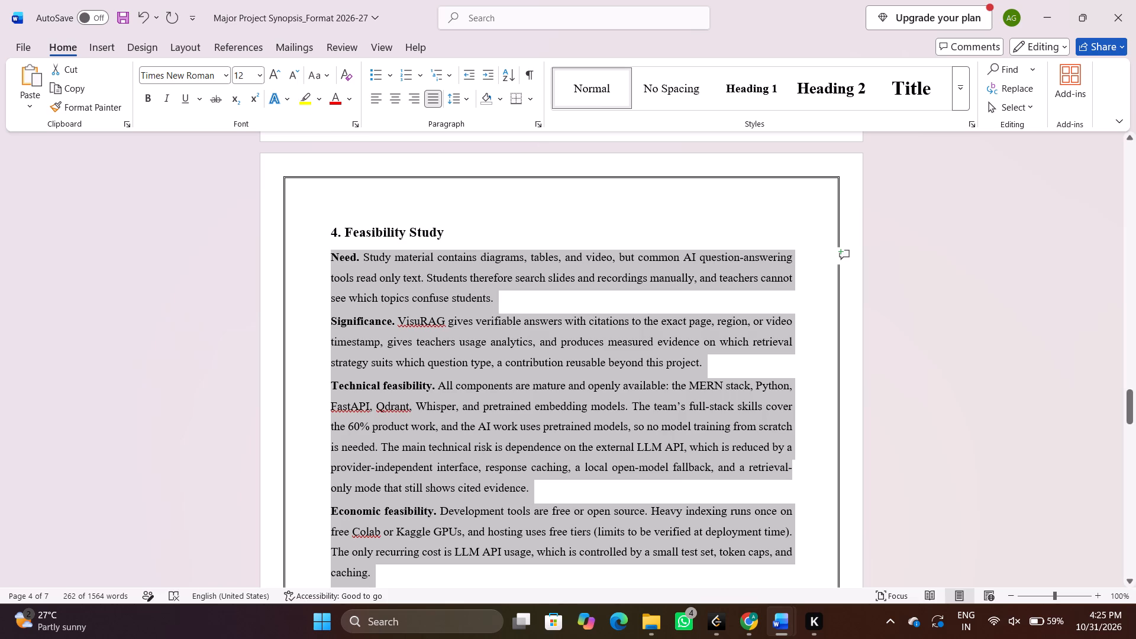
Replace the project name VisuRAG with a bold XXXX in the Significance paragraph of the Feasibility Study.
click(463, 227)
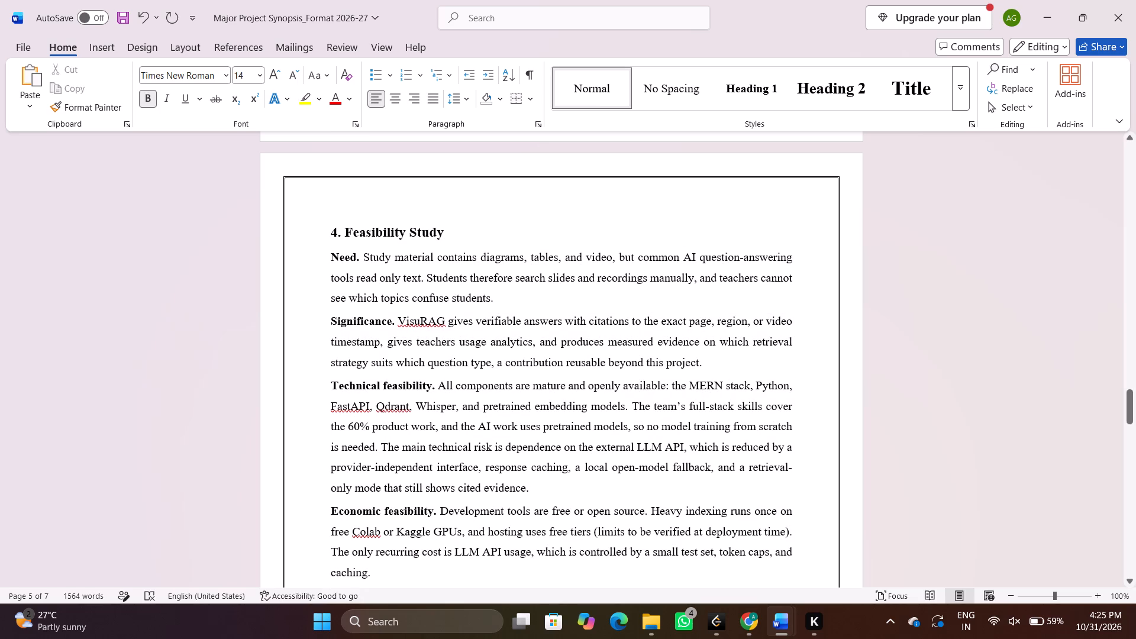
drag(446, 323, 442, 323)
drag(442, 323, 402, 322)
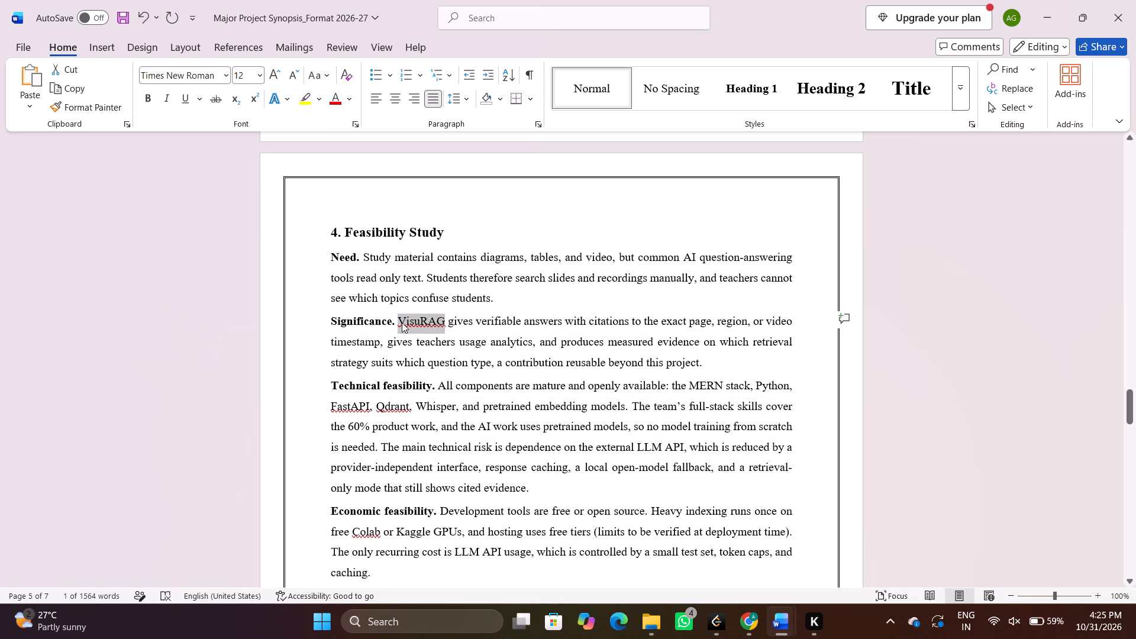
Replace the project name VisuRAG with a bold XXXX in the Significance paragraph of the Feasibility Study.
key(ctrl+x)
key(ctrl+x)
key(ctrl+x)
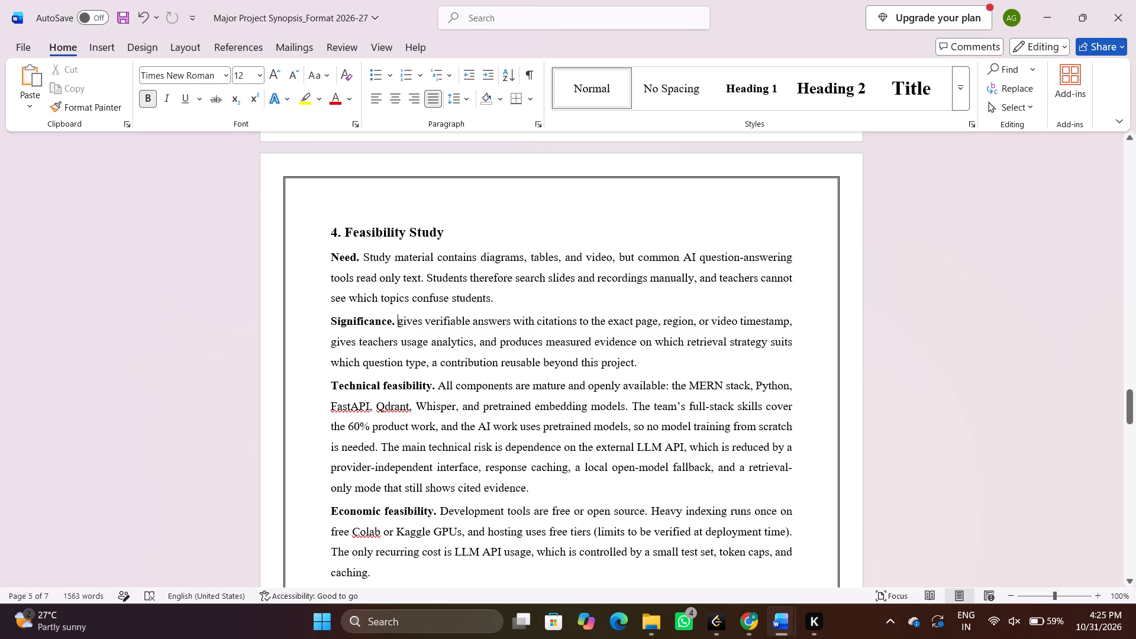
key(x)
key(BackSpace)
key(ctrl+x)
key(ctrl+x)
key(ctrl+x)
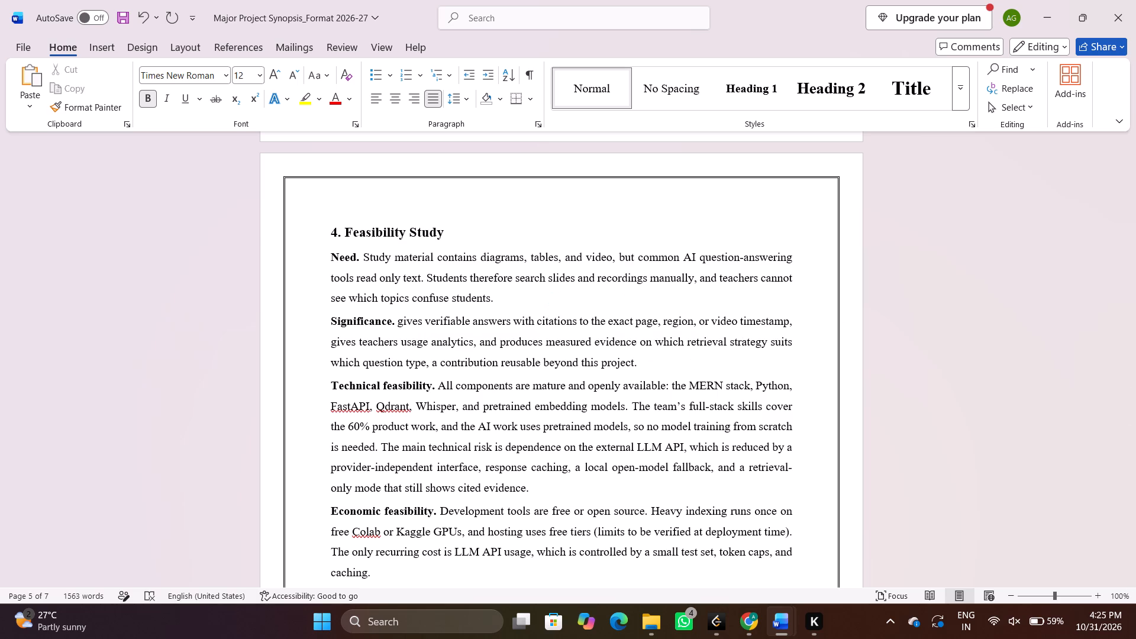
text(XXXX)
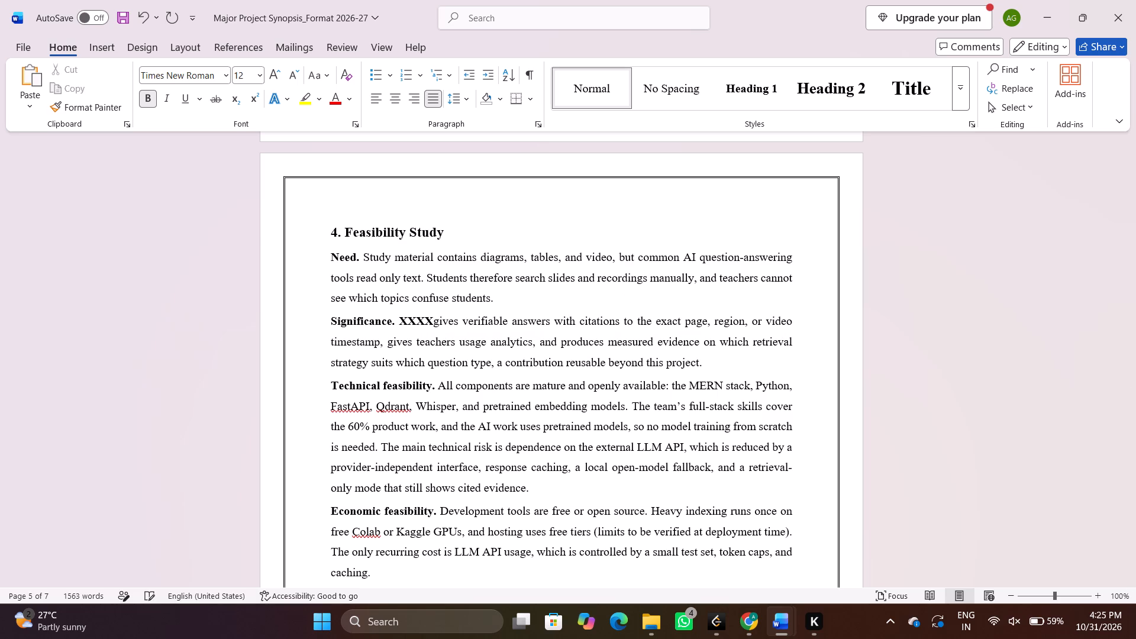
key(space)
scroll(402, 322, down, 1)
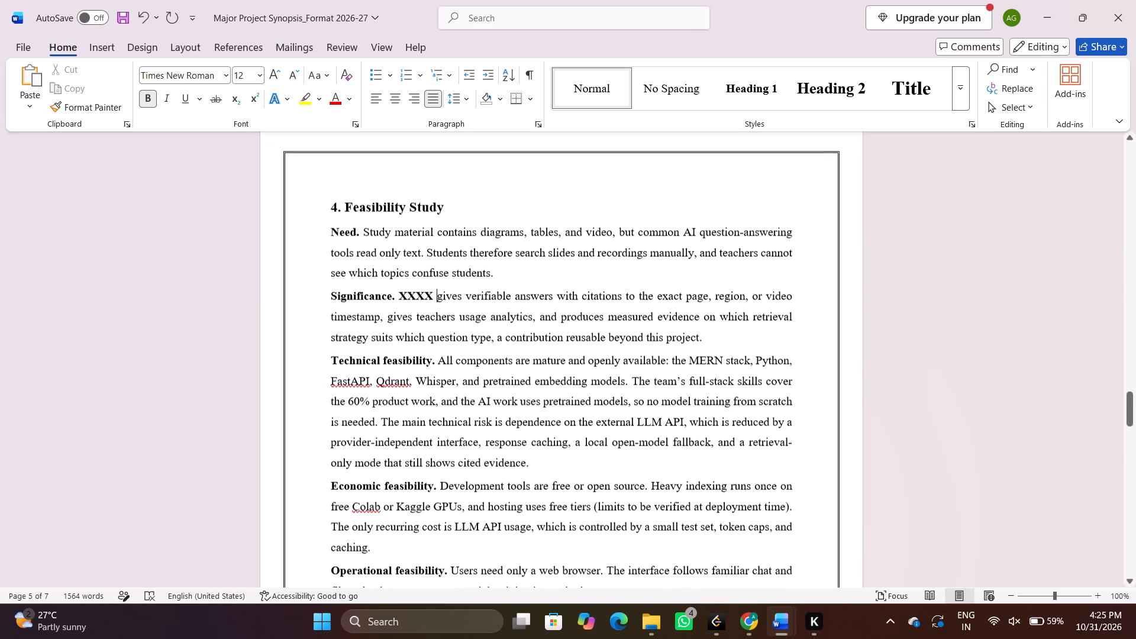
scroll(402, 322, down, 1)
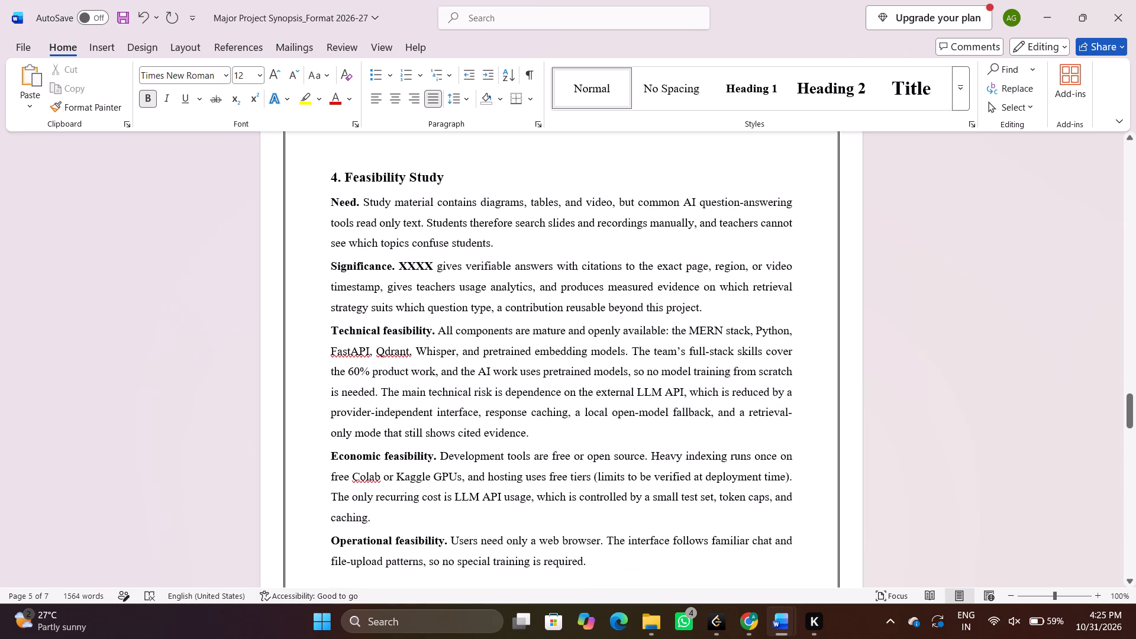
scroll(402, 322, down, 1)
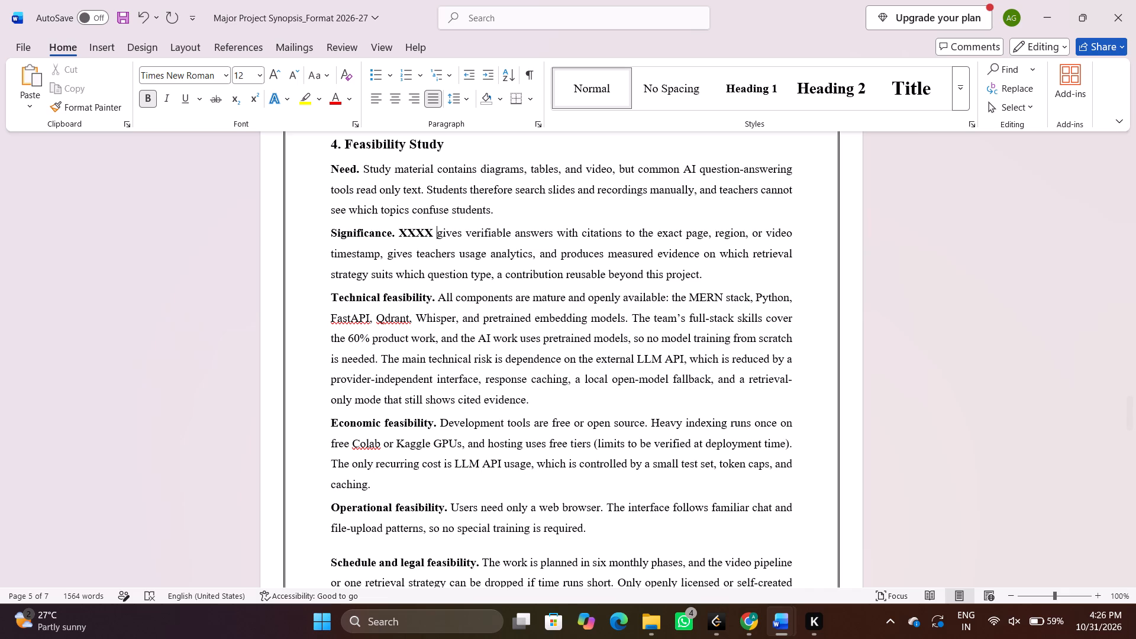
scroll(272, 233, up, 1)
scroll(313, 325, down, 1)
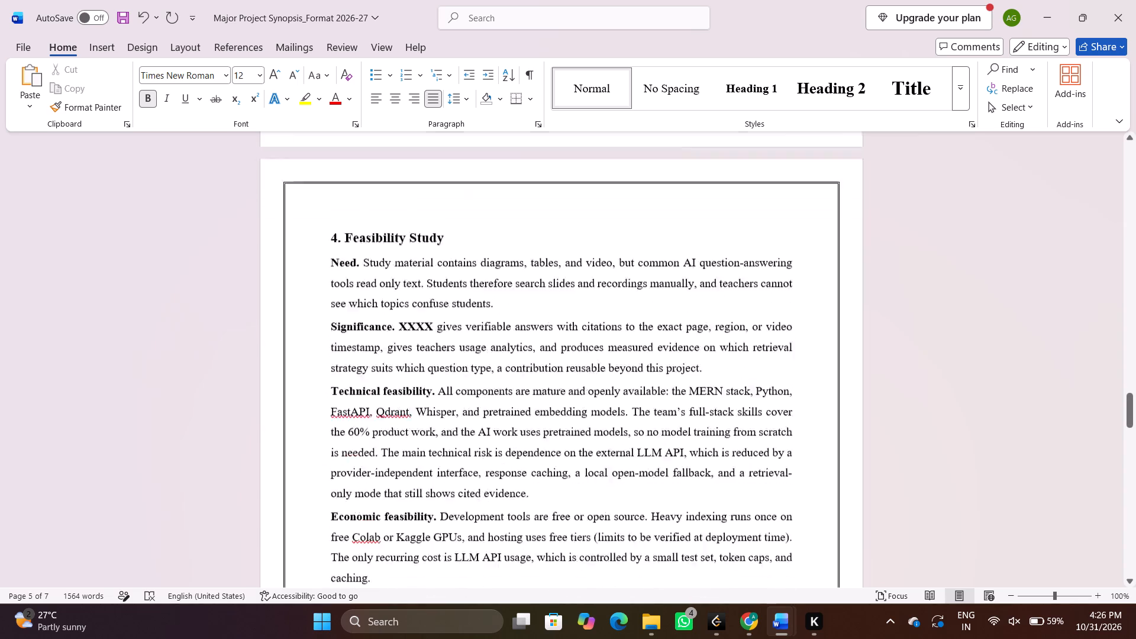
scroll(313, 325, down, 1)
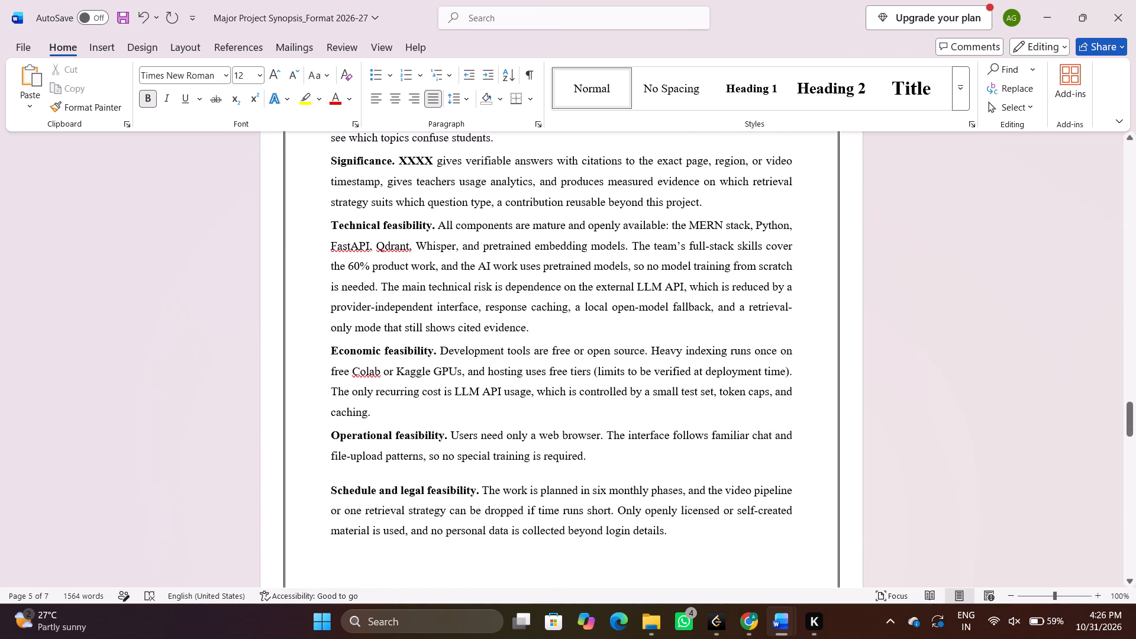
Add one more blank line below the Schedule and legal feasibility paragraph, above the template's 1. Introduction heading.
scroll(351, 360, down, 1)
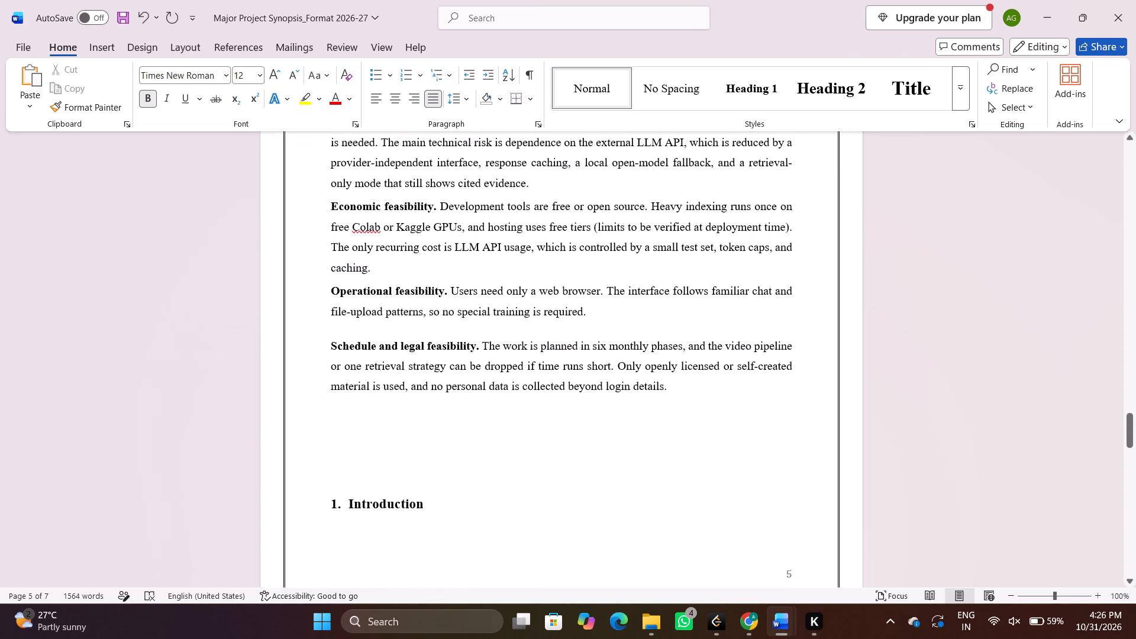
click(380, 427)
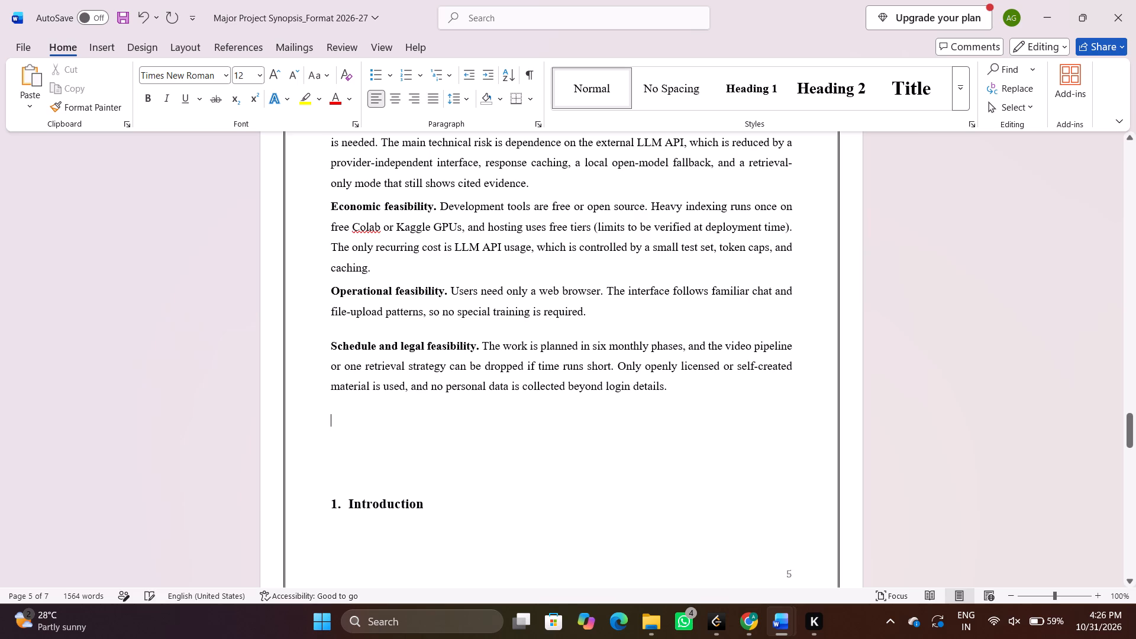
key(Return)
key(Return)
key(Return)
key(BackSpace)
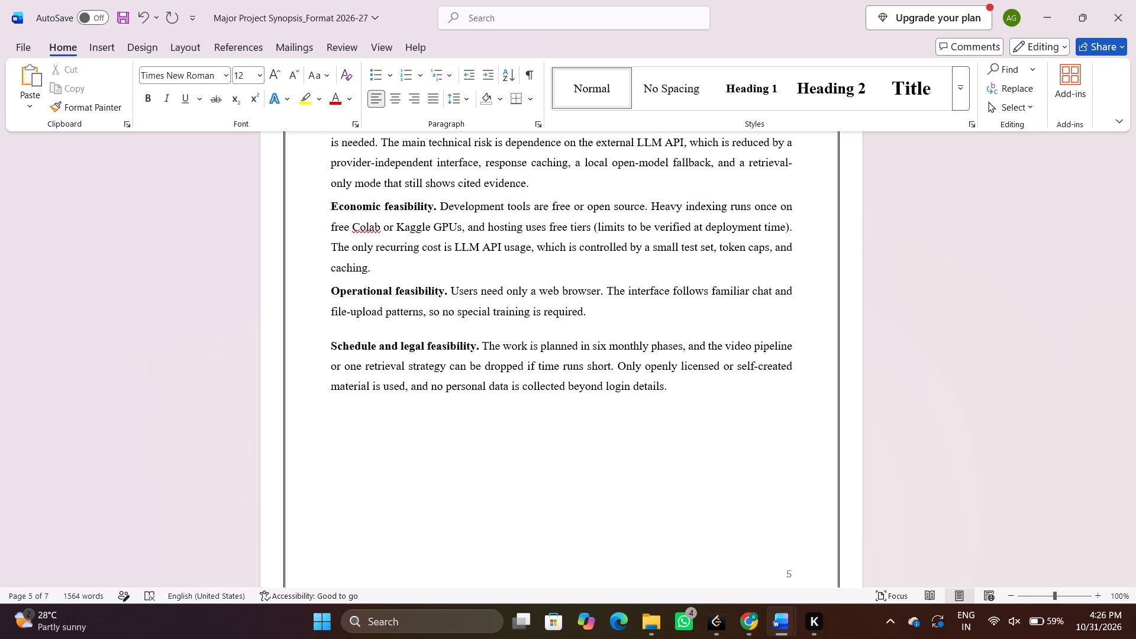
key(BackSpace)
In VisuRAG_Synopsis_Sections_3-7, select section 5 from the Methodology / Planning of Work heading through item 7, Deployment and reporting.
scroll(380, 427, down, 4)
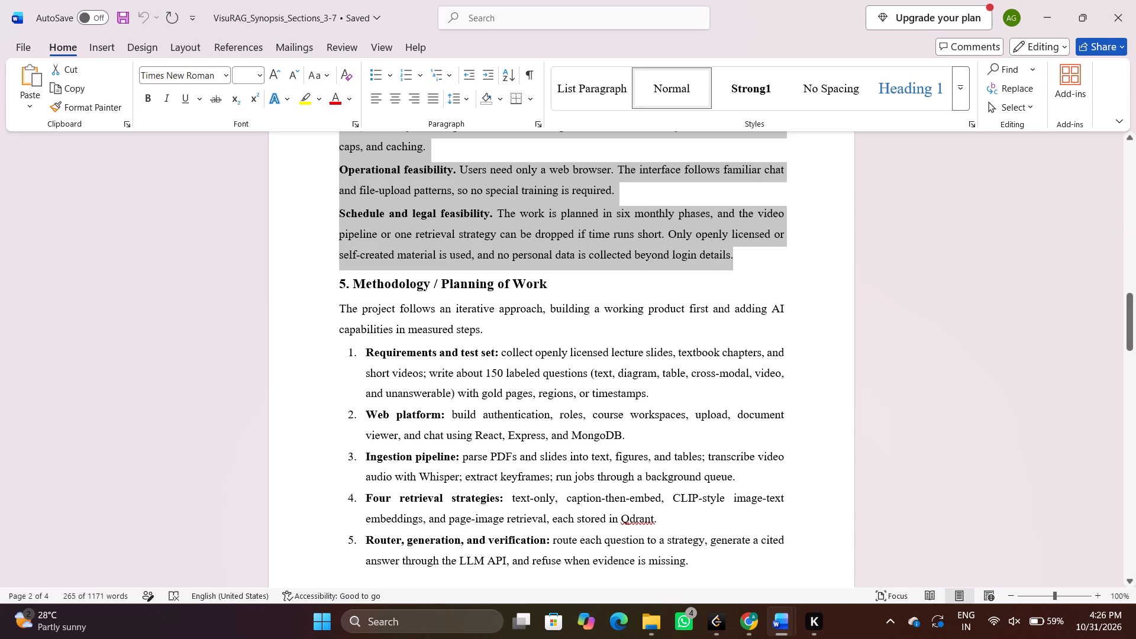
drag(340, 281, 470, 395)
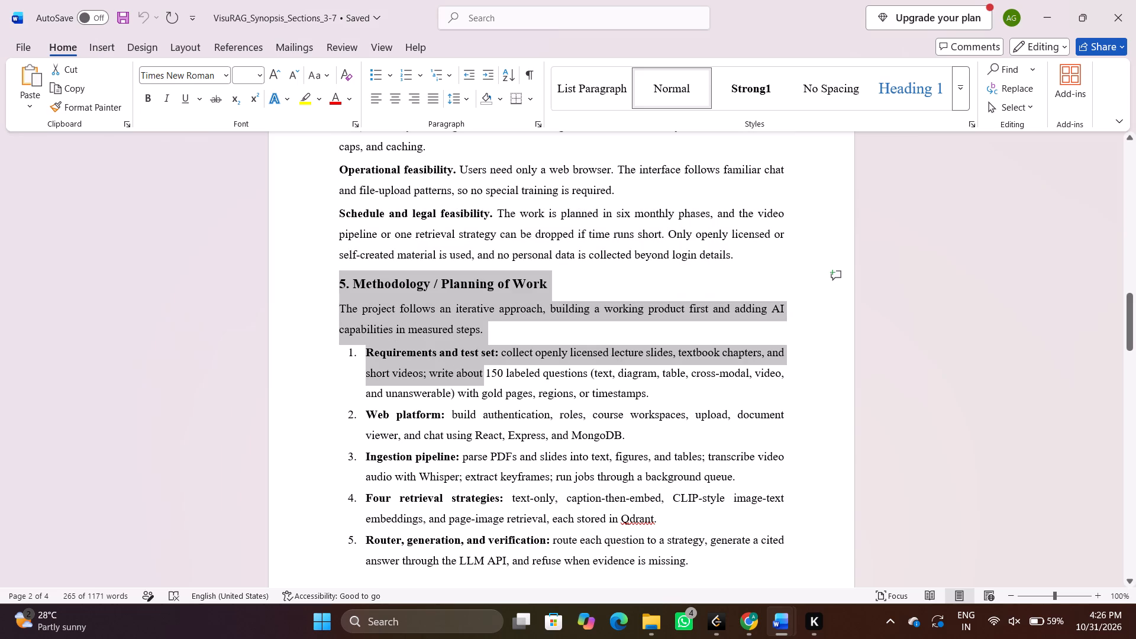
drag(470, 395, 503, 471)
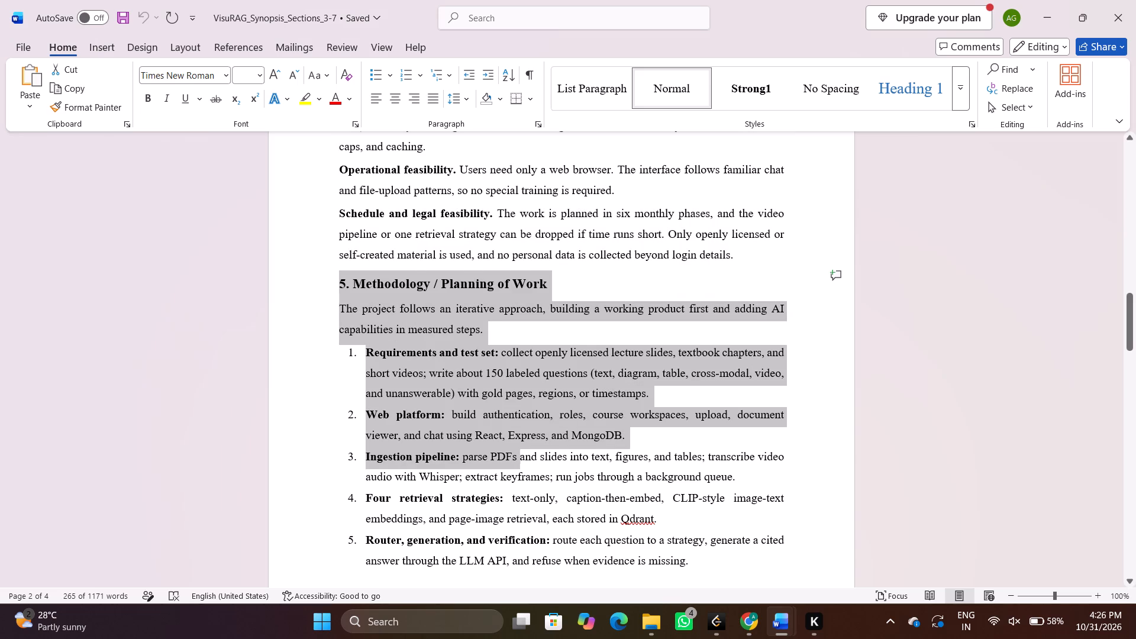
drag(503, 471, 513, 456)
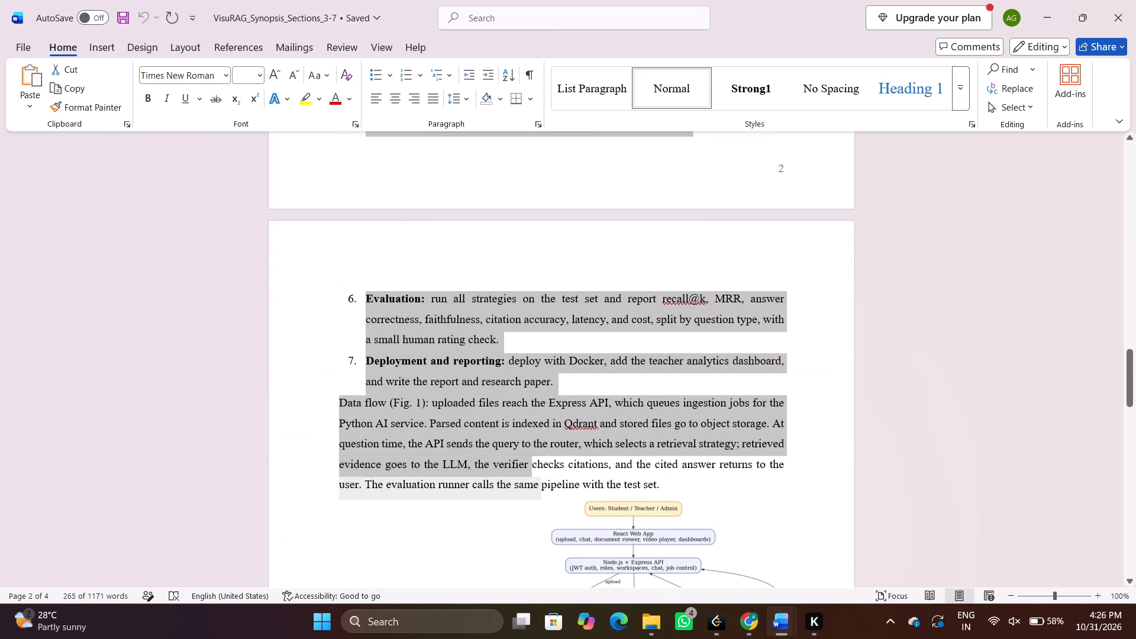
drag(513, 456, 554, 382)
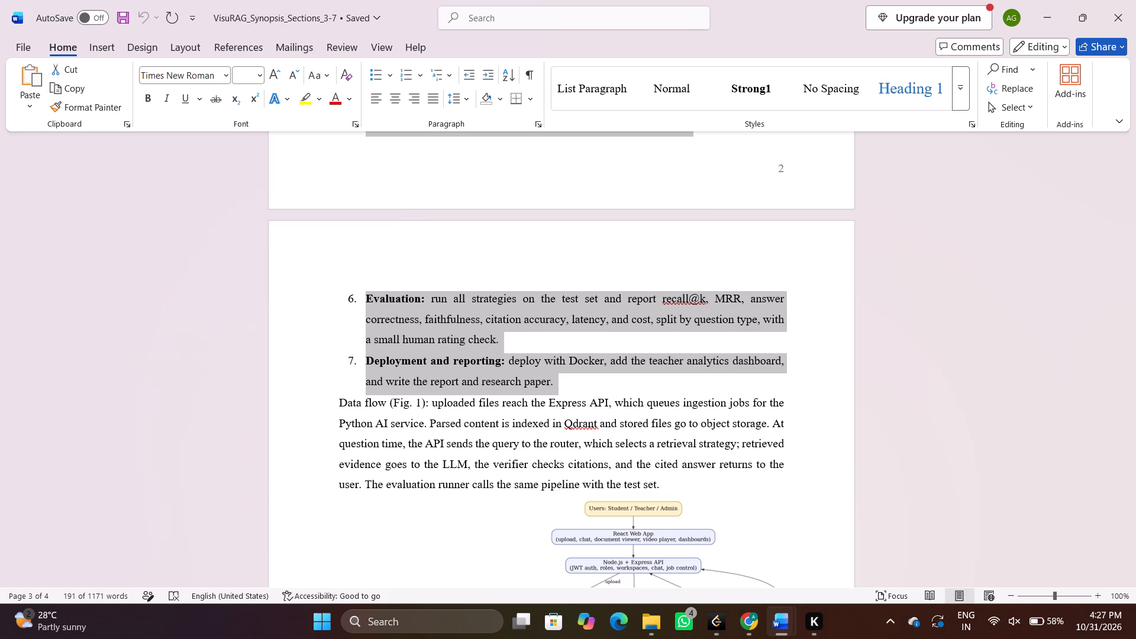
Review the selected methodology list and the remaining source content: the Fig. 1 architecture diagram, the Tools / Technology Used tables and the References.
scroll(402, 413, up, 1)
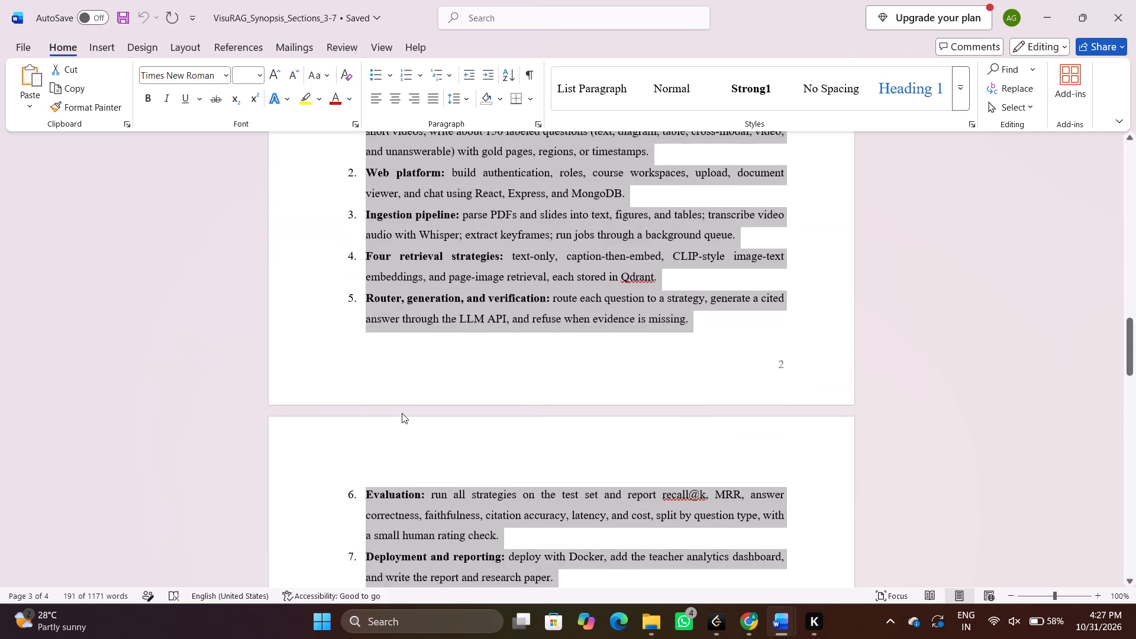
scroll(402, 413, up, 1)
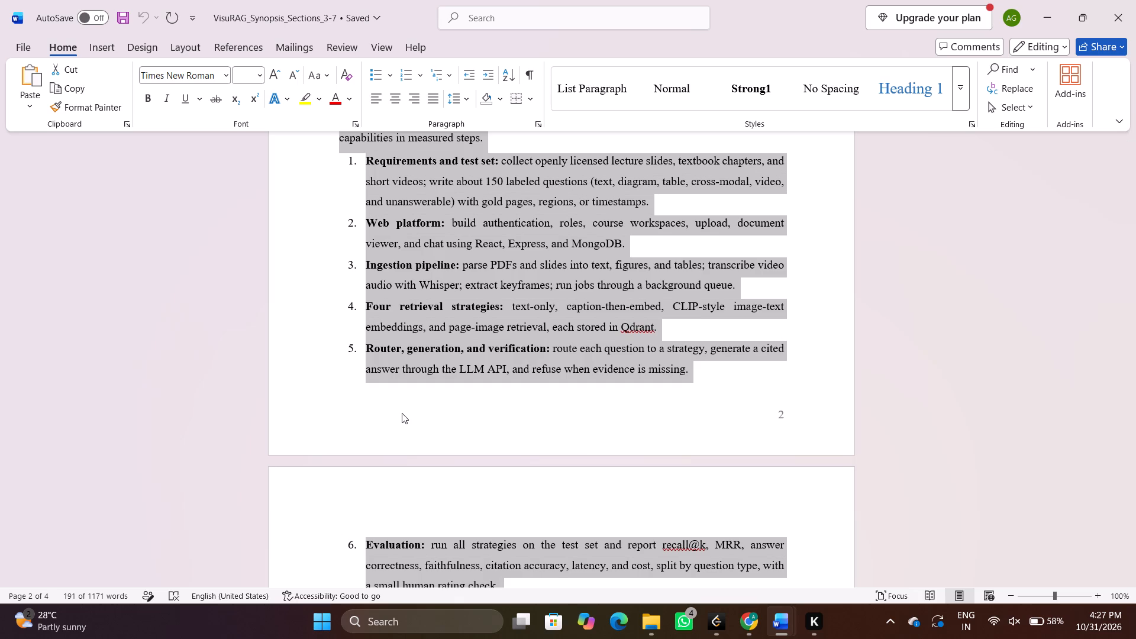
scroll(402, 413, up, 1)
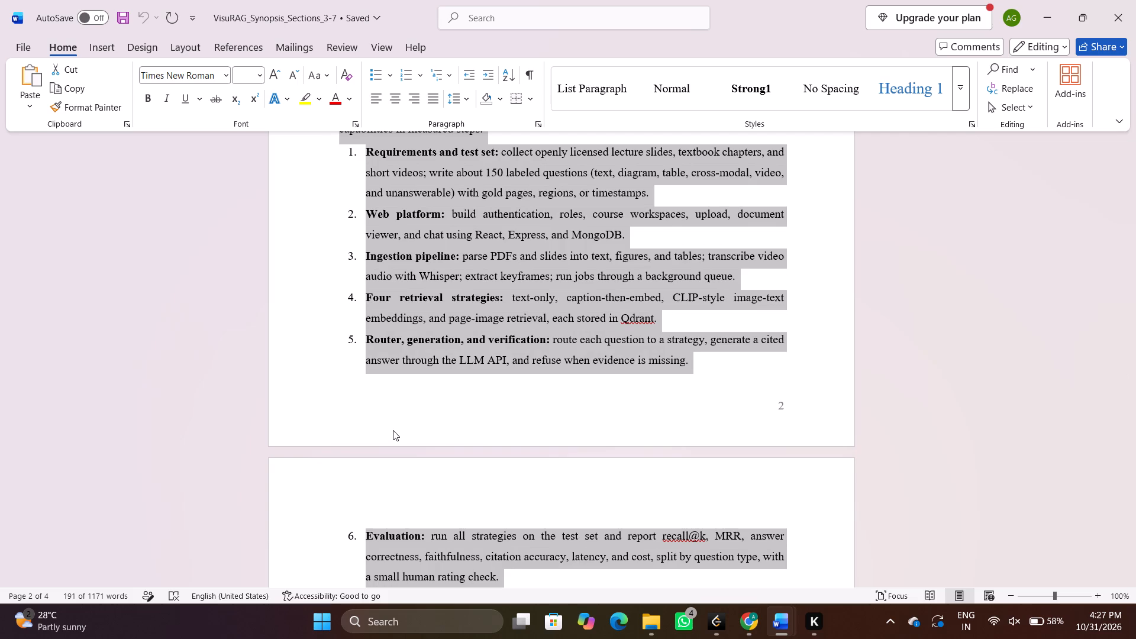
scroll(393, 430, down, 4)
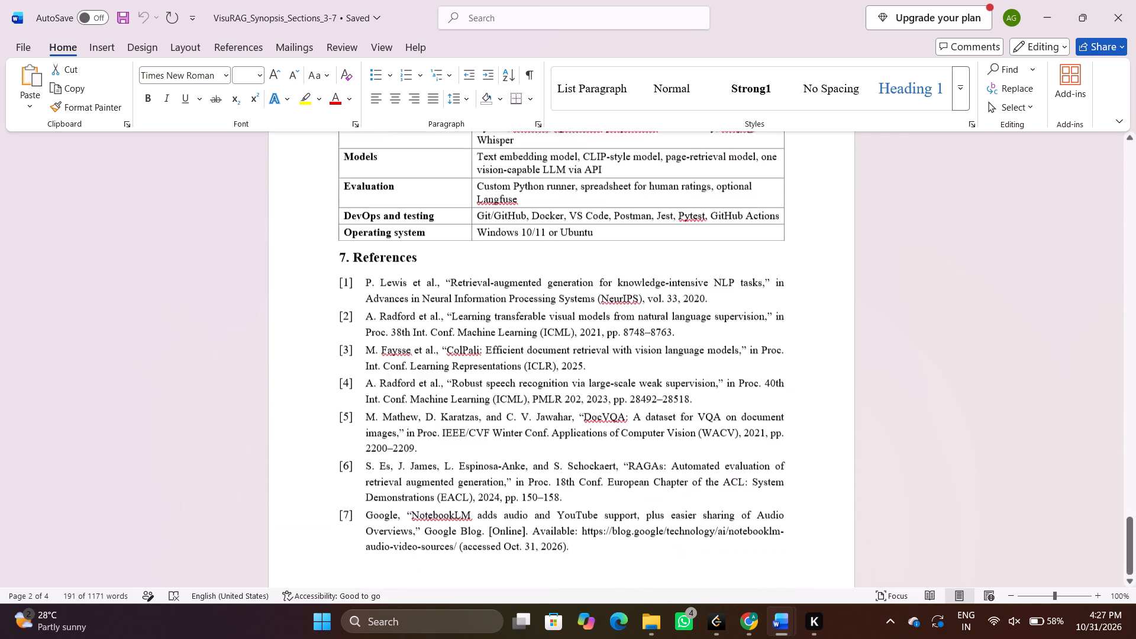
scroll(393, 430, up, 6)
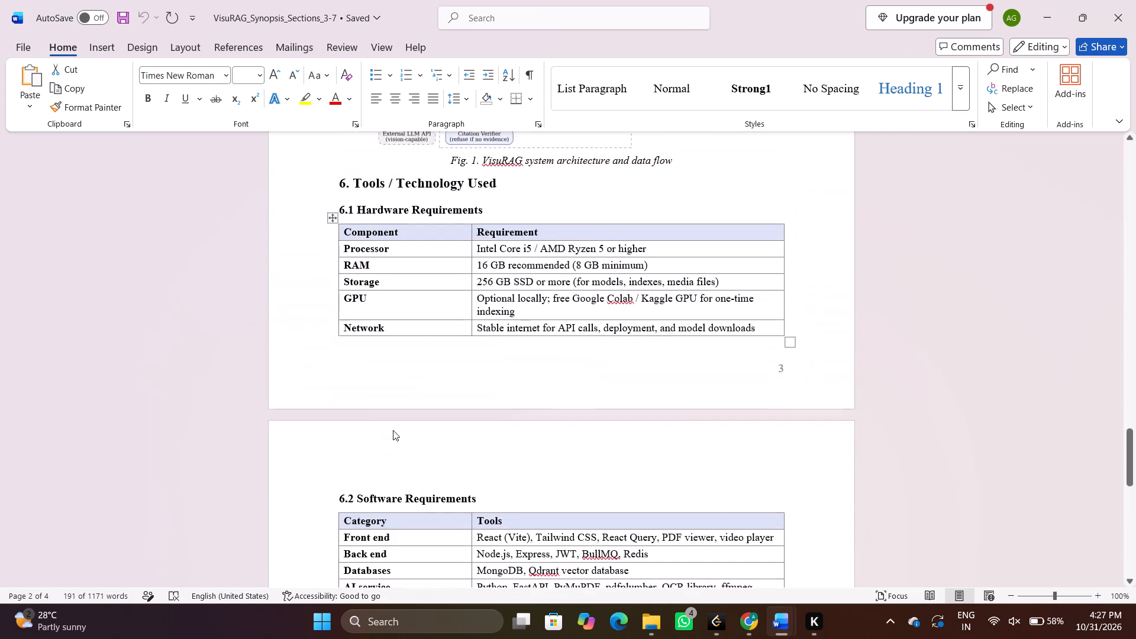
scroll(393, 430, up, 2)
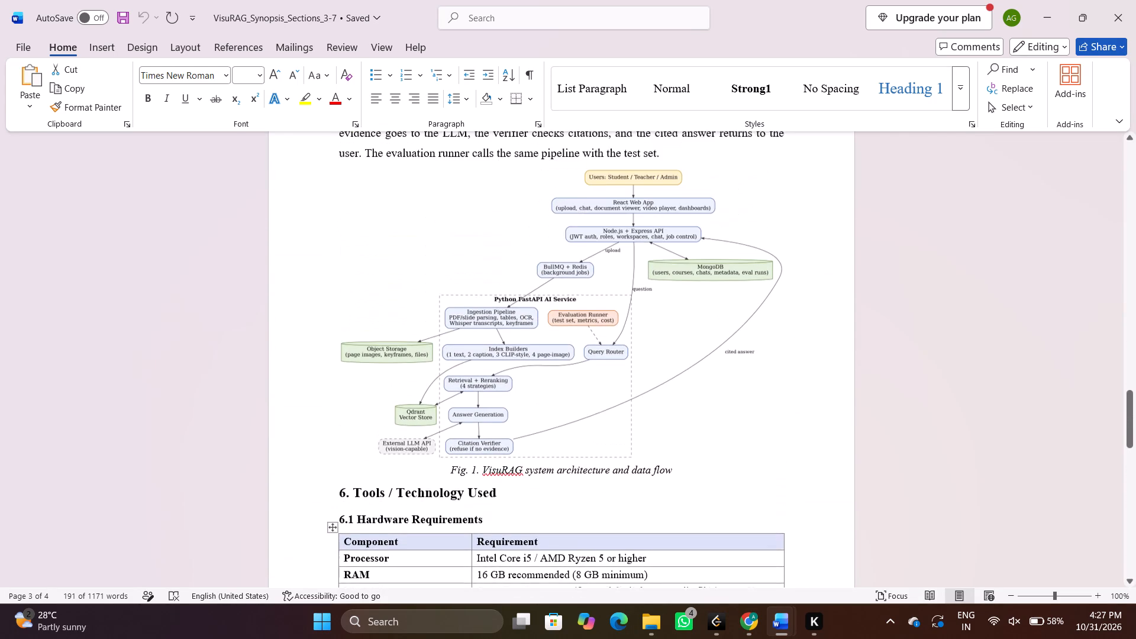
scroll(393, 448, up, 1)
click(504, 370)
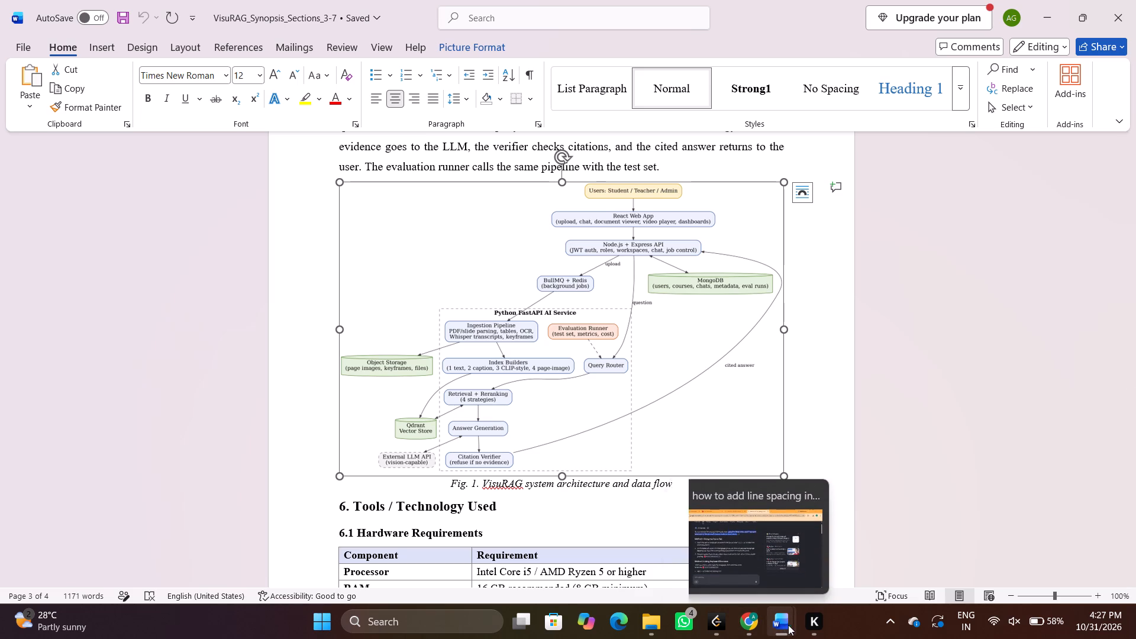
scroll(567, 457, up, 6)
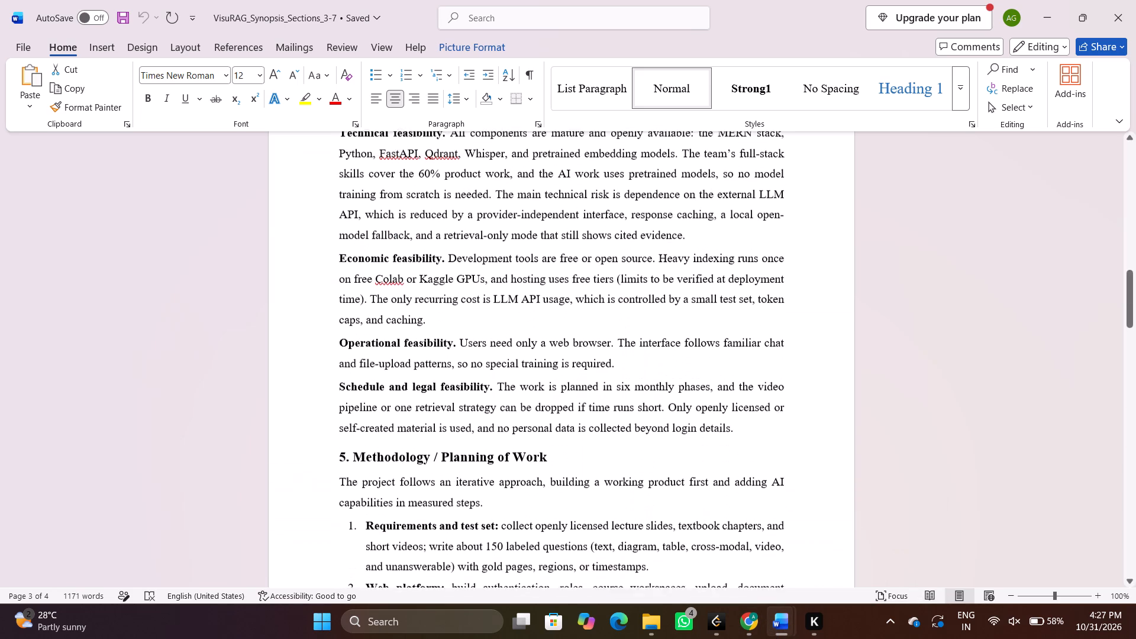
scroll(567, 457, up, 1)
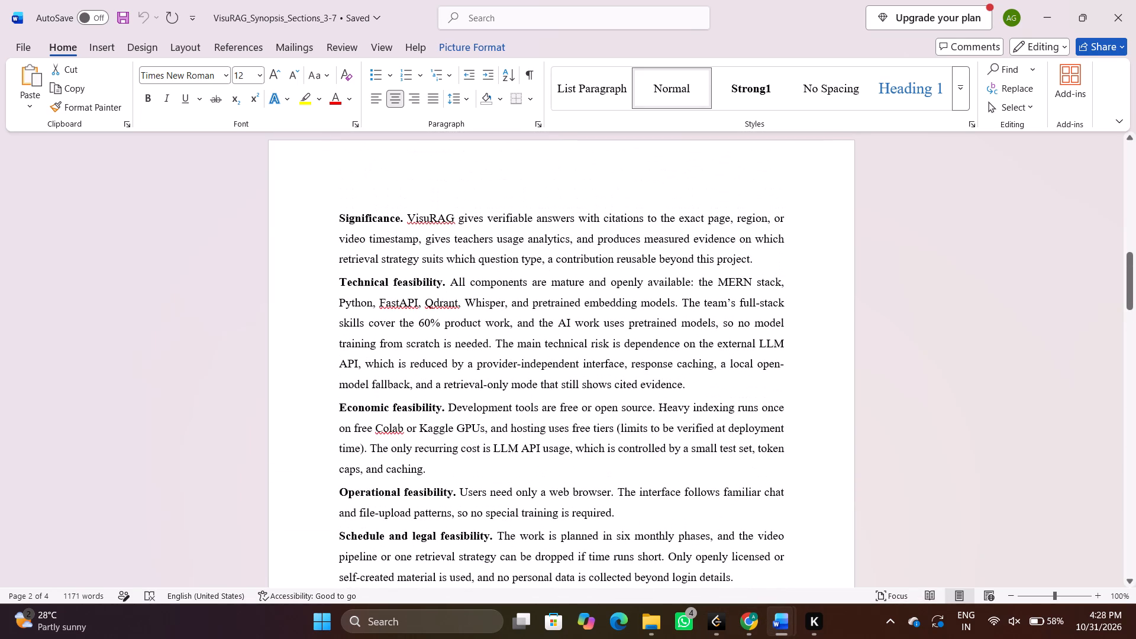
scroll(567, 457, up, 2)
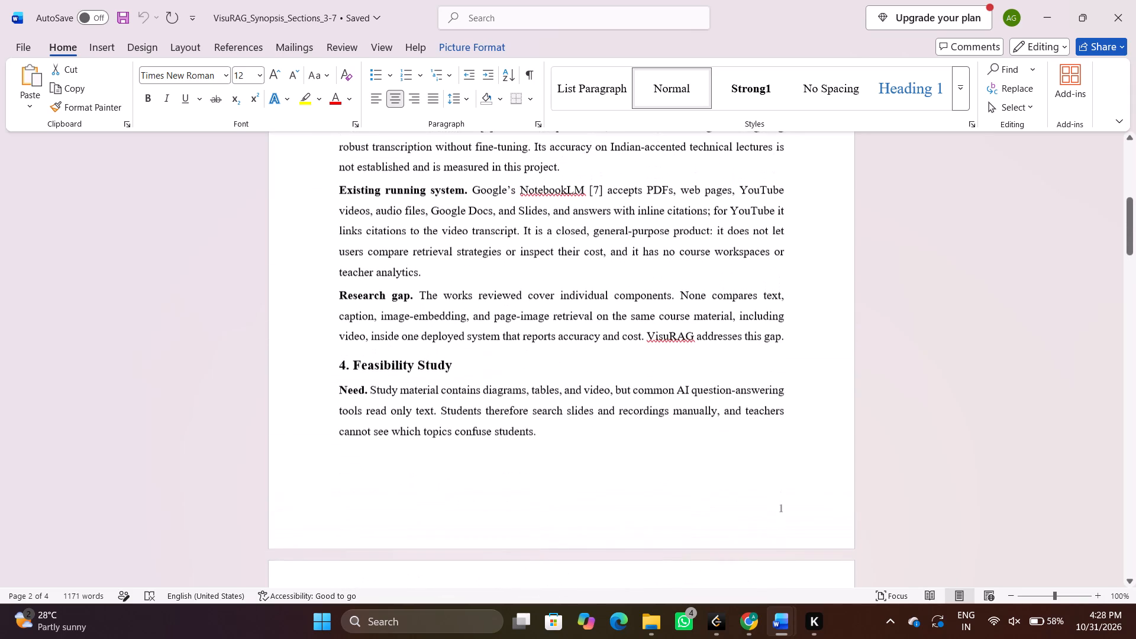
scroll(567, 457, up, 1)
scroll(567, 457, down, 1)
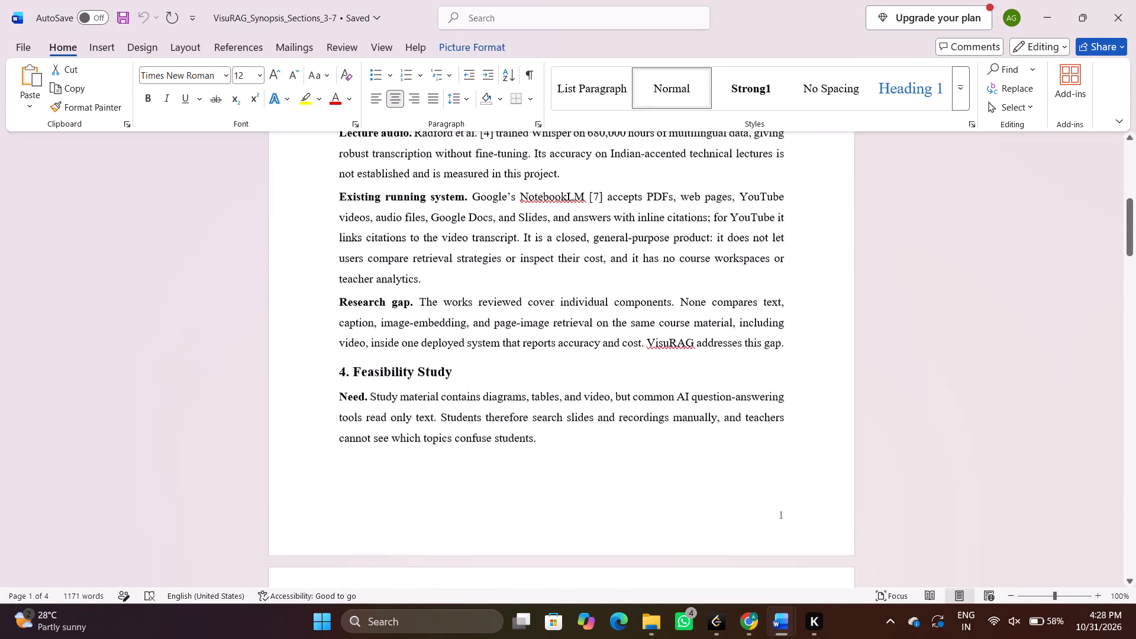
scroll(567, 457, down, 3)
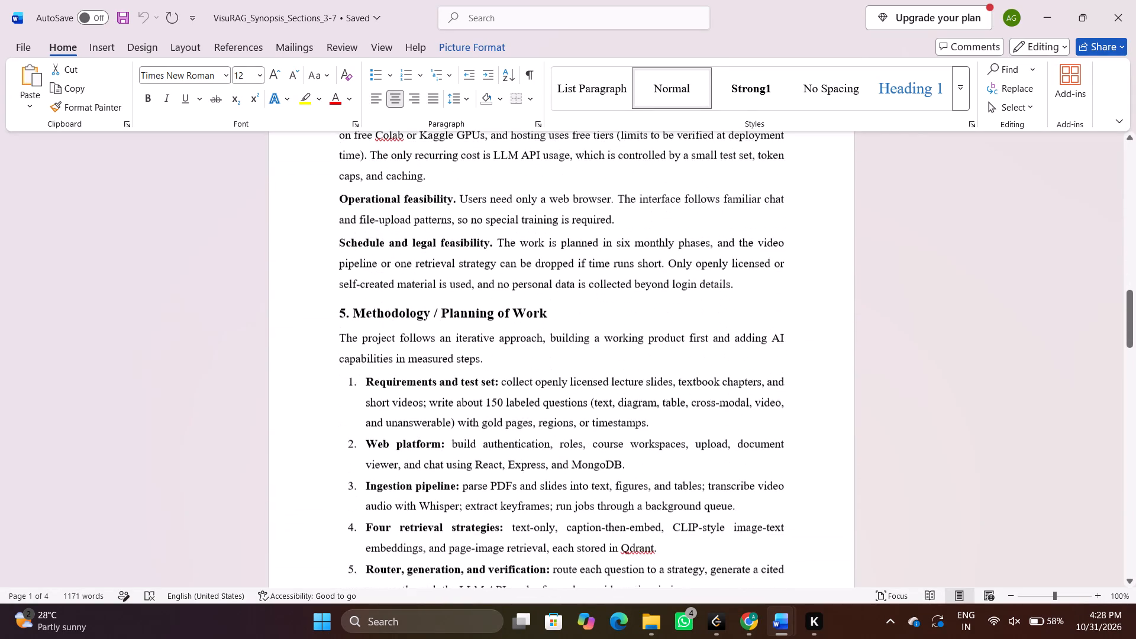
scroll(567, 457, down, 1)
drag(337, 309, 455, 547)
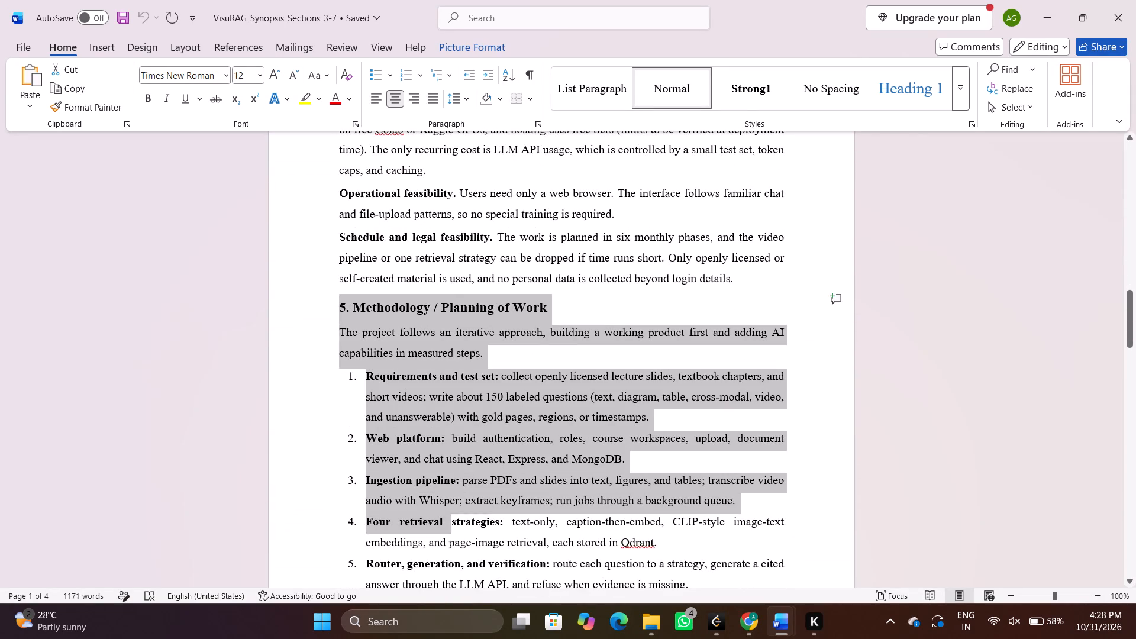
drag(455, 547, 598, 406)
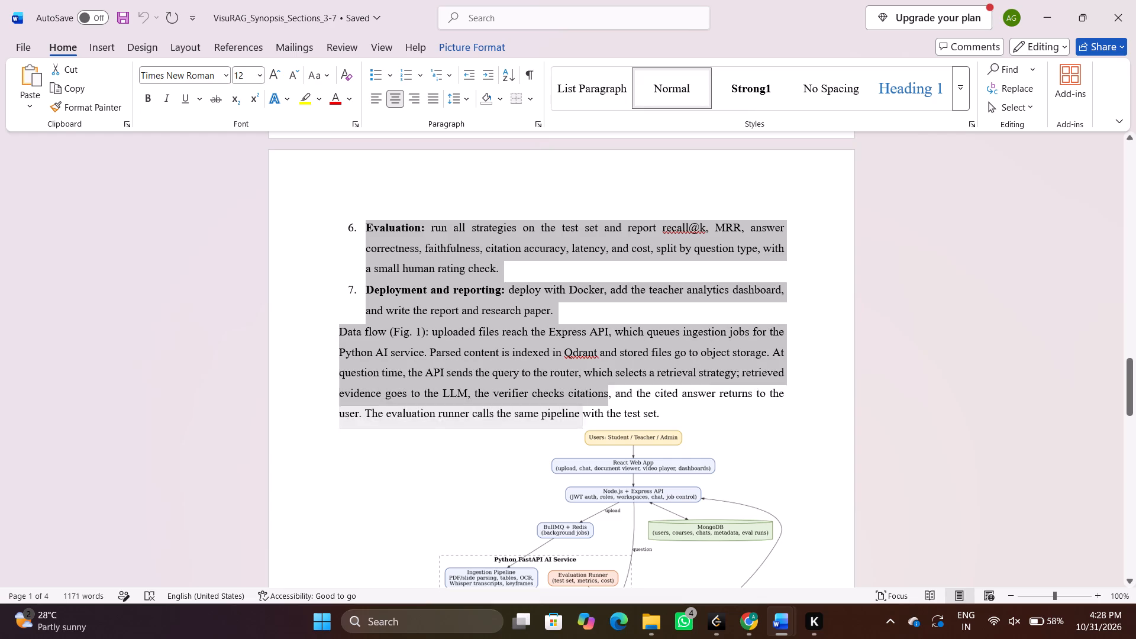
drag(598, 406, 656, 567)
scroll(656, 567, down, 1)
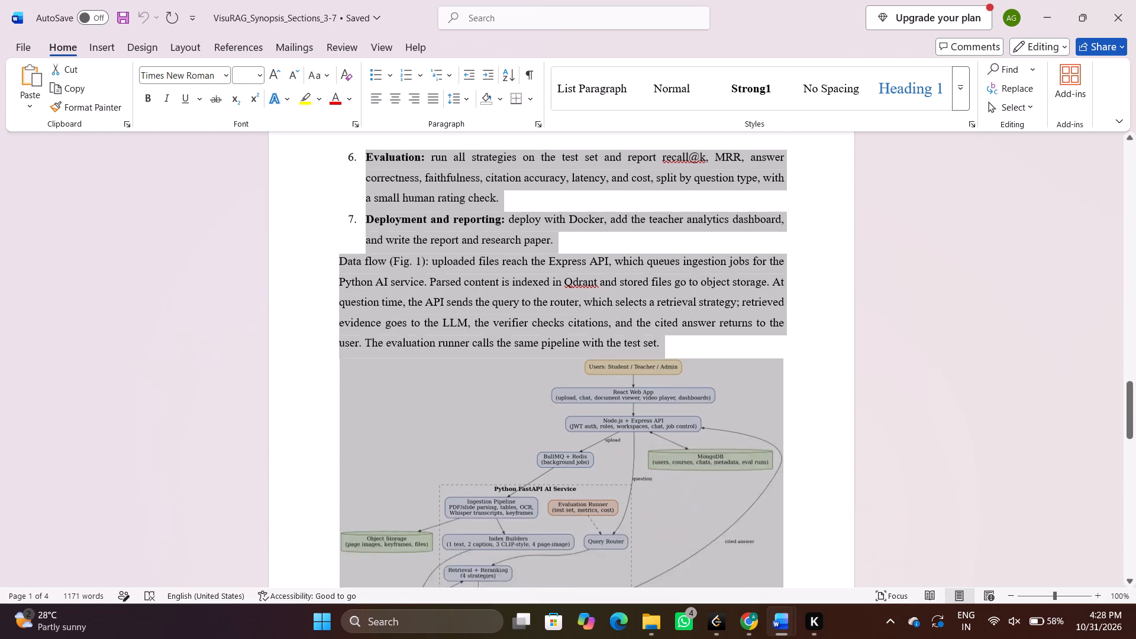
scroll(656, 567, down, 3)
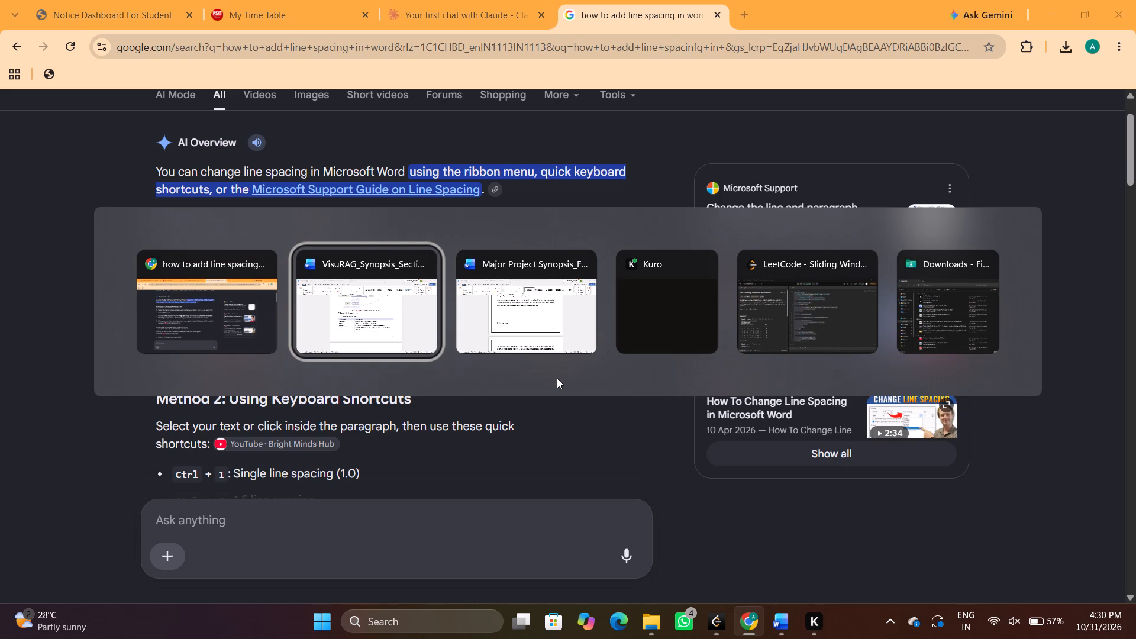
scroll(567, 427, down, 1)
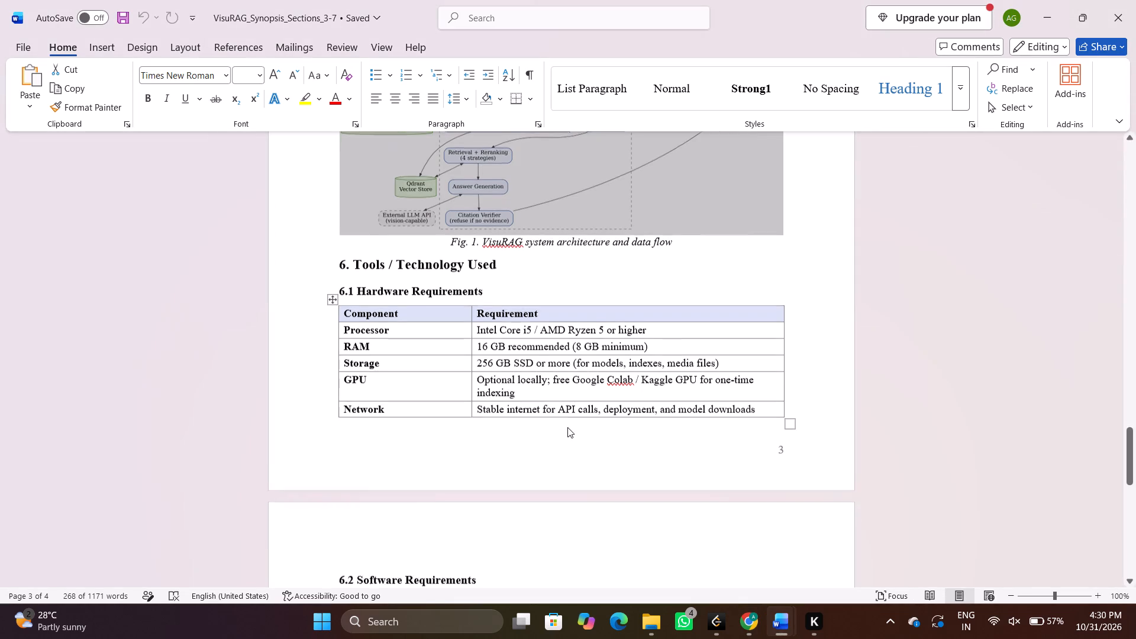
scroll(567, 427, down, 1)
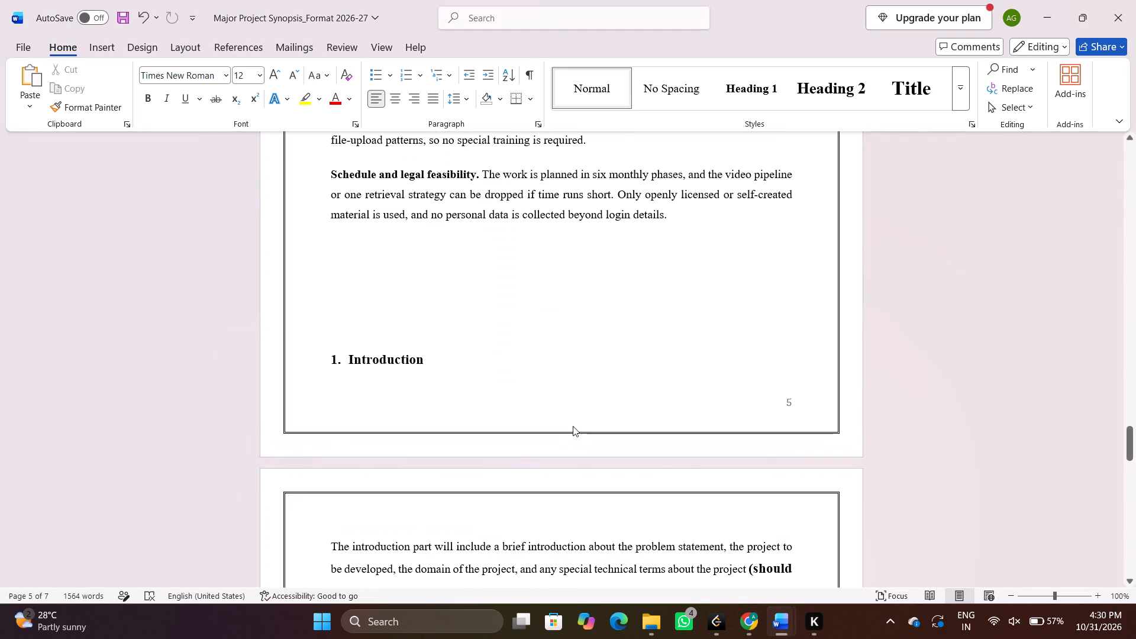
scroll(593, 426, up, 1)
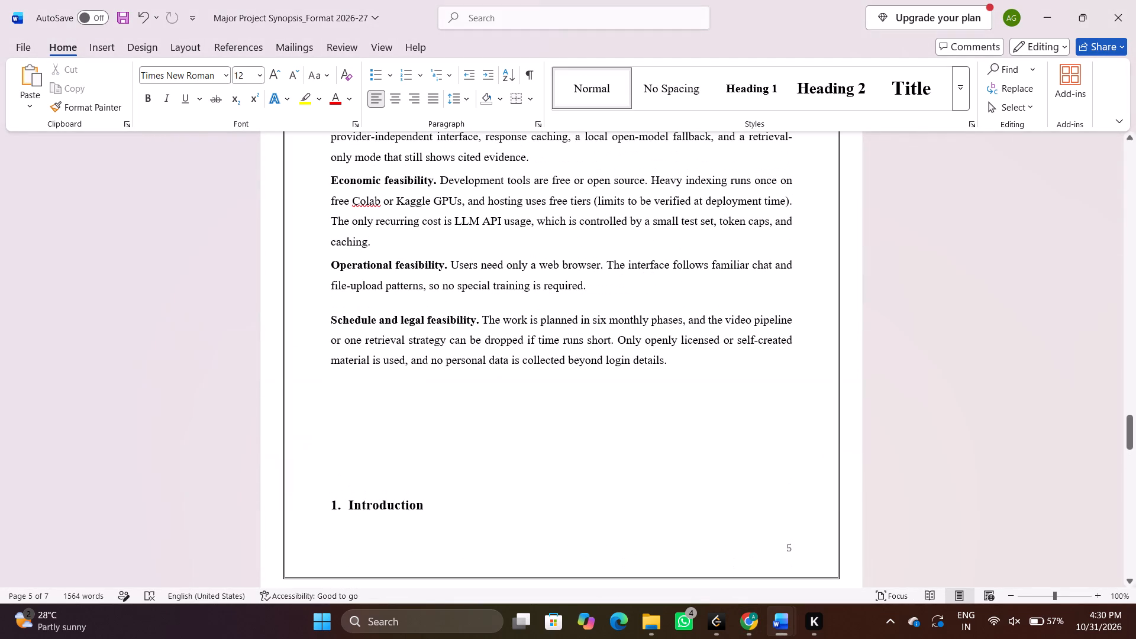
key(ctrl+v)
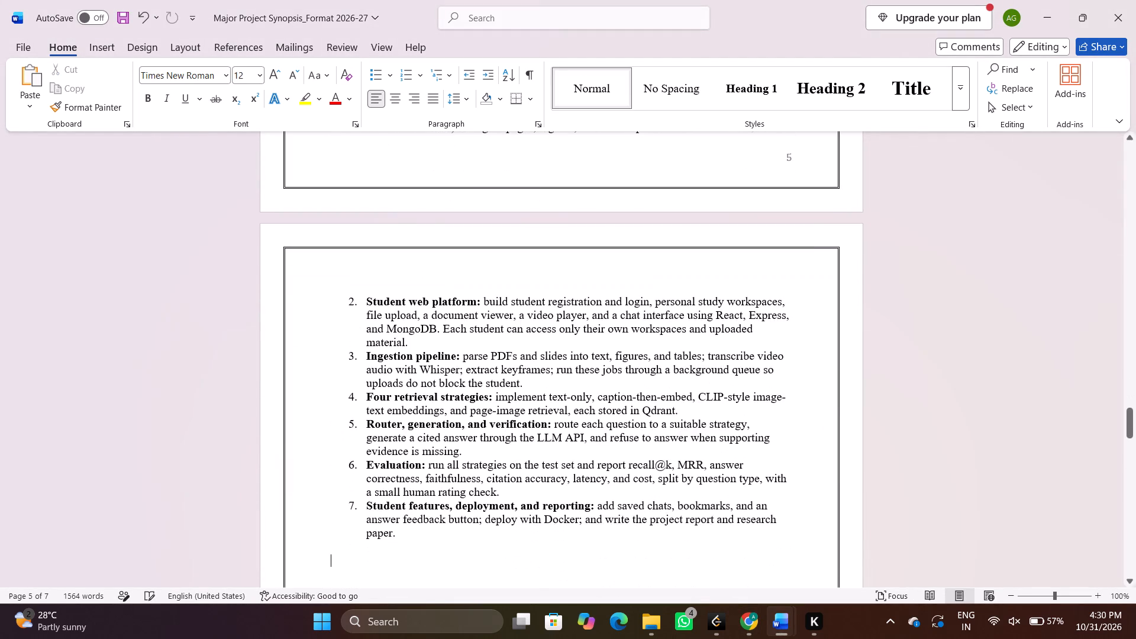
Replace the blank line above the 5. Methodology / Planning of Work heading with a new empty line.
scroll(452, 430, up, 3)
click(399, 458)
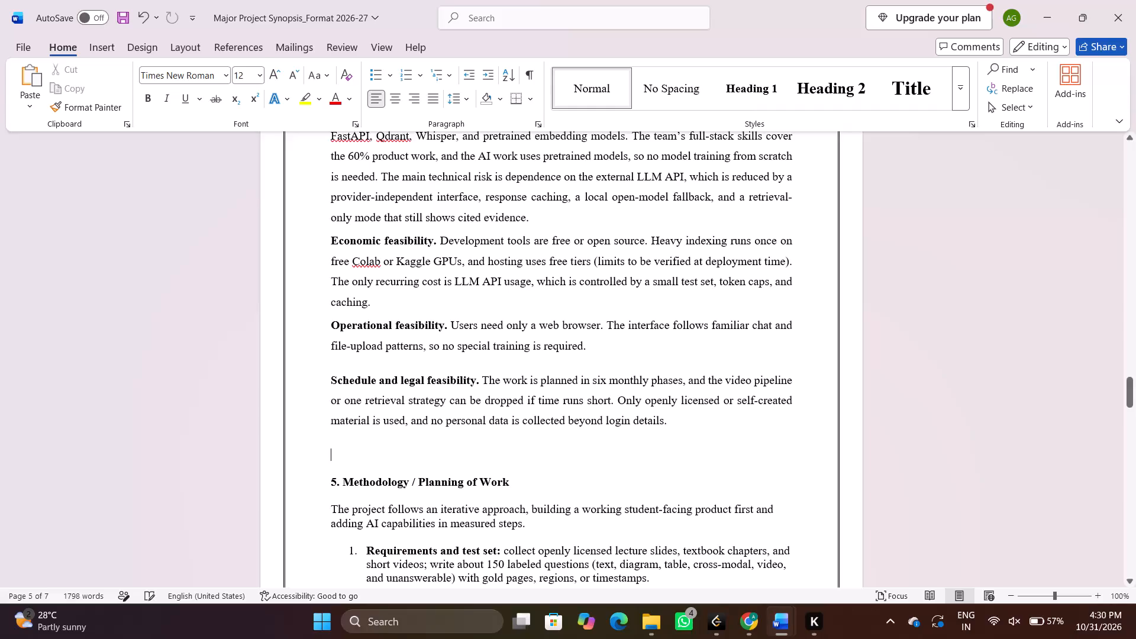
key(BackSpace)
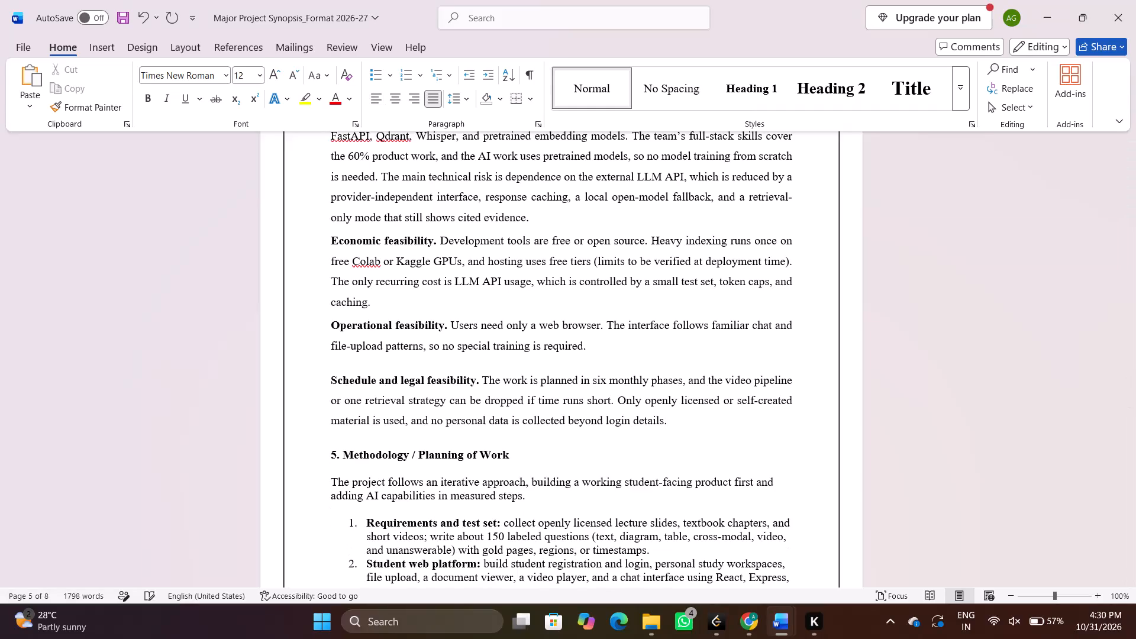
key(Return)
Justify the pasted section 5, from the Methodology / Planning of Work heading through item 7, with 1.5 line spacing.
scroll(399, 458, down, 4)
scroll(399, 458, up, 1)
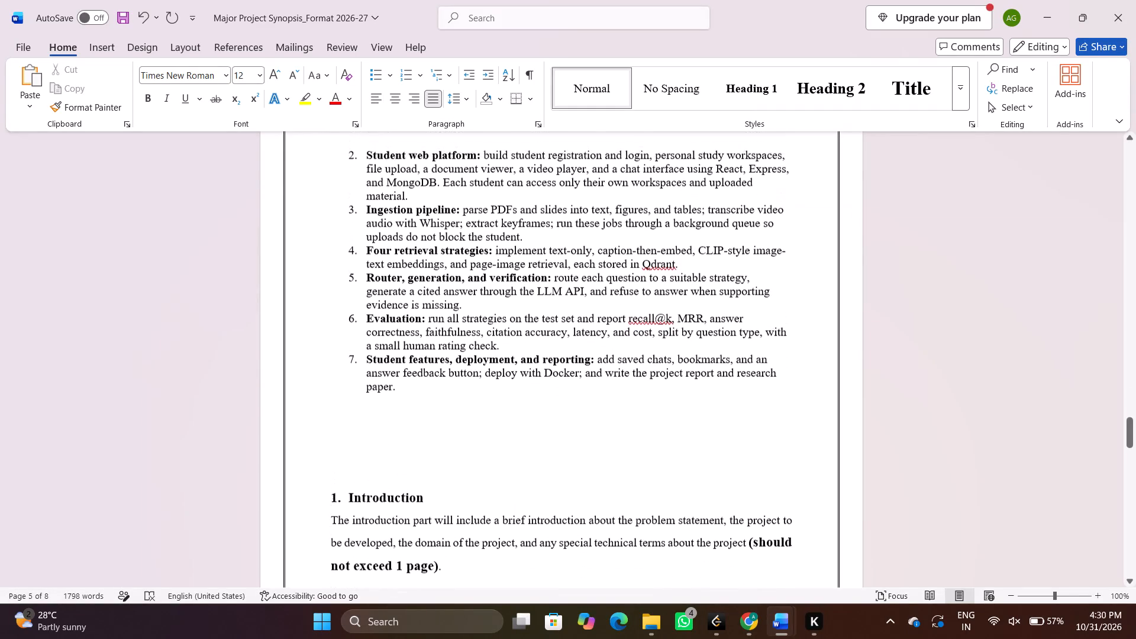
scroll(399, 458, up, 1)
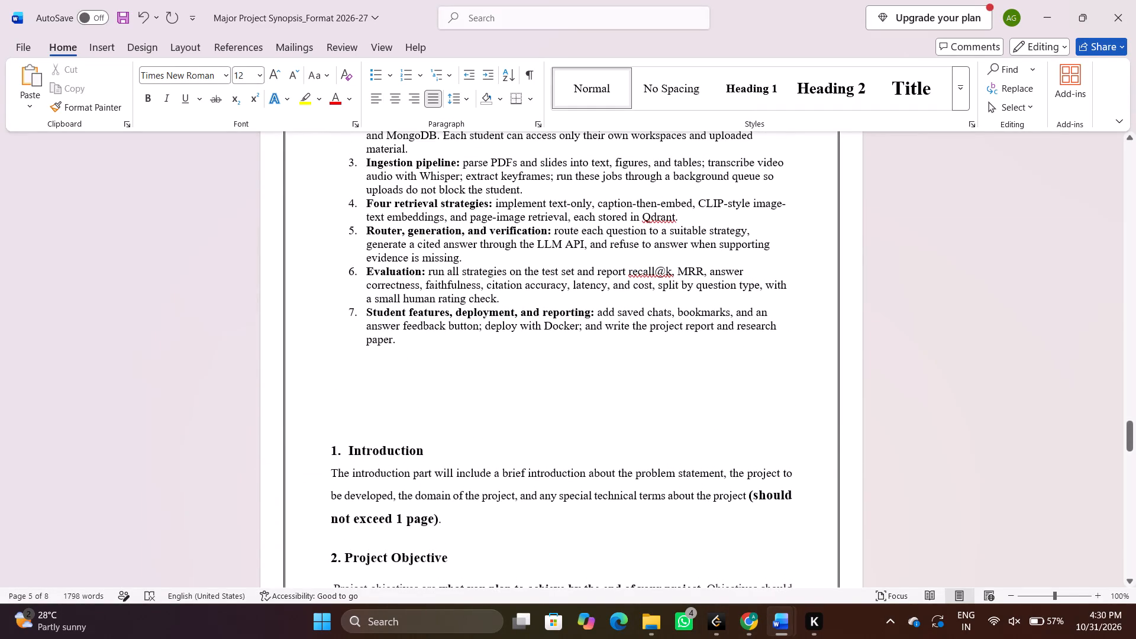
drag(396, 342, 319, 154)
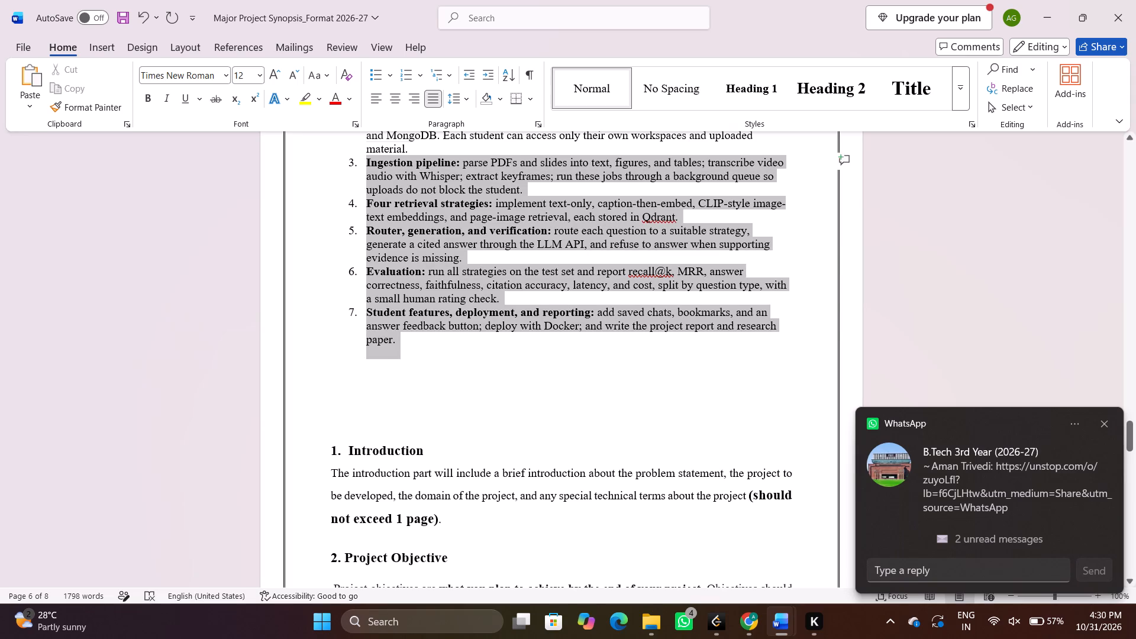
drag(319, 154, 330, 530)
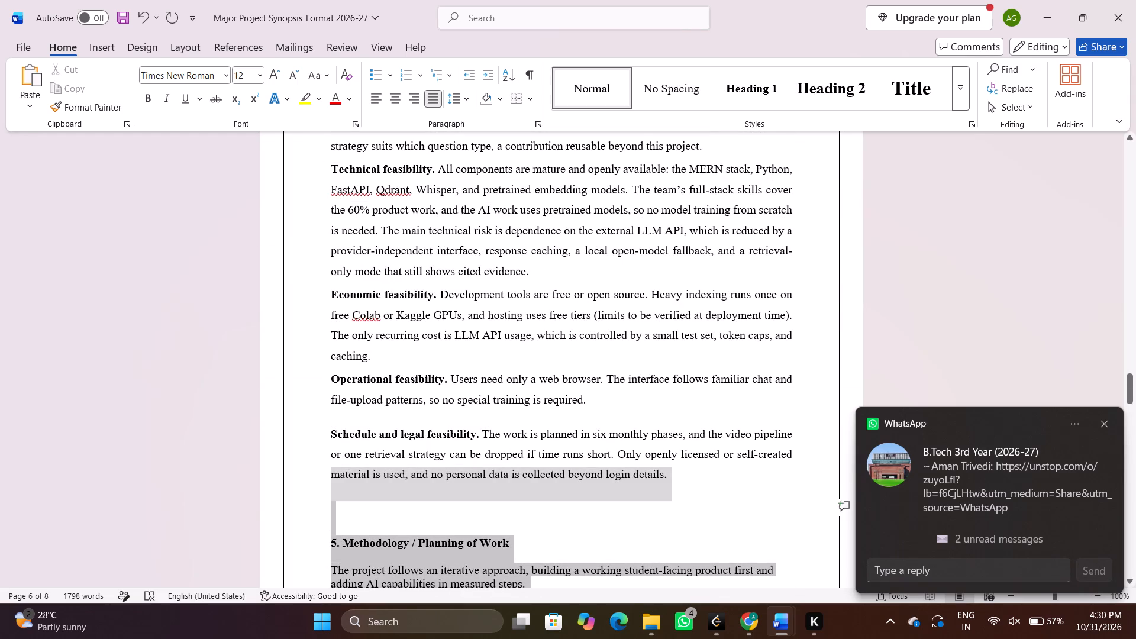
drag(330, 530, 330, 540)
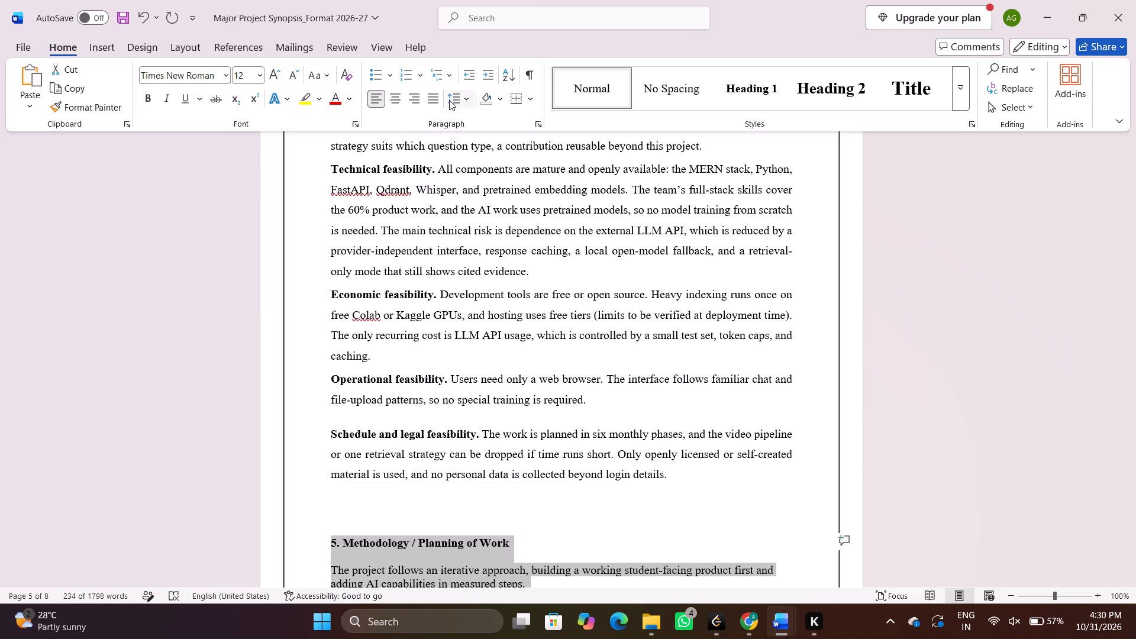
click(427, 99)
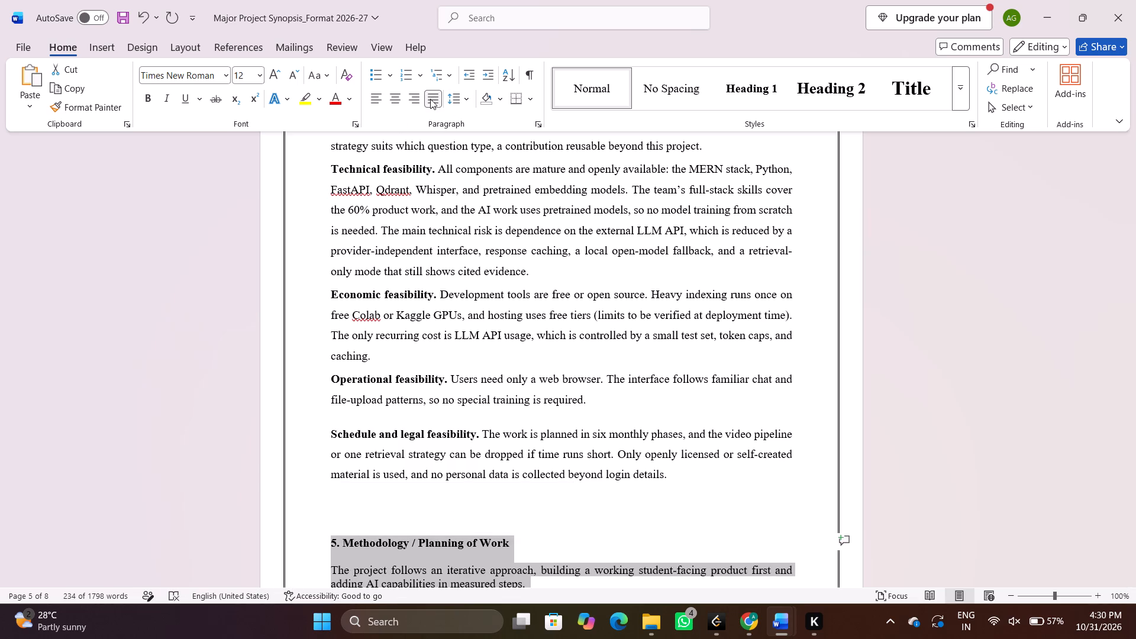
click(450, 95)
click(480, 154)
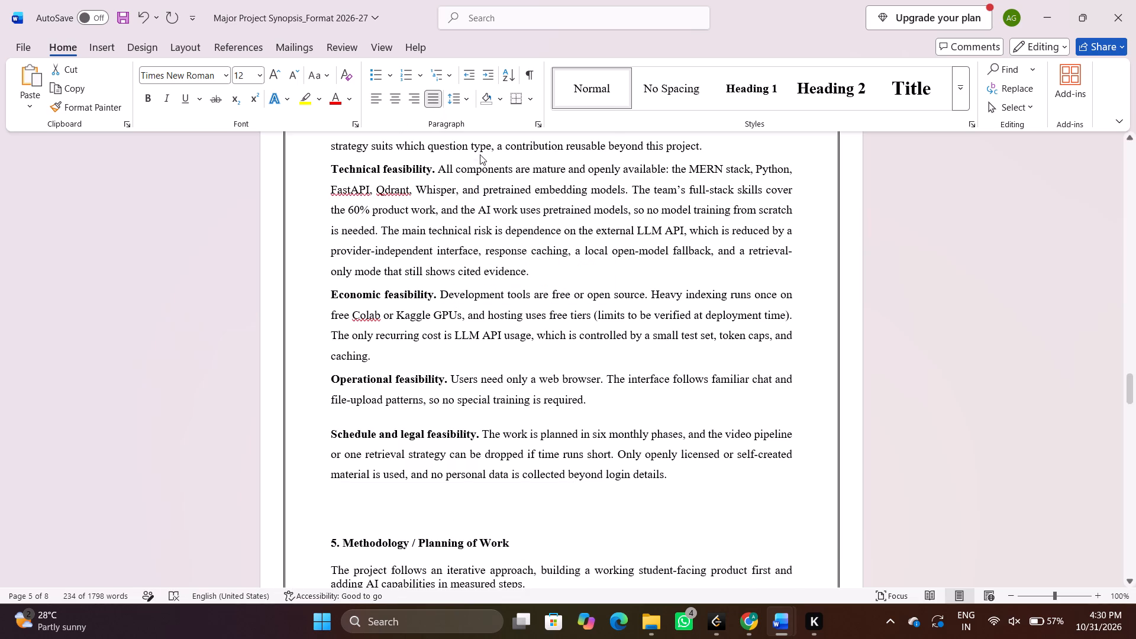
click(355, 527)
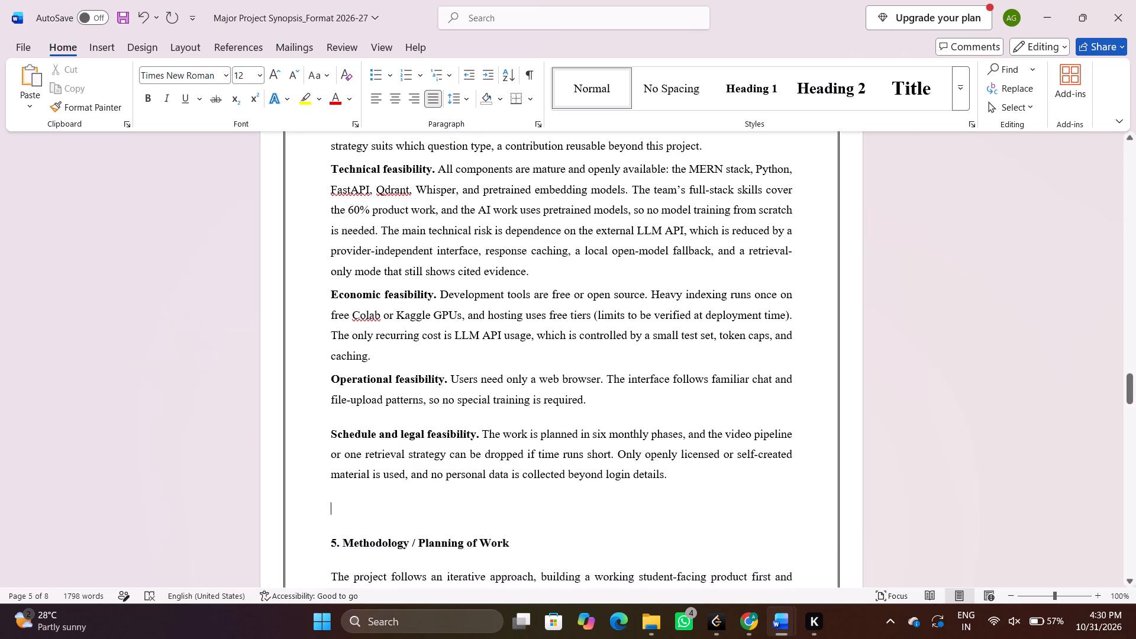
Apply justified alignment and 1.5 line spacing to the 4. Feasibility Study heading and the Need paragraph.
scroll(355, 527, down, 1)
scroll(355, 527, up, 1)
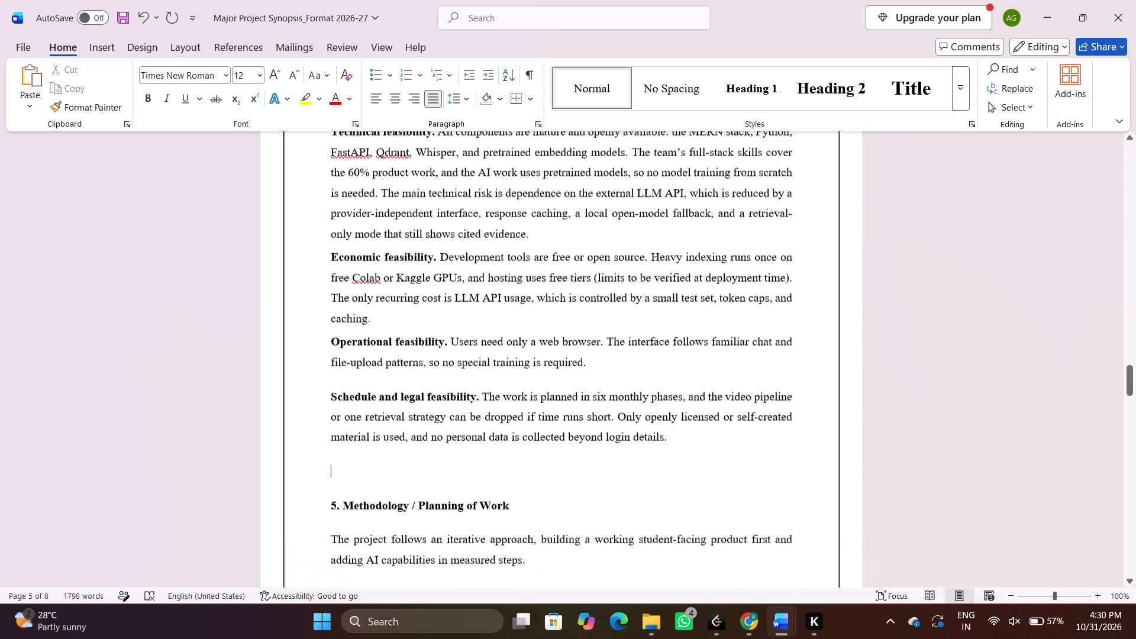
scroll(355, 527, up, 2)
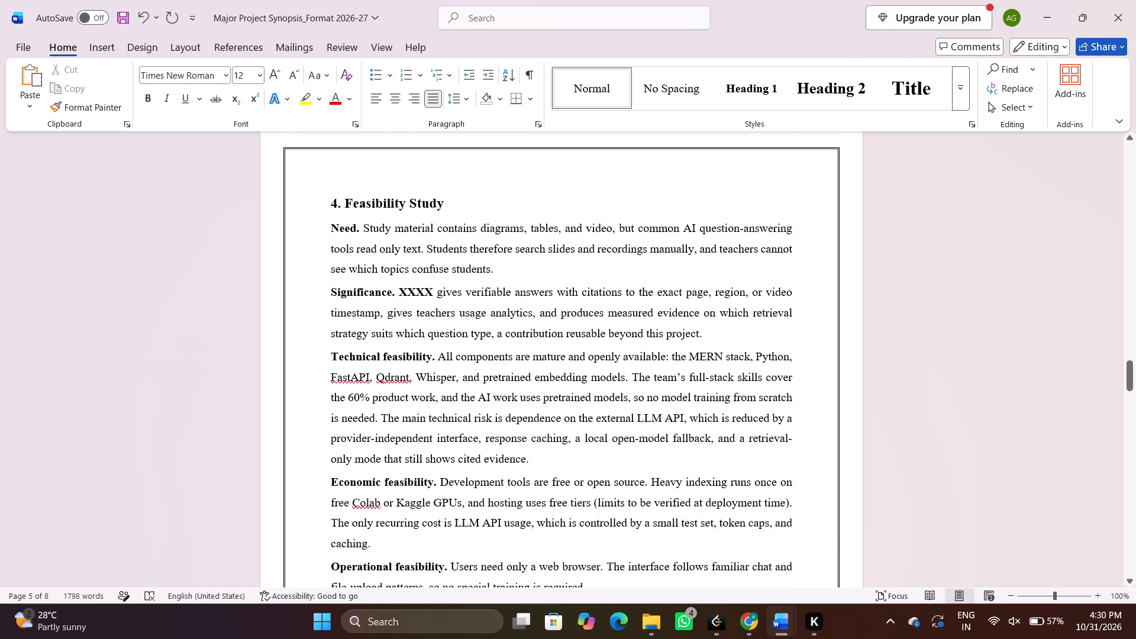
drag(330, 208, 443, 225)
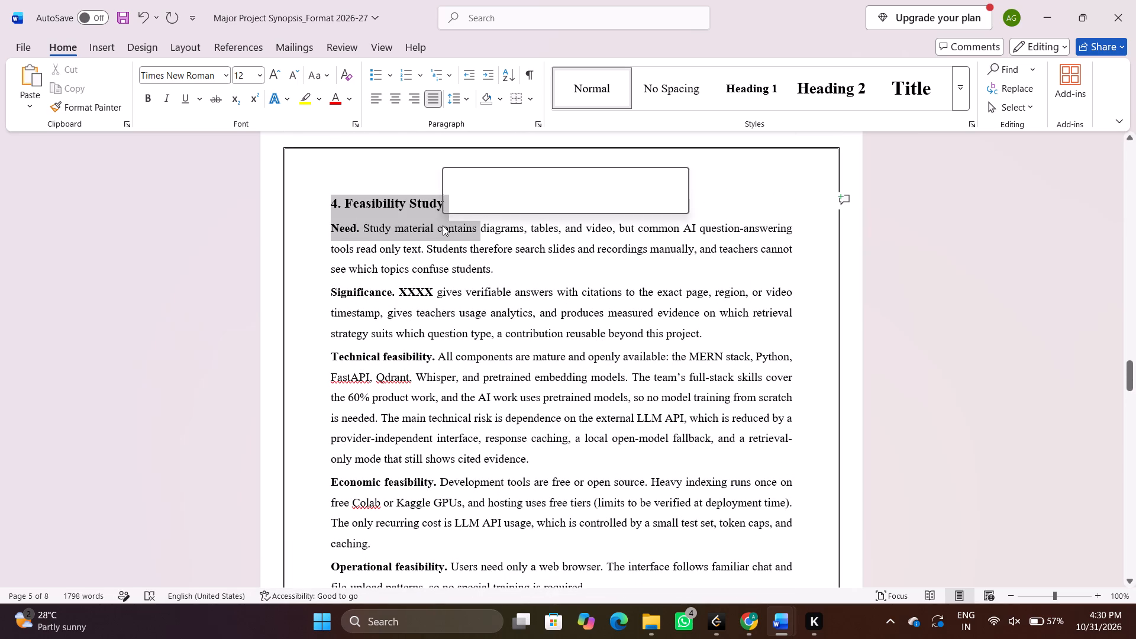
click(435, 98)
click(463, 98)
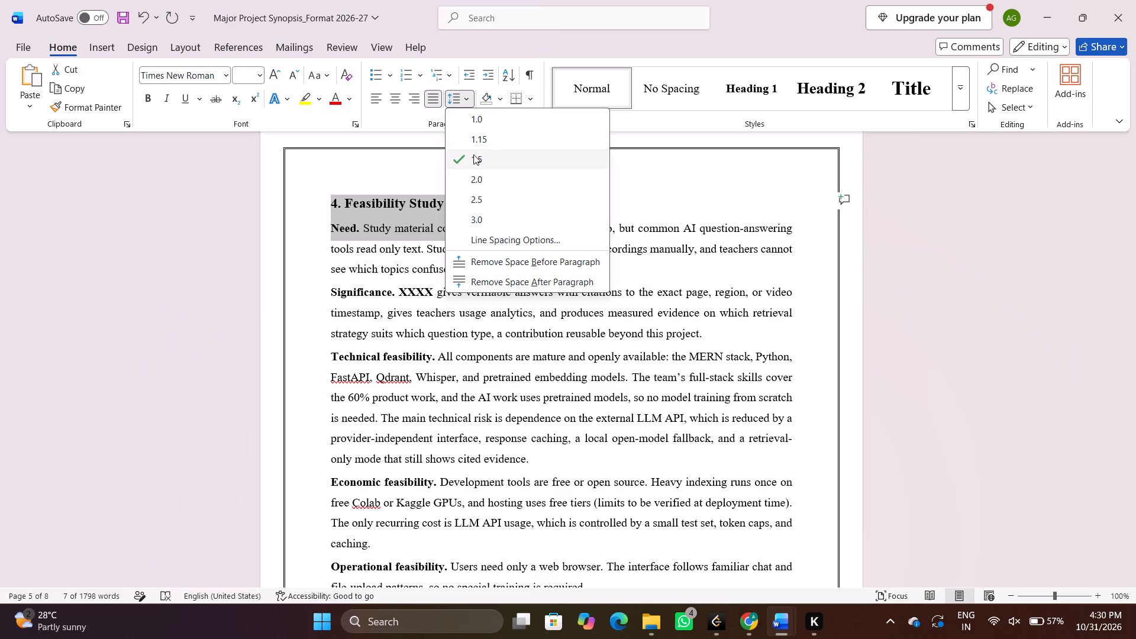
click(473, 154)
click(483, 177)
Increase the font size of the 5. Methodology / Planning of Work heading to 14.
scroll(483, 177, down, 4)
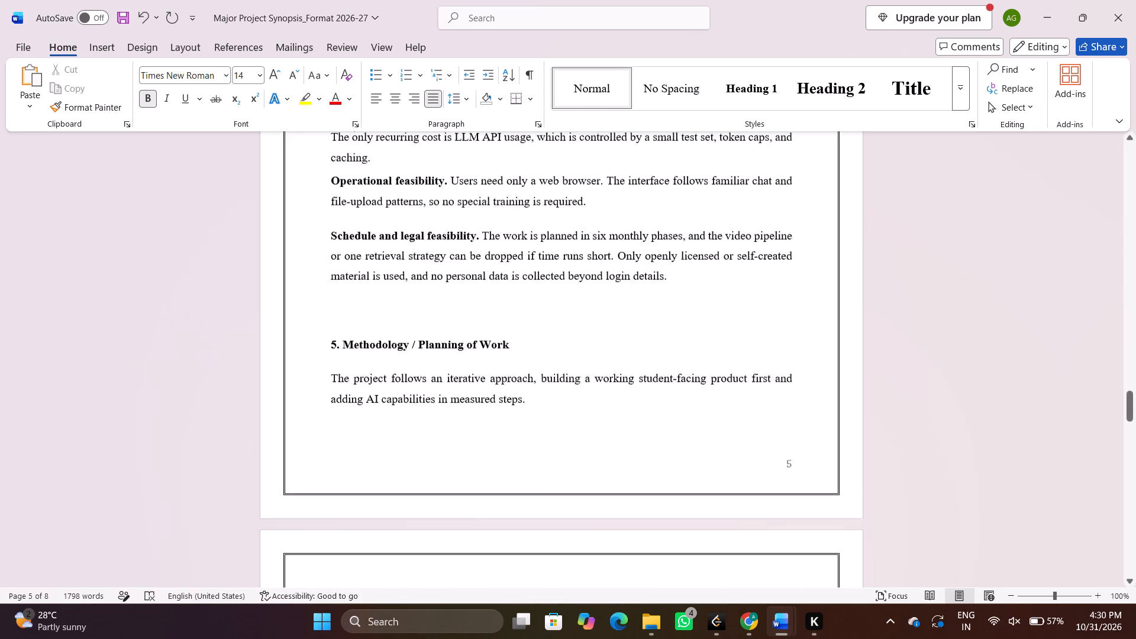
scroll(483, 177, down, 1)
drag(517, 280, 335, 280)
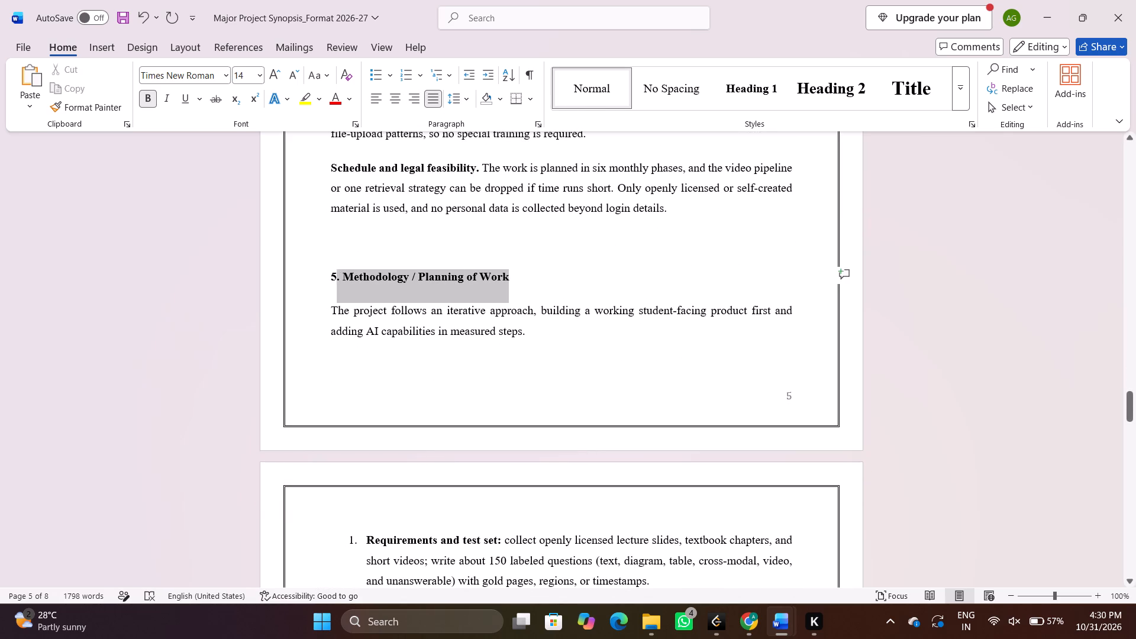
drag(335, 280, 327, 280)
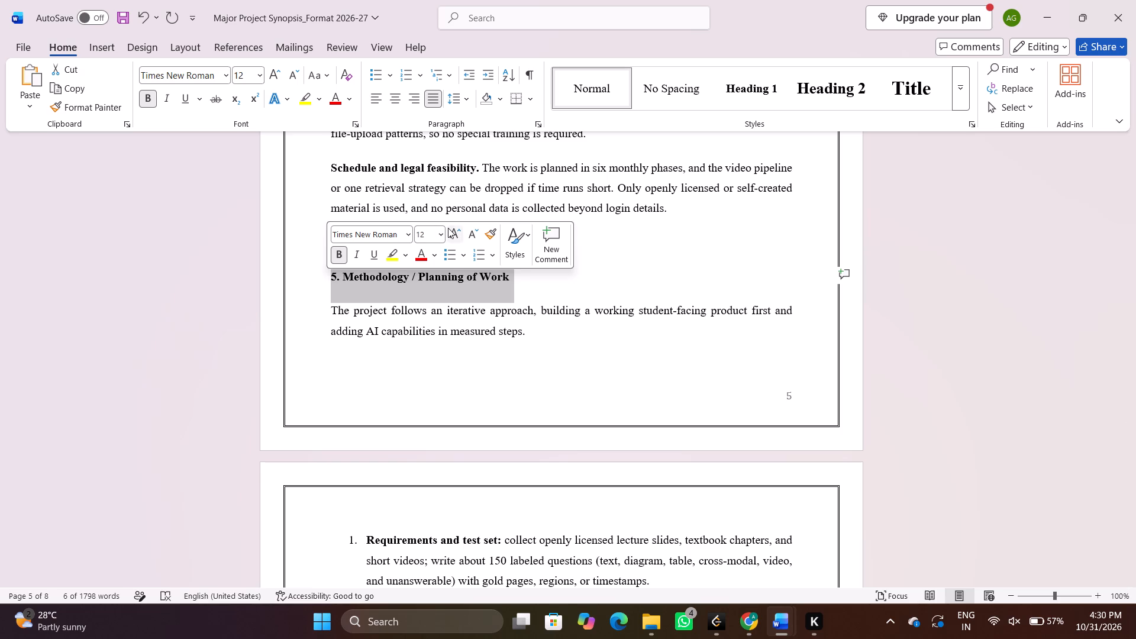
click(448, 228)
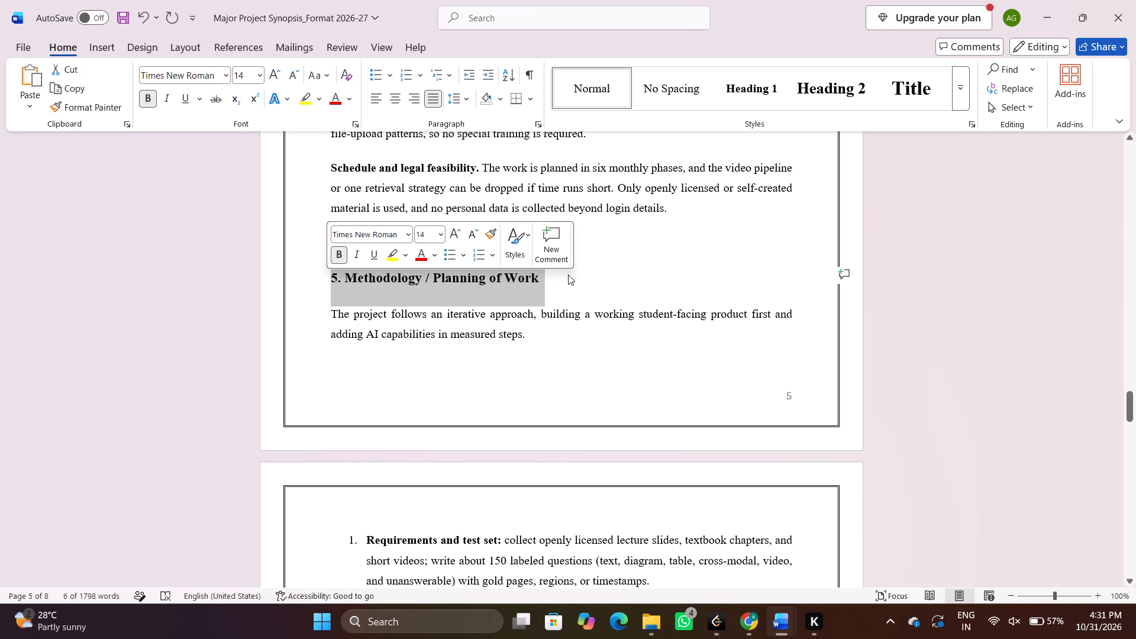
click(568, 275)
Insert three blank lines above the 5. Methodology / Planning of Work heading.
click(463, 262)
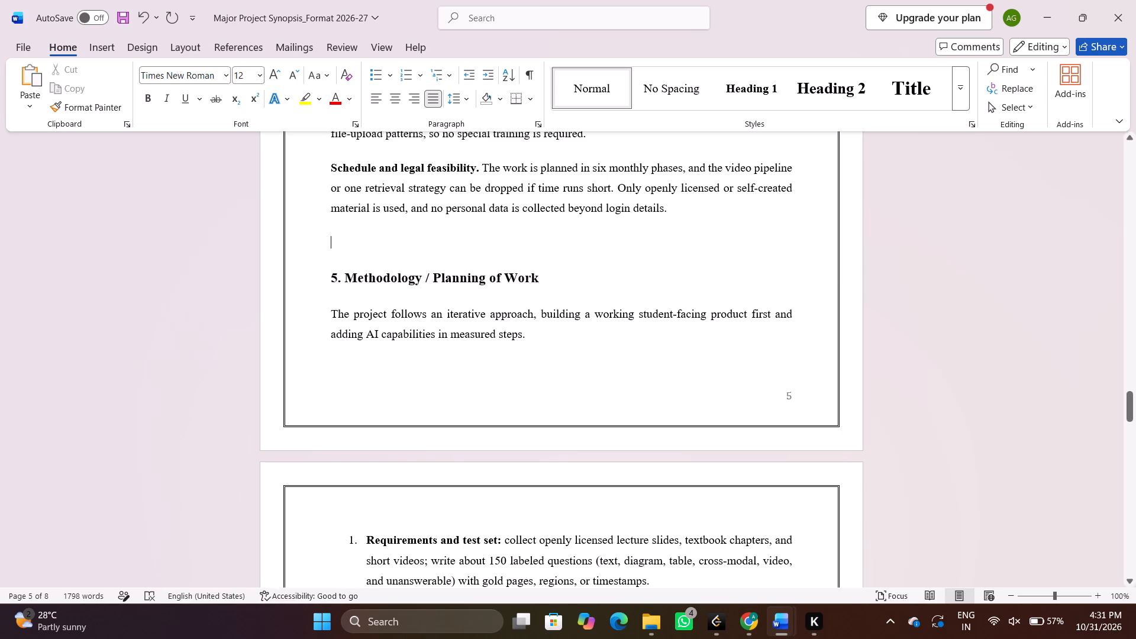
key(Return)
key(Return)
key(Return)
scroll(463, 262, down, 2)
scroll(391, 304, down, 2)
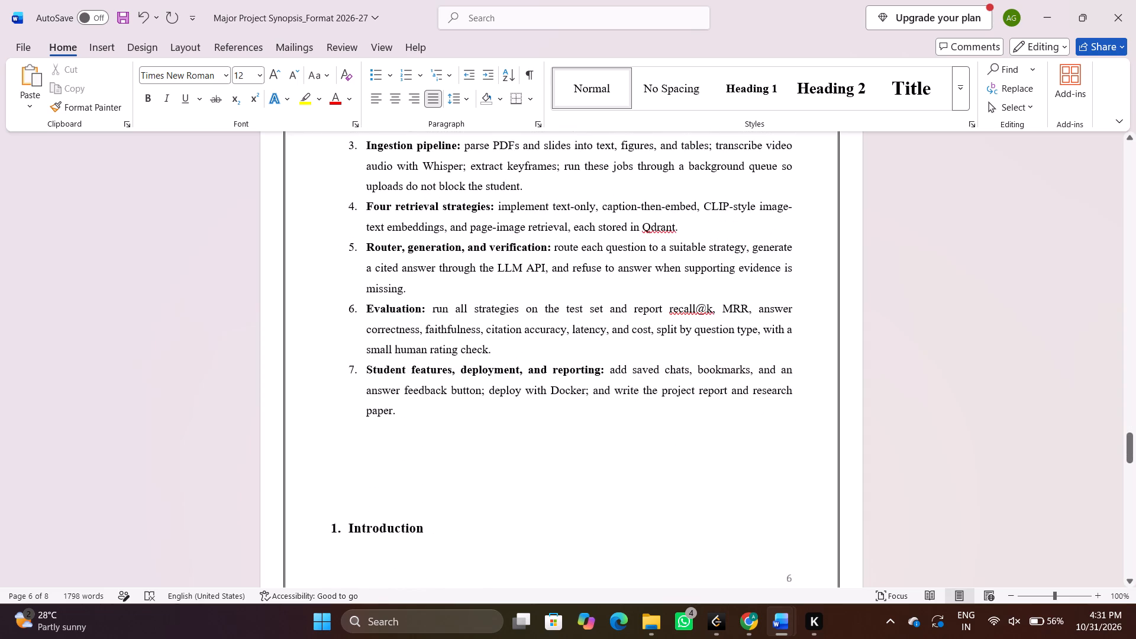
scroll(441, 356, up, 1)
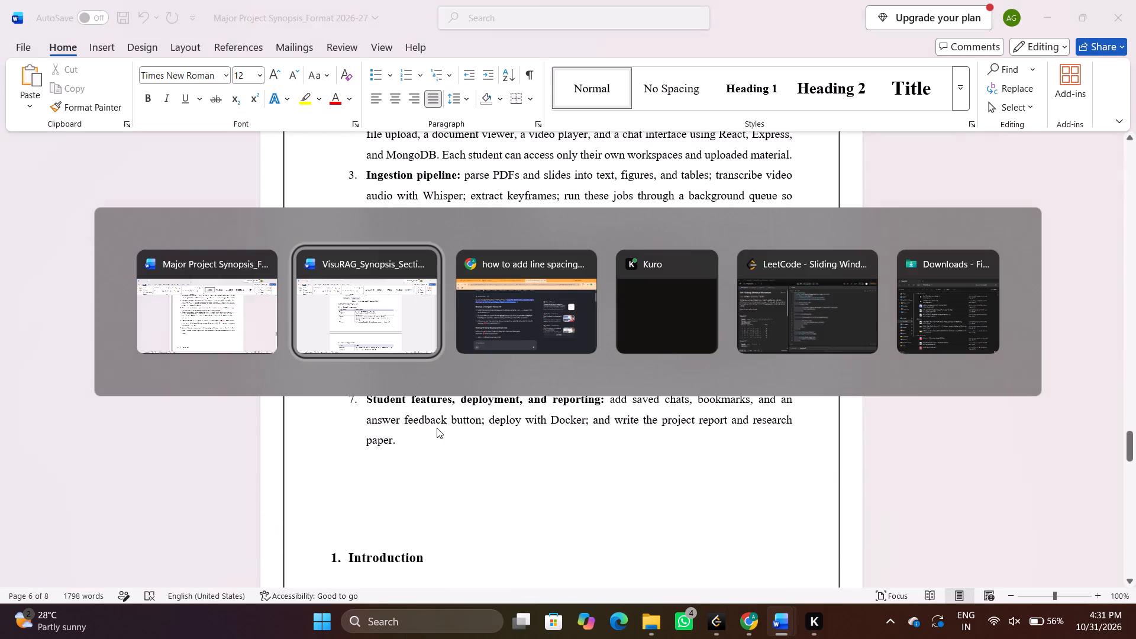
scroll(437, 428, up, 2)
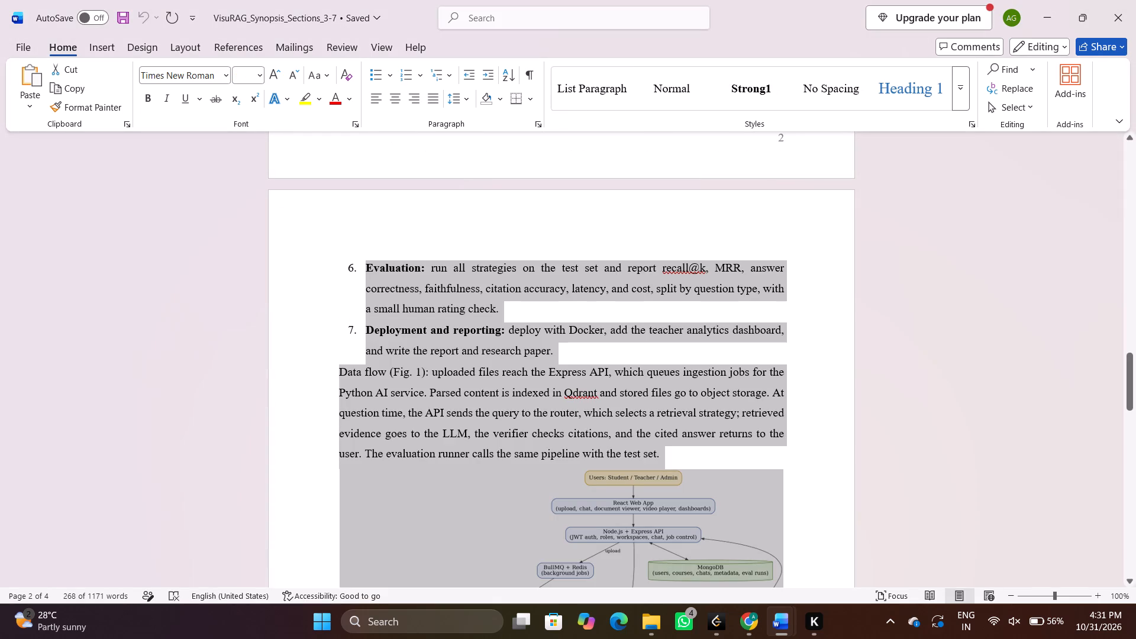
scroll(393, 494, down, 1)
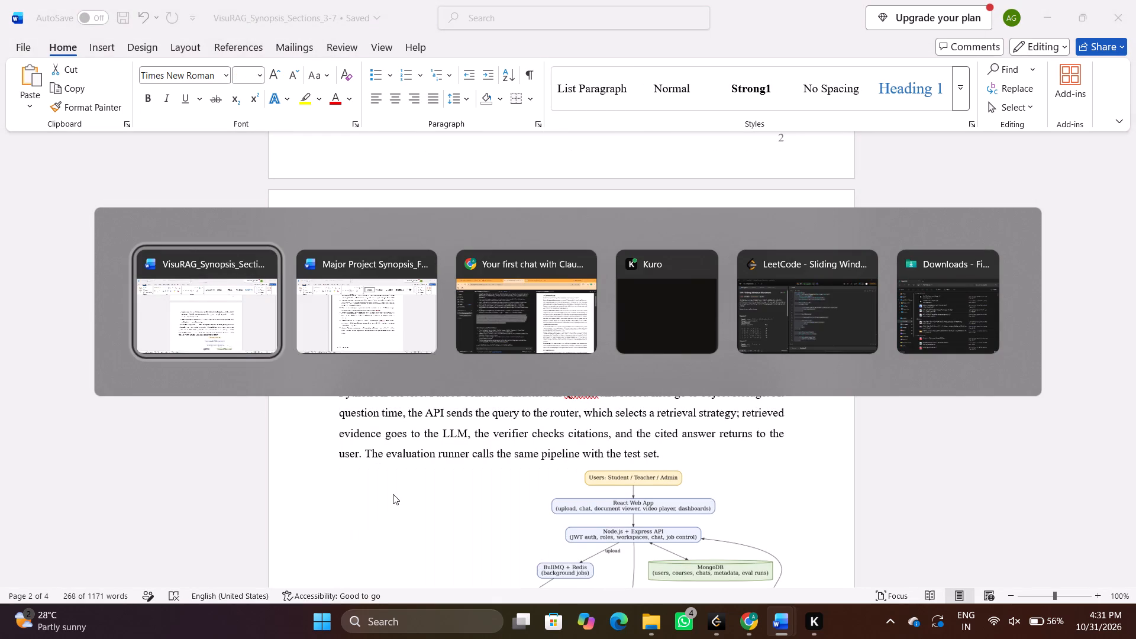
click(413, 464)
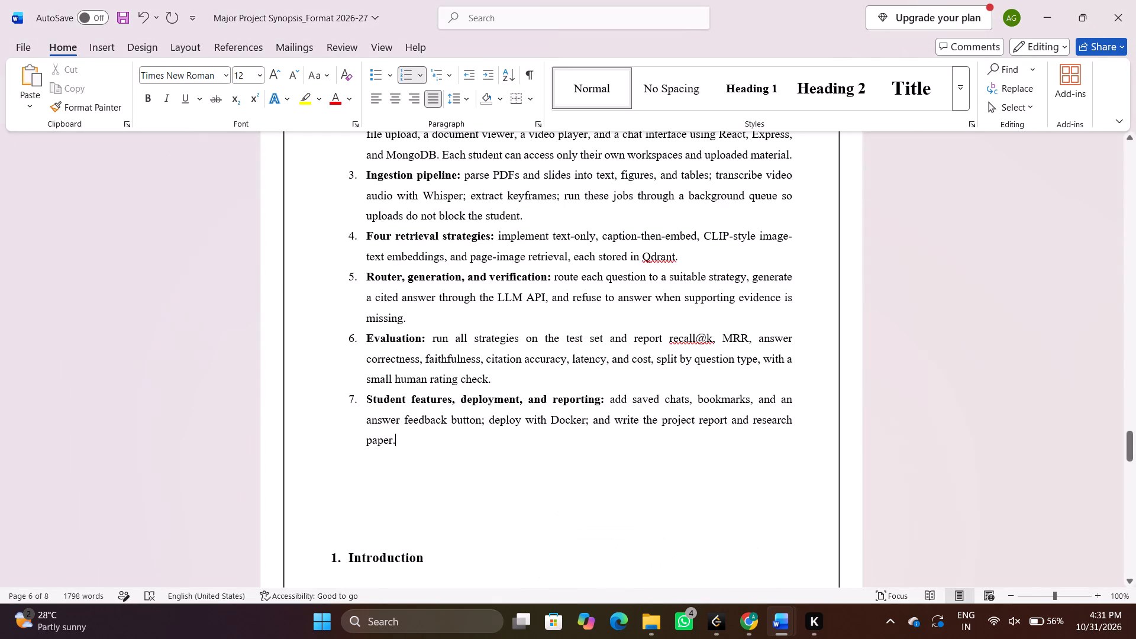
key(Return)
key(BackSpace)
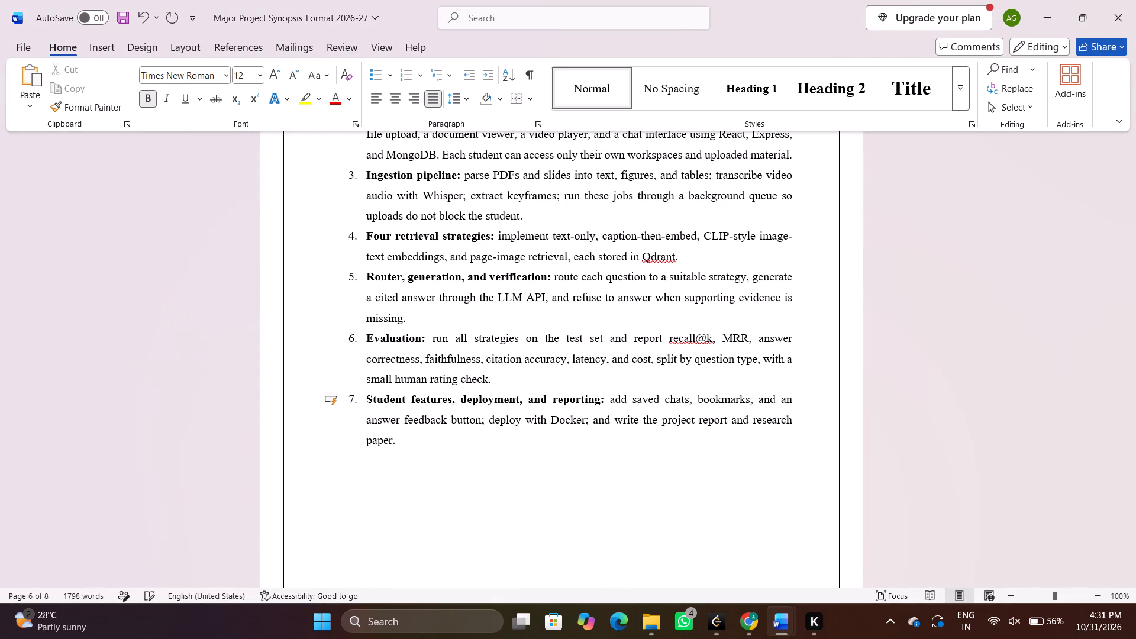
key(Return)
key(BackSpace)
key(ctrl+v)
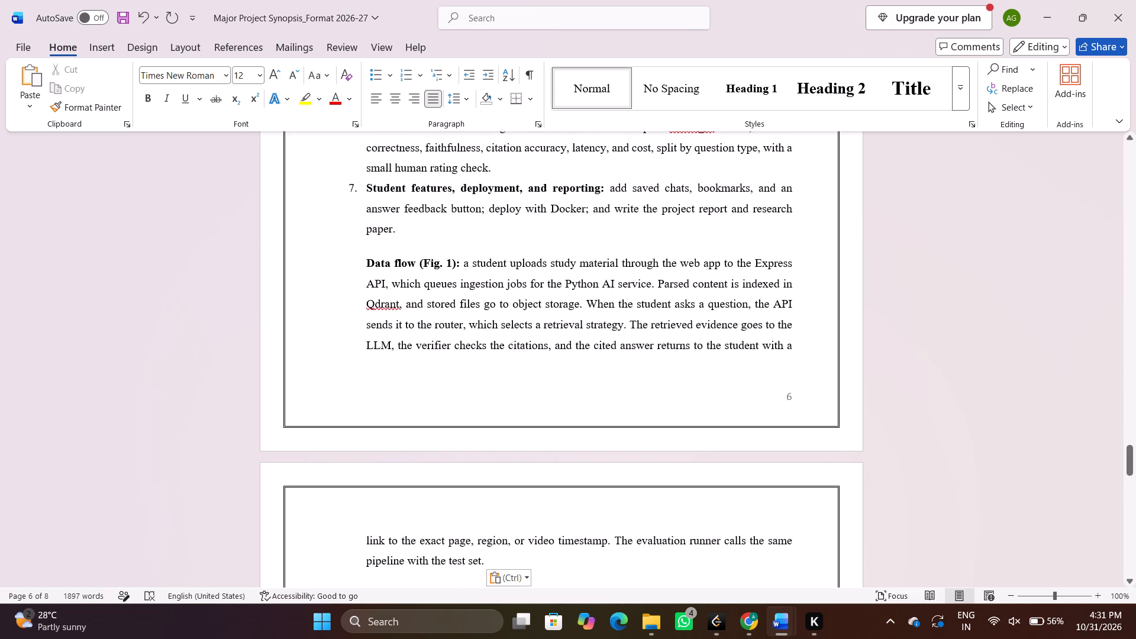
Remove the "(Fig. 1)" reference from the Data flow label so it reads "Data flow:".
click(457, 262)
key(BackSpace)
key(BackSpace)
key(BackSpace)
key(BackSpace)
key(BackSpace)
key(BackSpace)
key(BackSpace)
key(BackSpace)
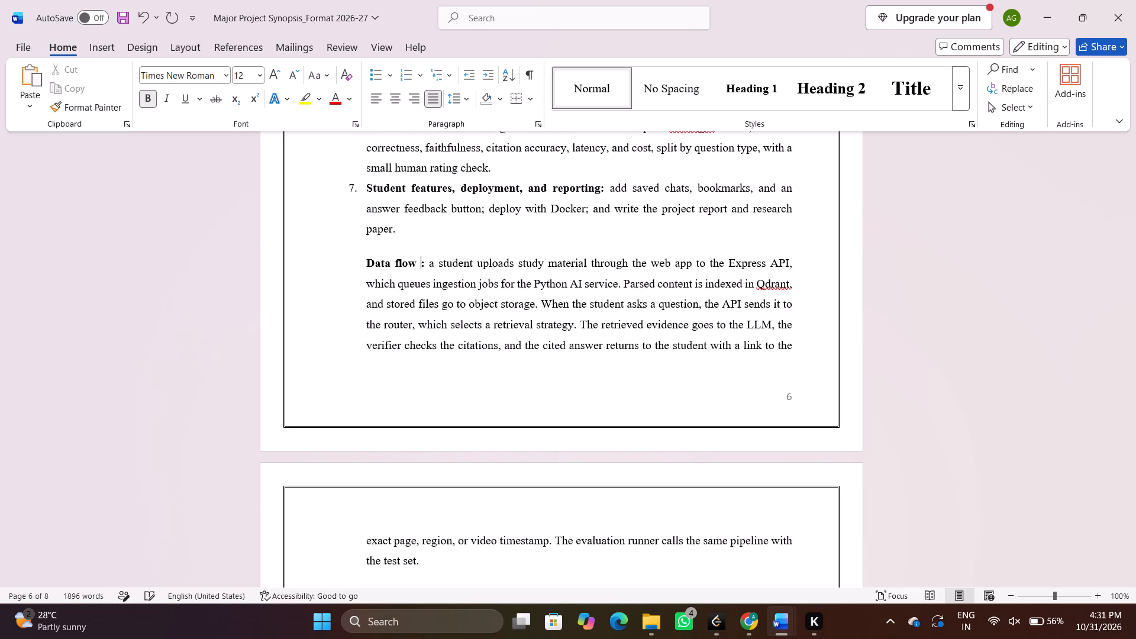
scroll(457, 262, up, 3)
key(BackSpace)
Remove the left indent of the Data flow paragraph so it starts at the body text margin as its own paragraph.
scroll(457, 262, up, 1)
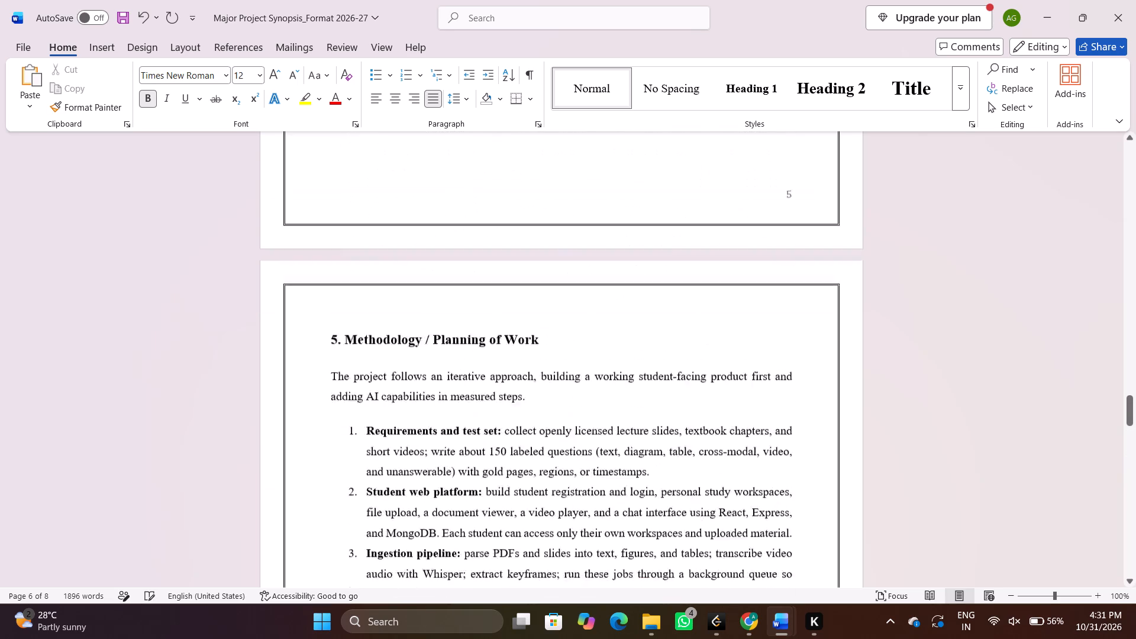
scroll(457, 262, up, 1)
scroll(524, 166, down, 3)
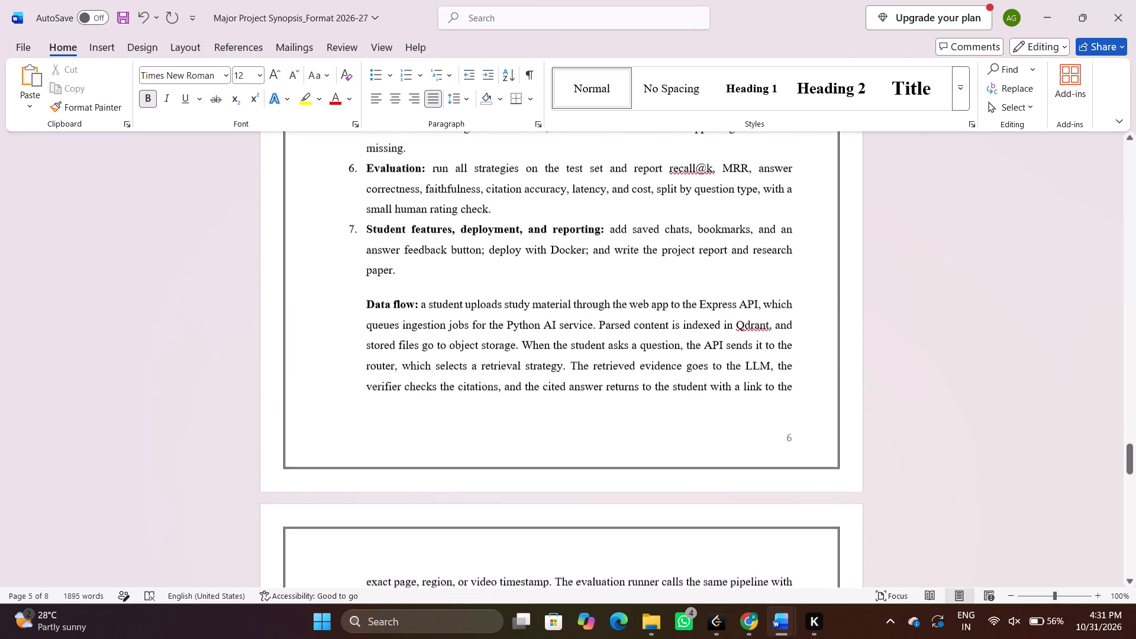
scroll(515, 297, down, 1)
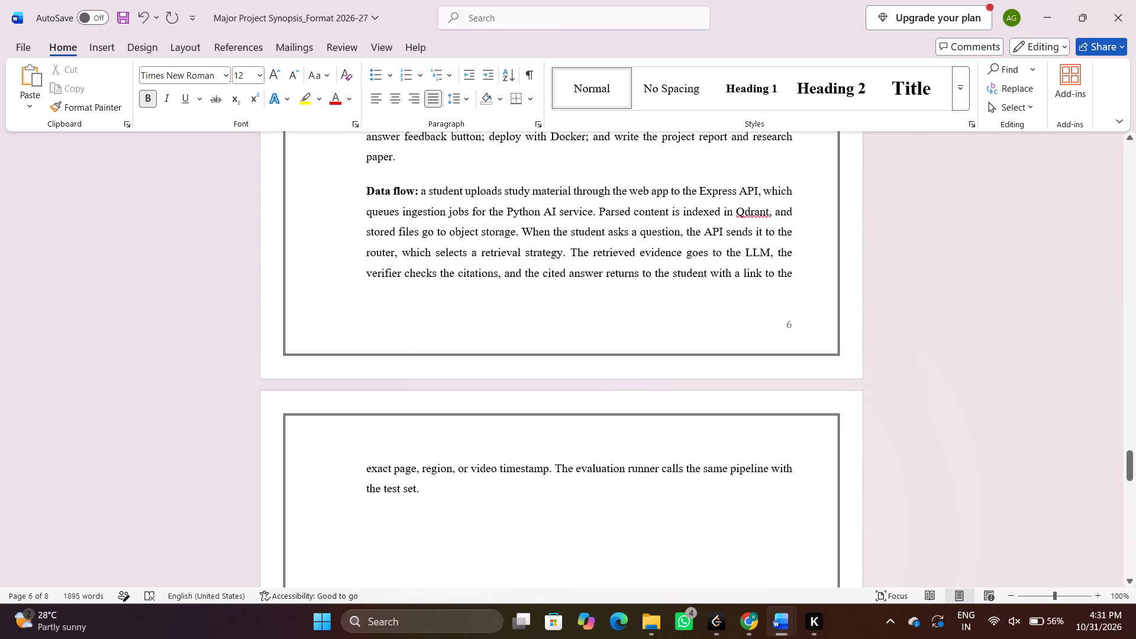
click(360, 189)
drag(801, 278, 484, 175)
scroll(484, 175, up, 3)
scroll(481, 260, down, 1)
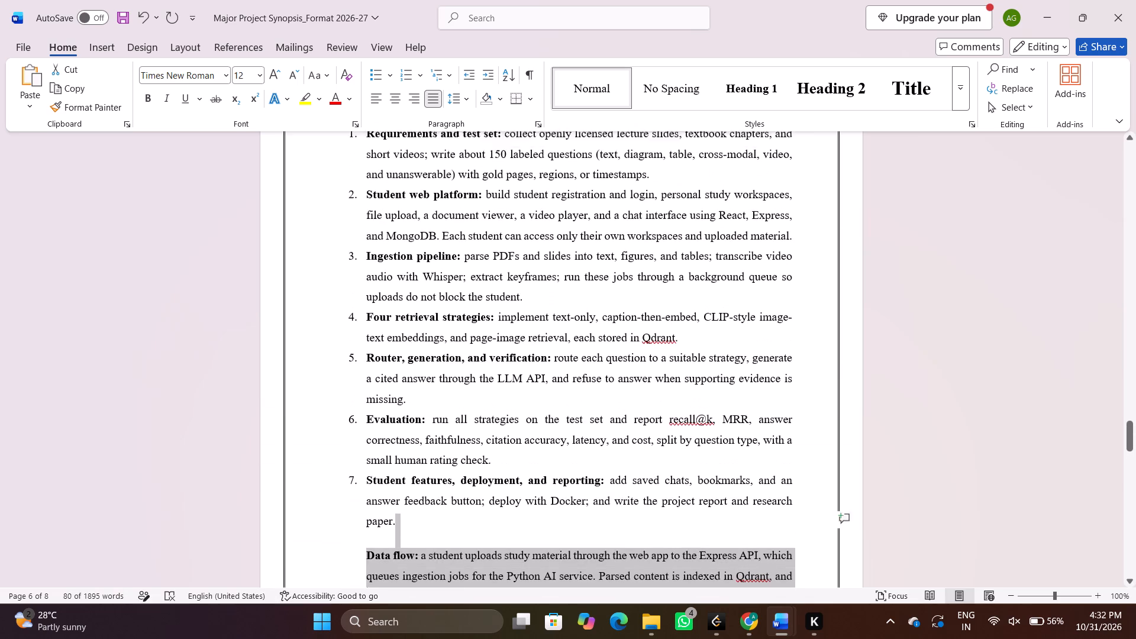
scroll(481, 260, down, 1)
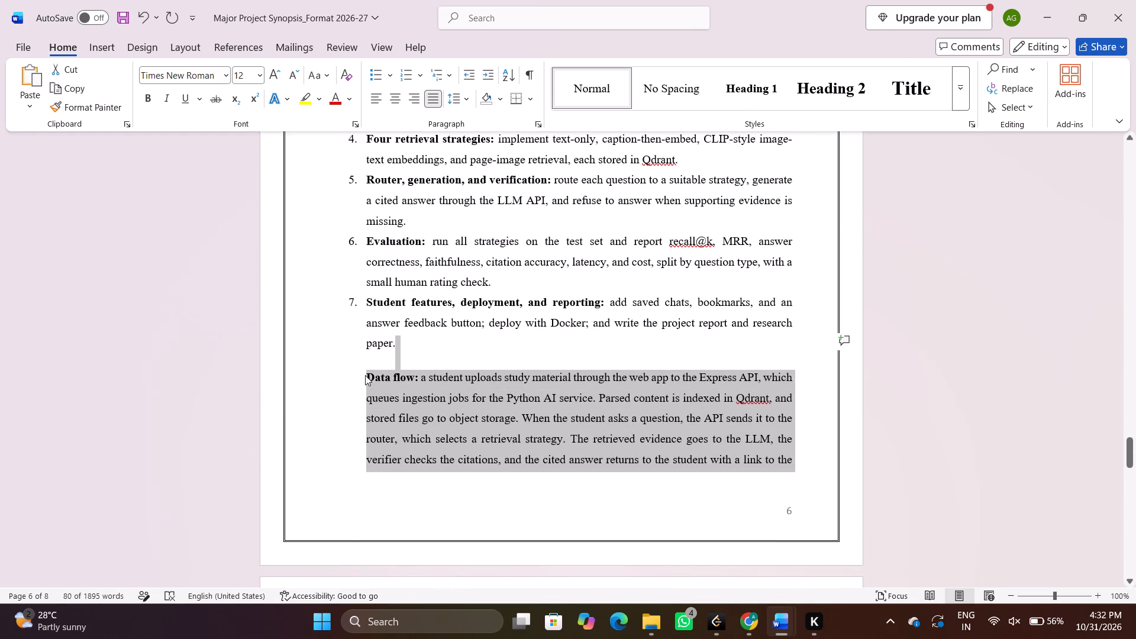
click(365, 375)
key(BackSpace)
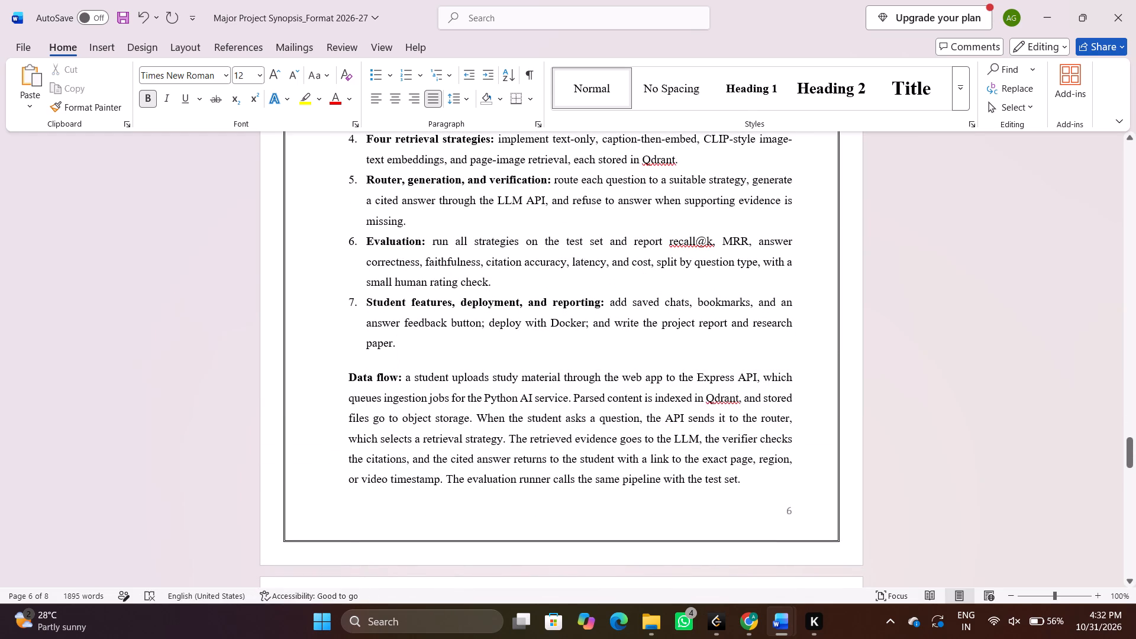
key(BackSpace)
key(BackSpace)
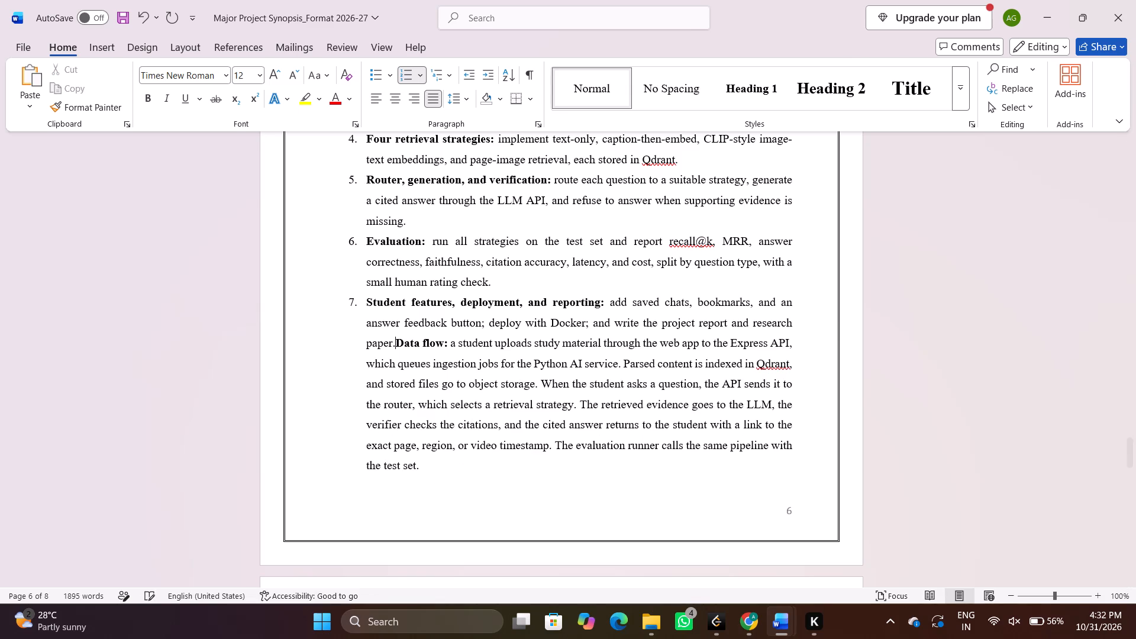
key(Return)
key(BackSpace)
key(BackSpace)
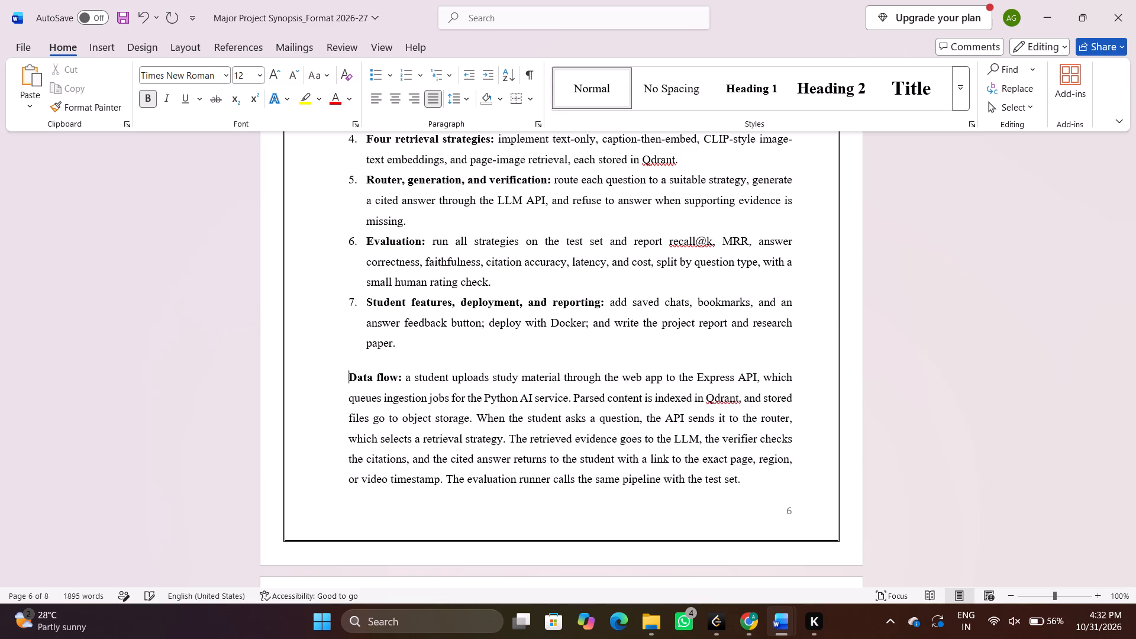
key(BackSpace)
Select the Data flow paragraph and check its line spacing options.
scroll(365, 375, up, 1)
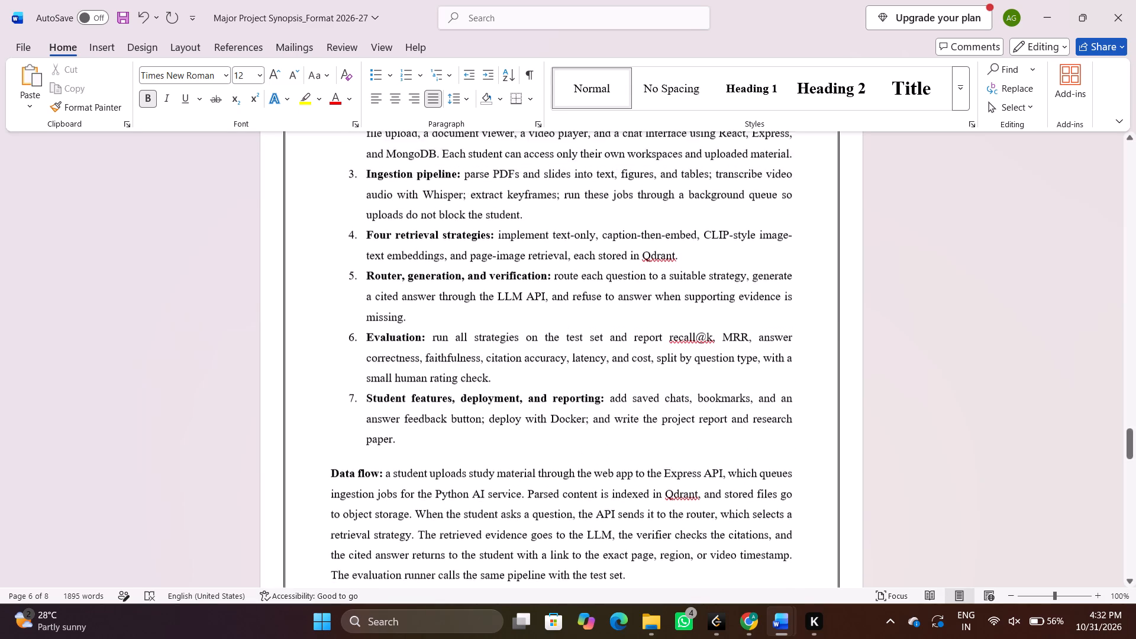
scroll(365, 375, up, 1)
scroll(365, 375, down, 2)
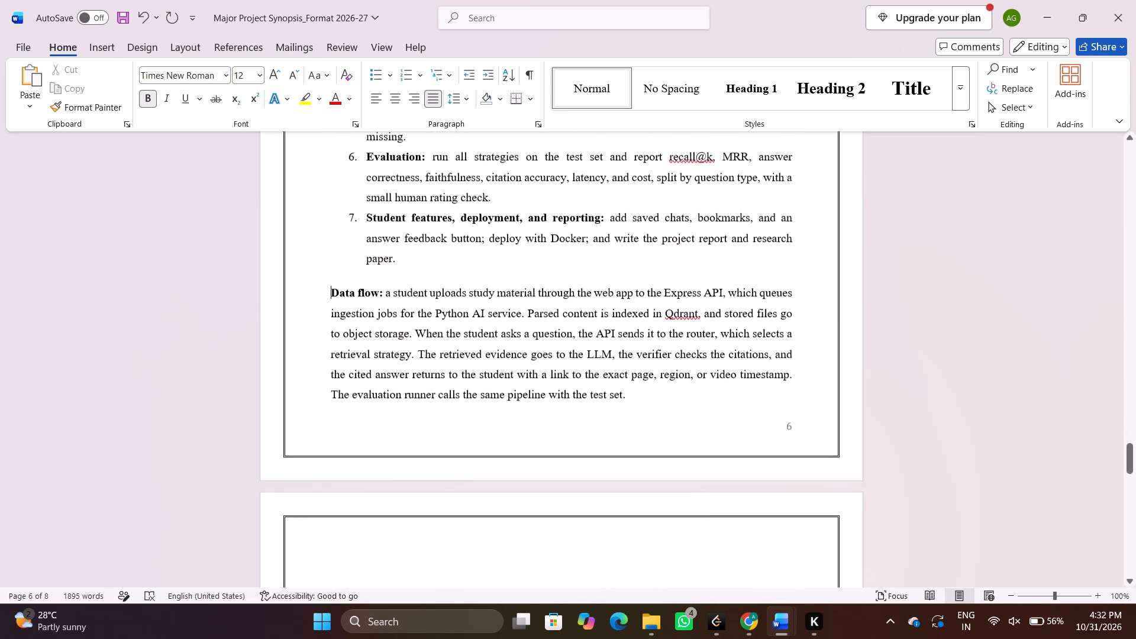
scroll(365, 375, down, 1)
scroll(377, 458, up, 1)
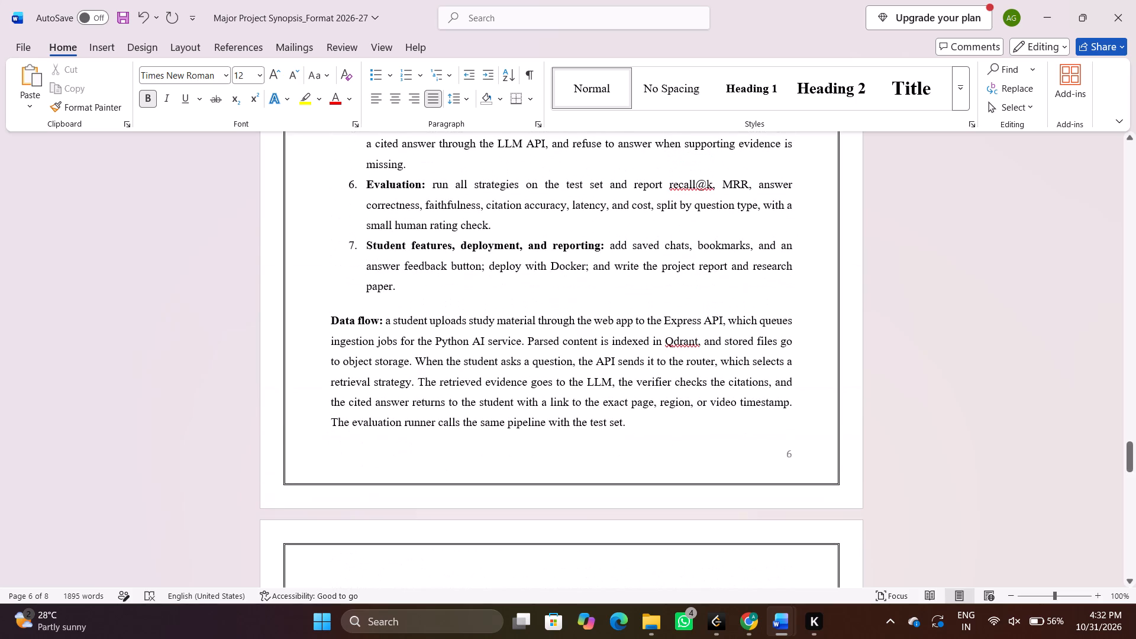
drag(646, 430, 338, 315)
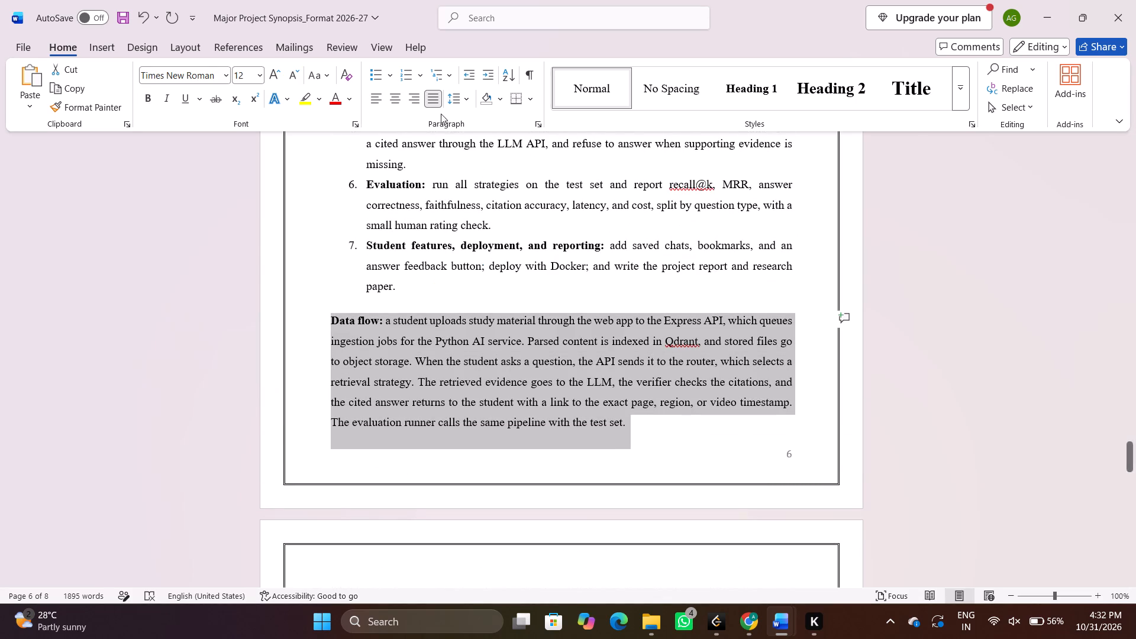
click(447, 99)
click(248, 282)
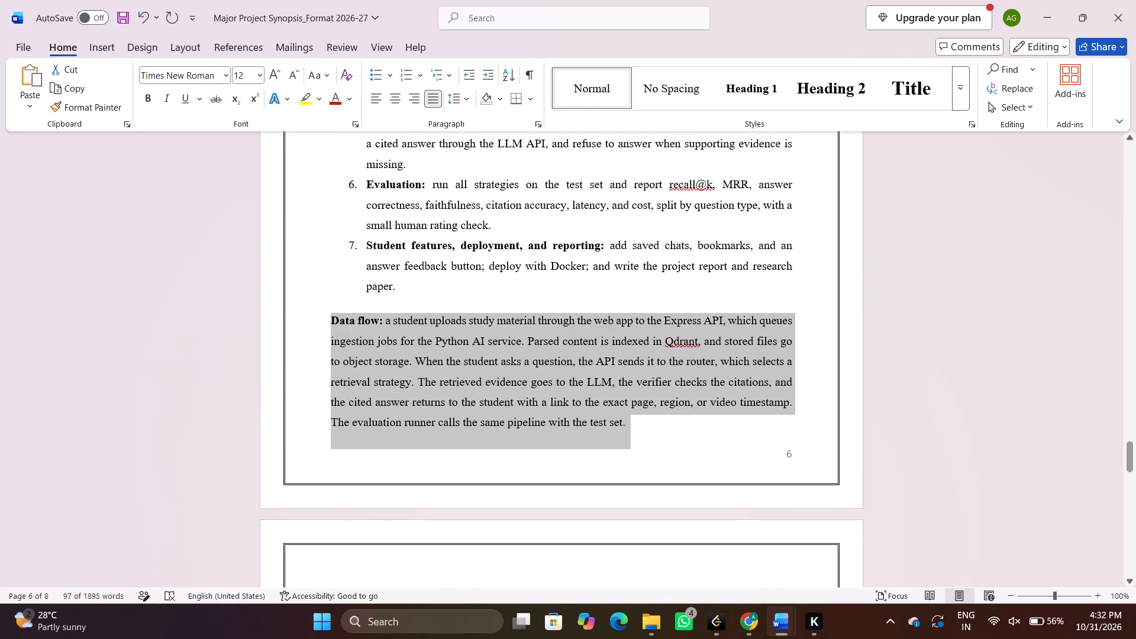
click(377, 325)
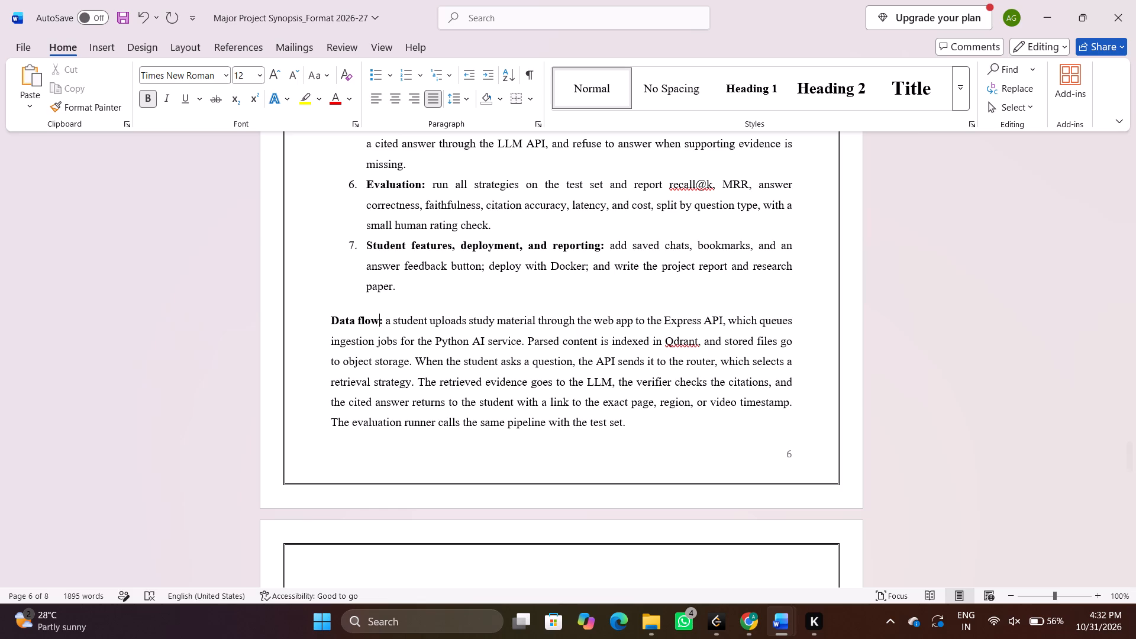
Copy the template's Methodology instruction sentence about supporting the section with an Architecture Diagram/ DFD/ ER/ Class diagram.
scroll(445, 334, down, 1)
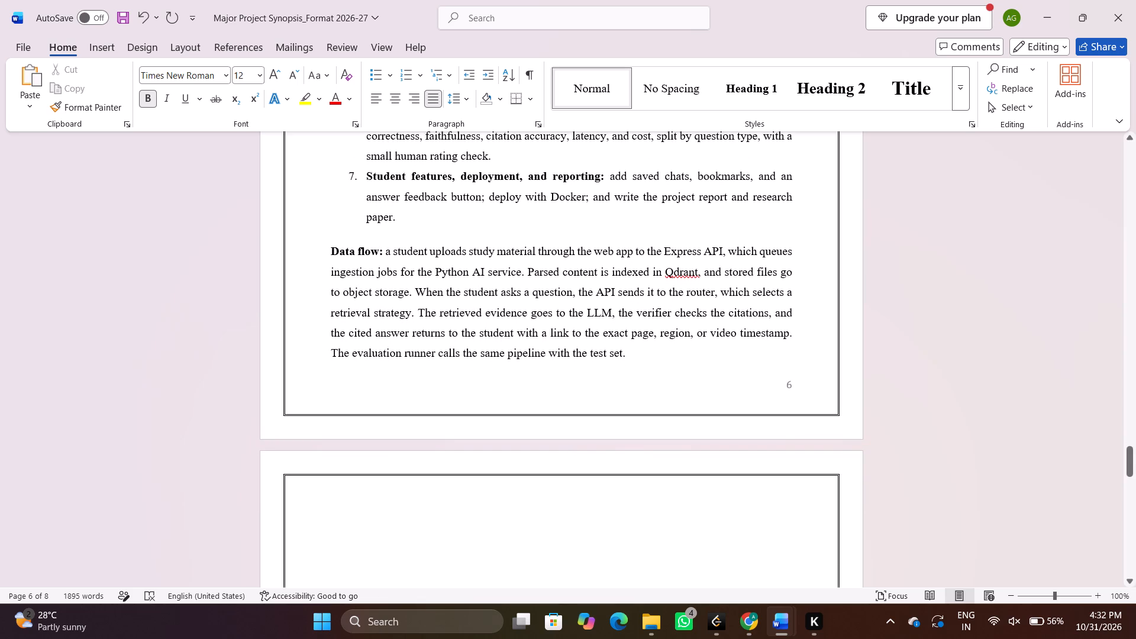
scroll(445, 334, down, 1)
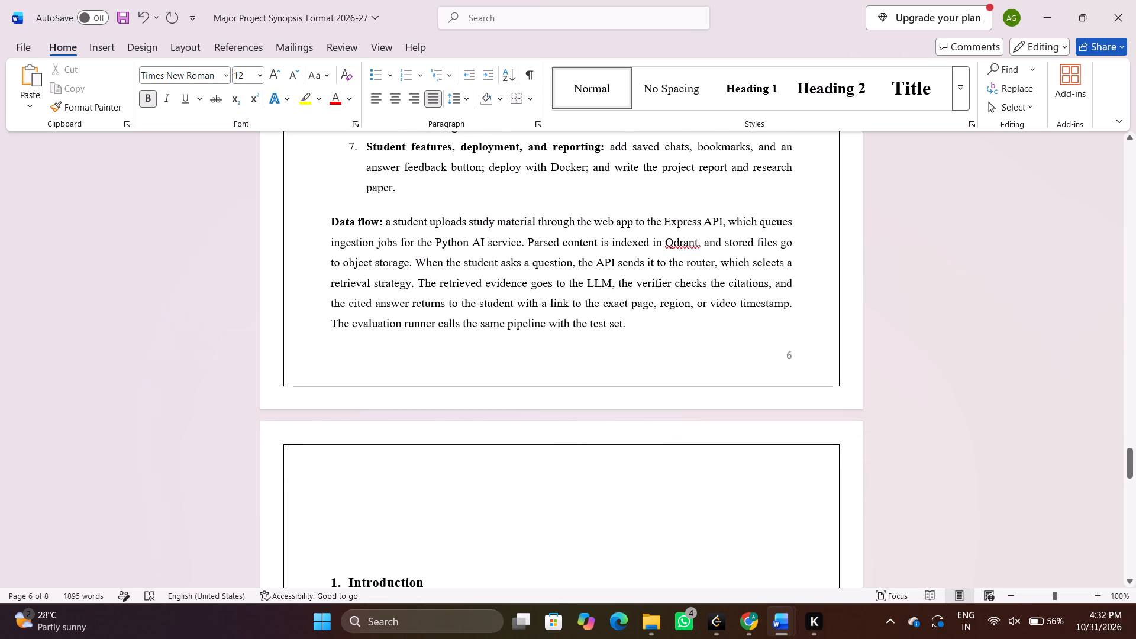
scroll(441, 318, left, 1)
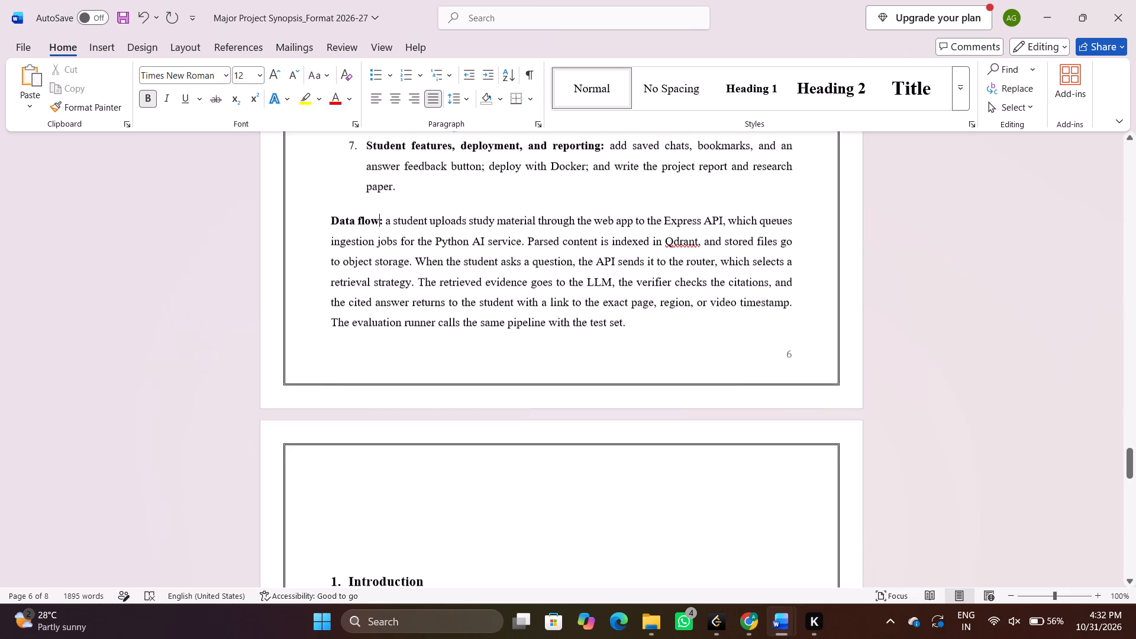
scroll(441, 318, down, 1)
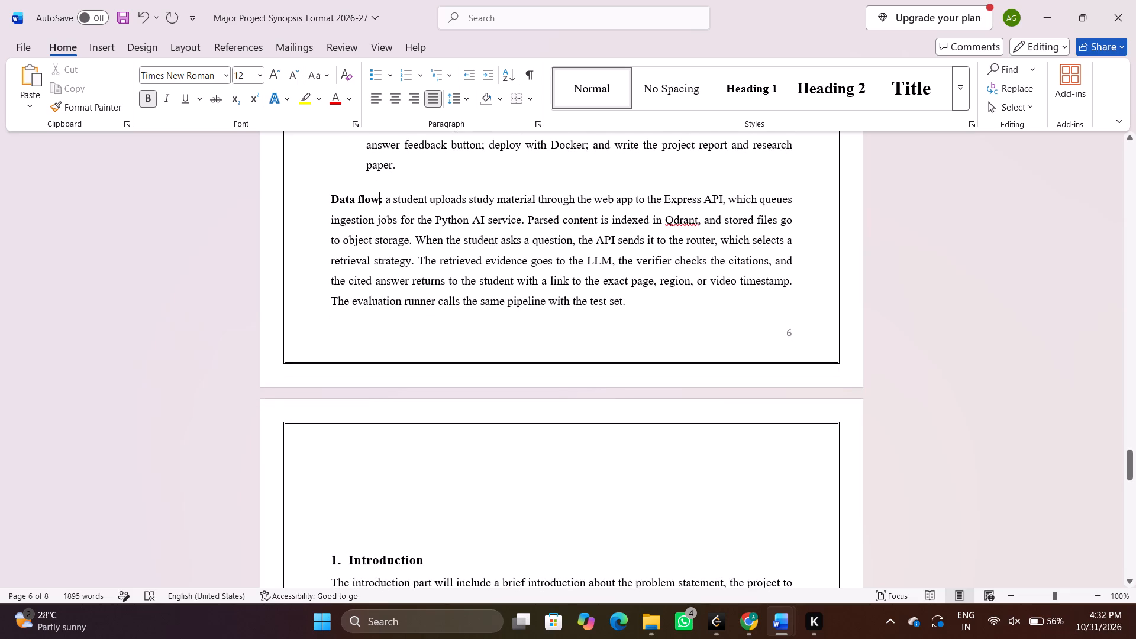
scroll(441, 318, down, 1)
scroll(441, 318, up, 1)
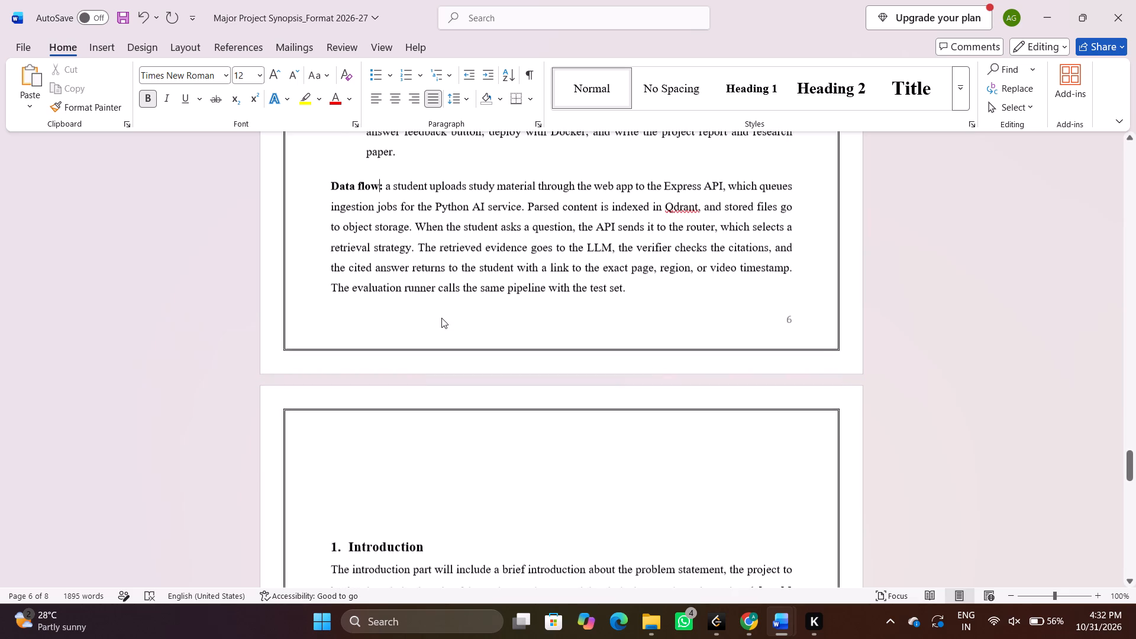
scroll(441, 318, up, 2)
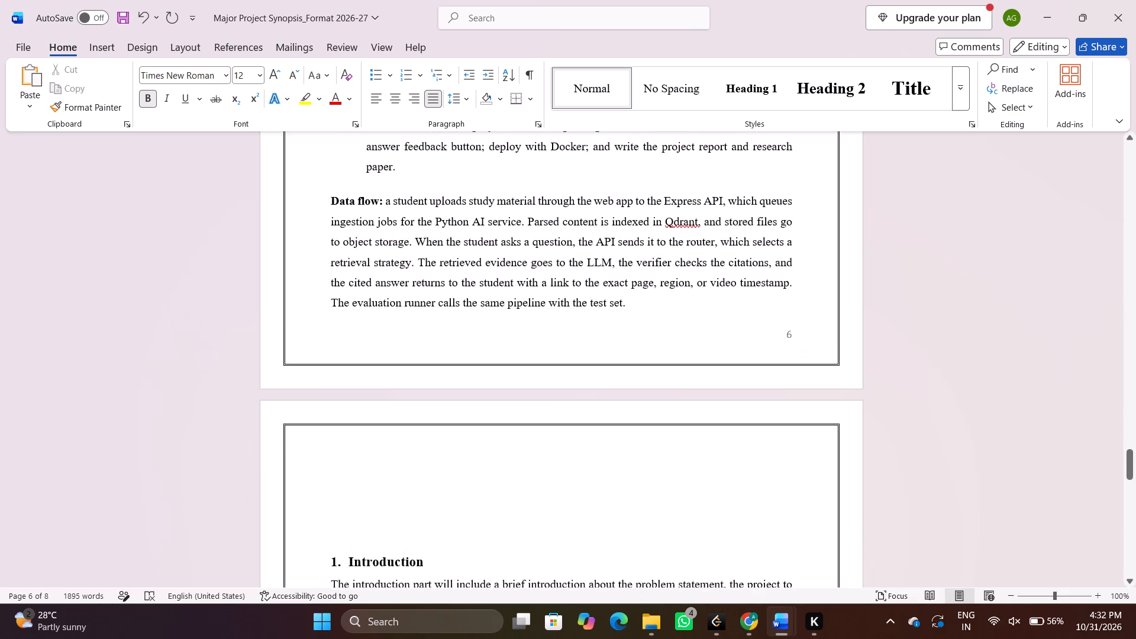
scroll(441, 318, up, 2)
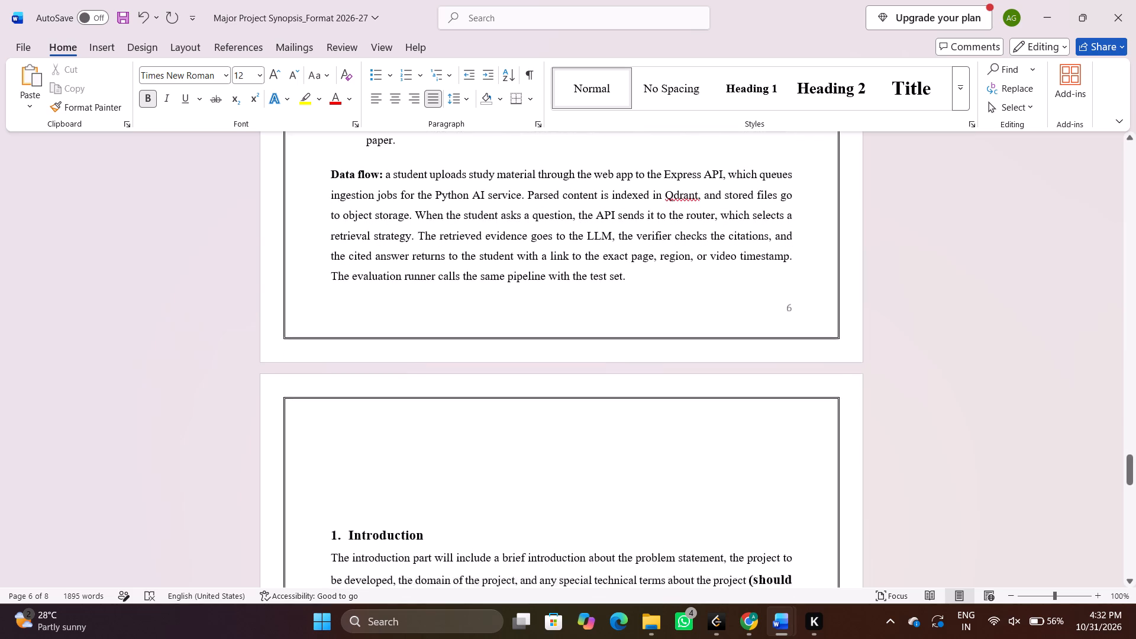
scroll(441, 318, up, 1)
scroll(441, 318, down, 1)
scroll(441, 318, up, 5)
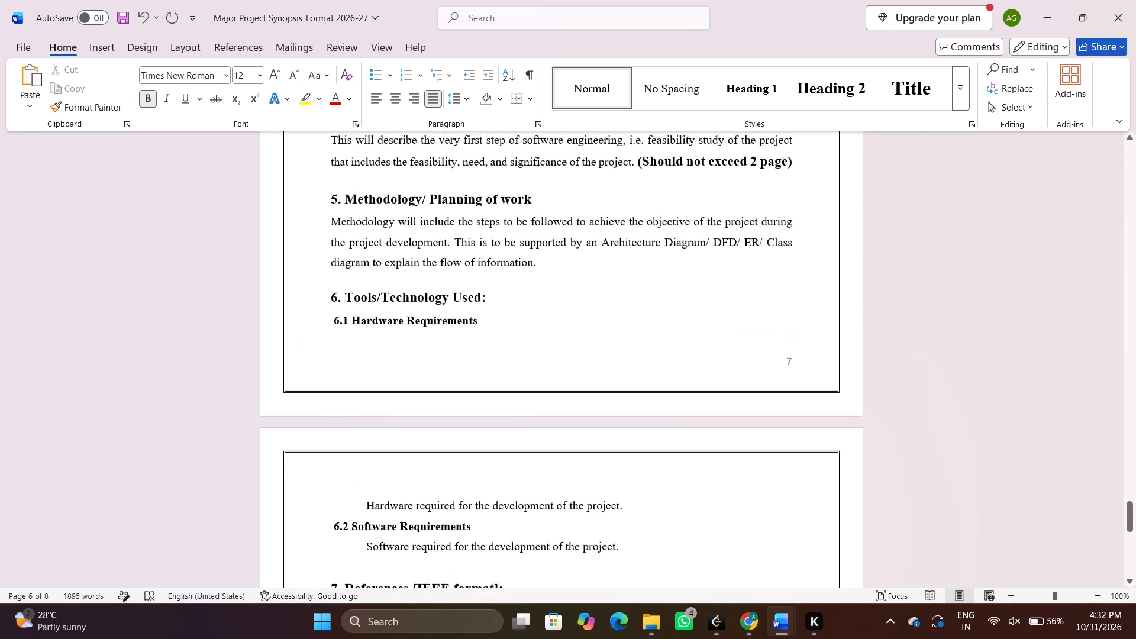
scroll(441, 318, up, 4)
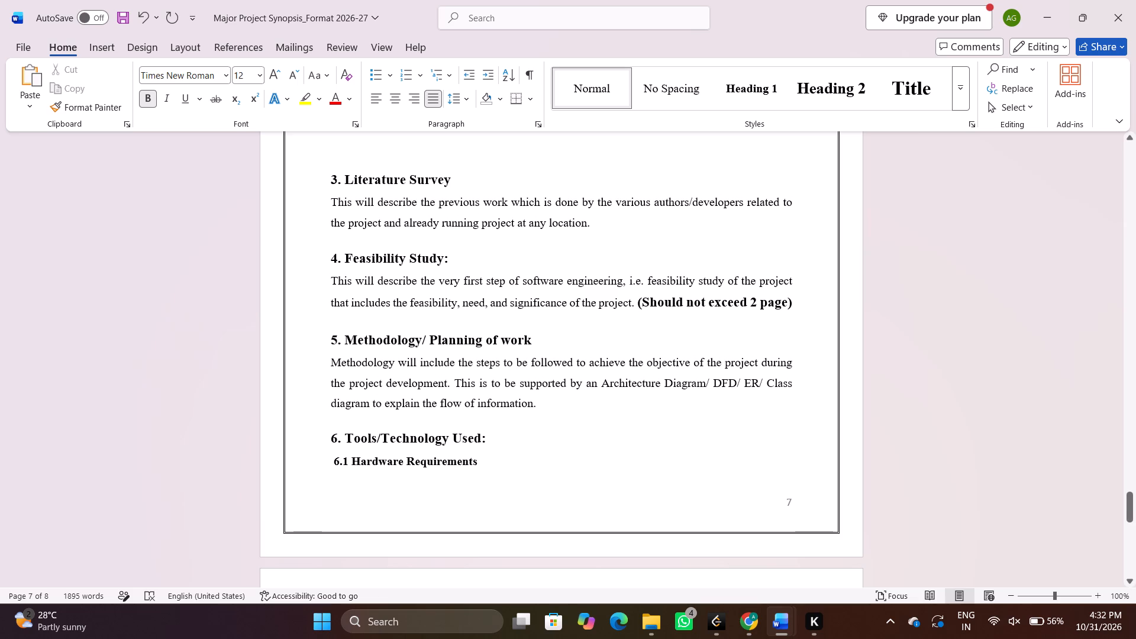
drag(454, 382, 540, 406)
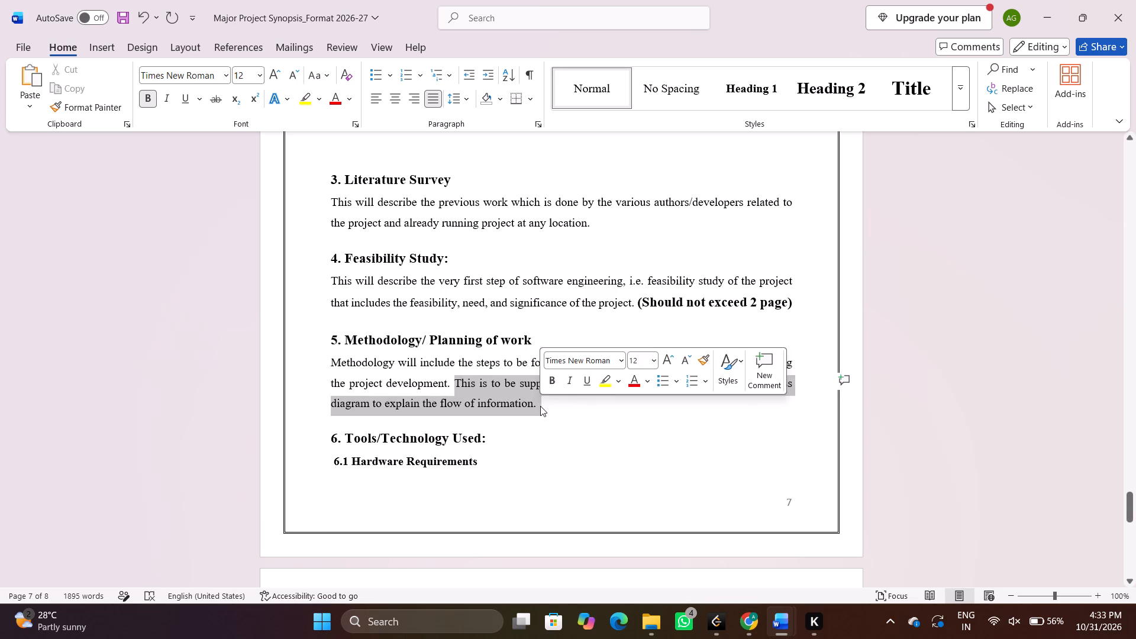
key(ctrl+c)
key(ctrl+c)
key(ctrl+c)
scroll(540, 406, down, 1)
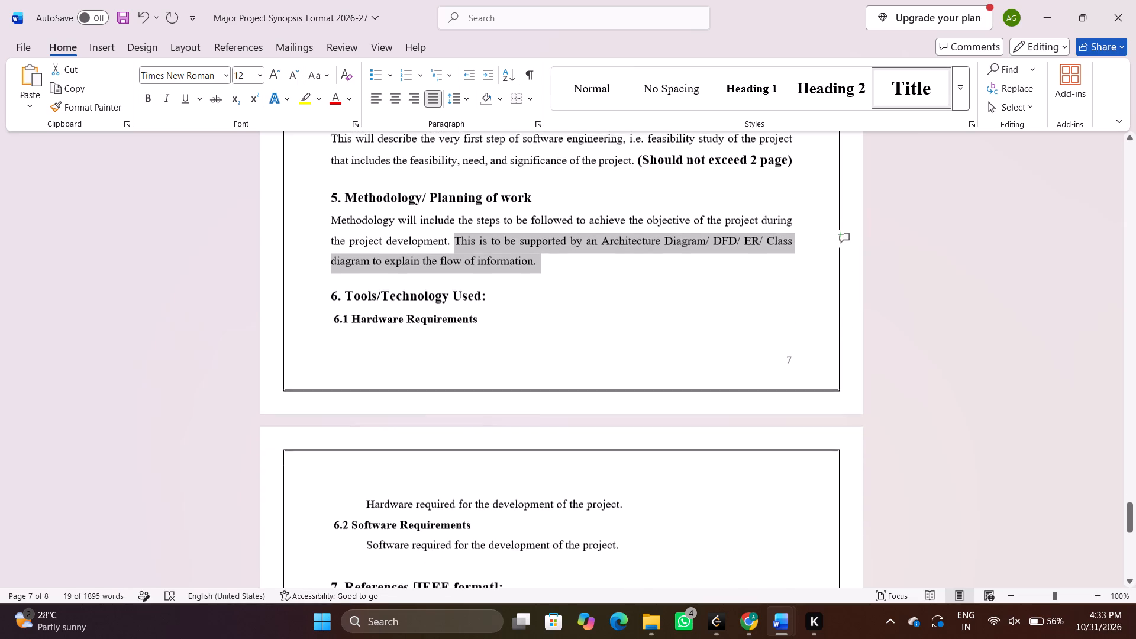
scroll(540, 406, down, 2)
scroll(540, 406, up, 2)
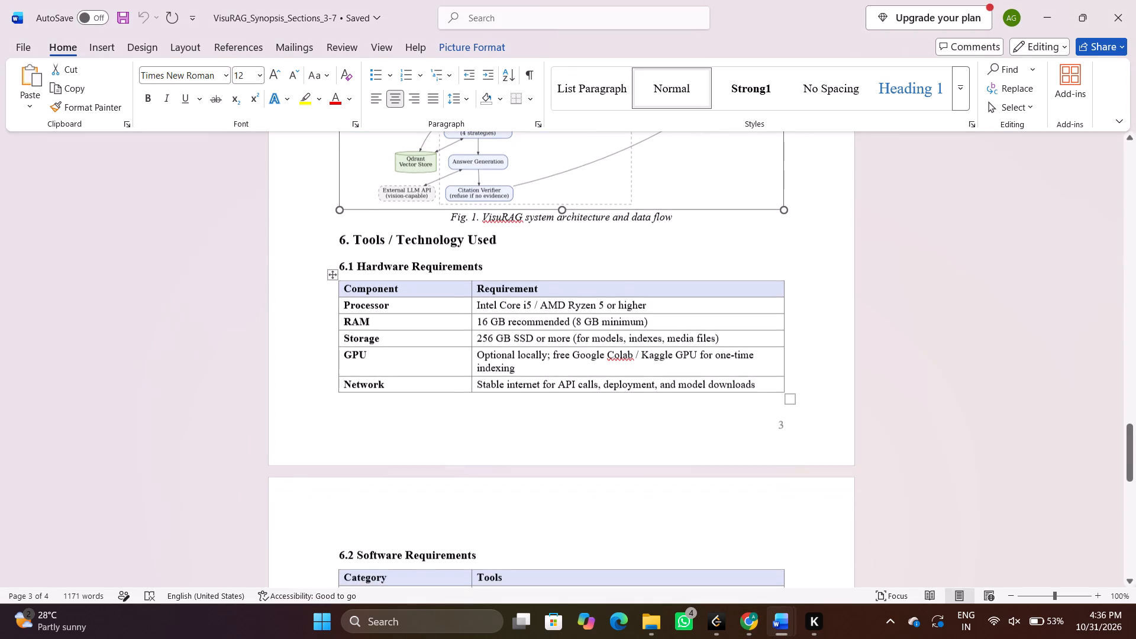
click(334, 277)
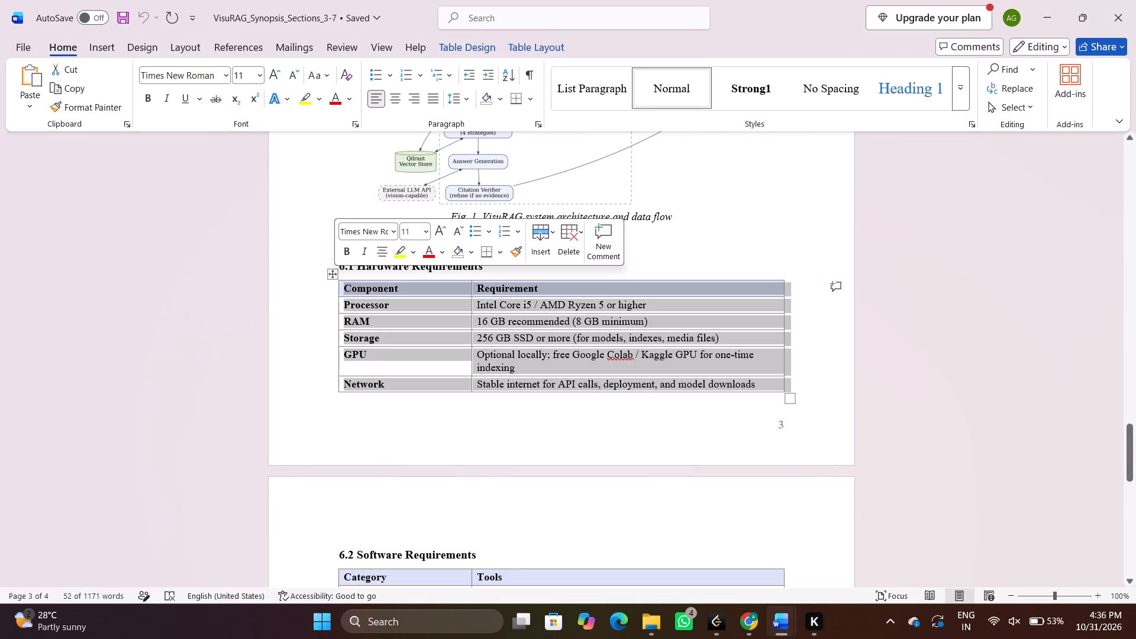
click(456, 224)
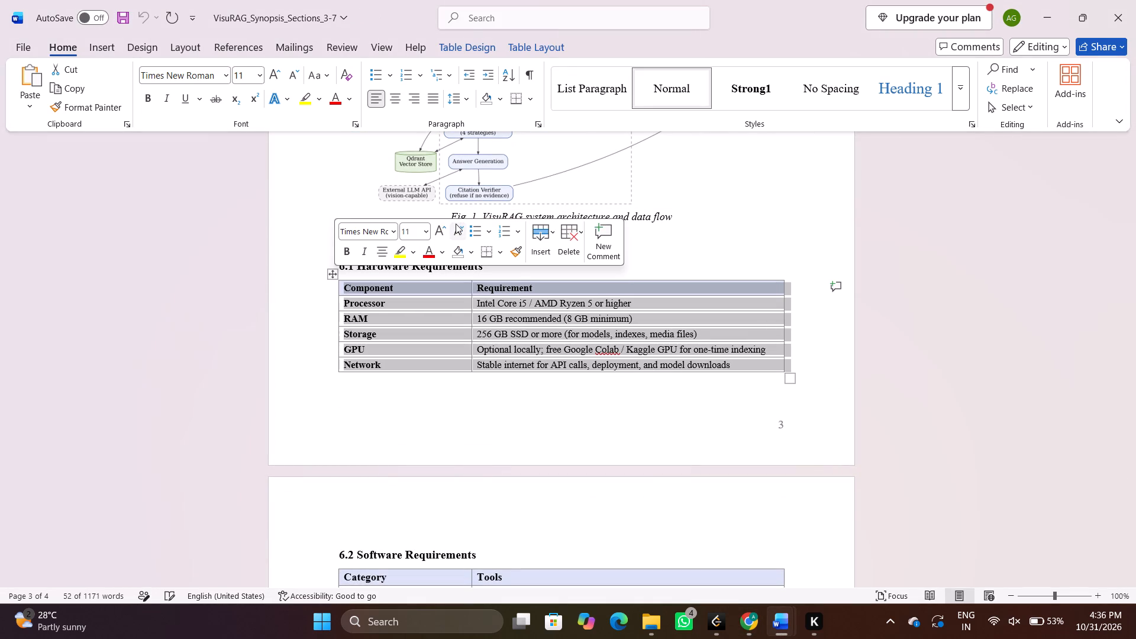
double_click(439, 231)
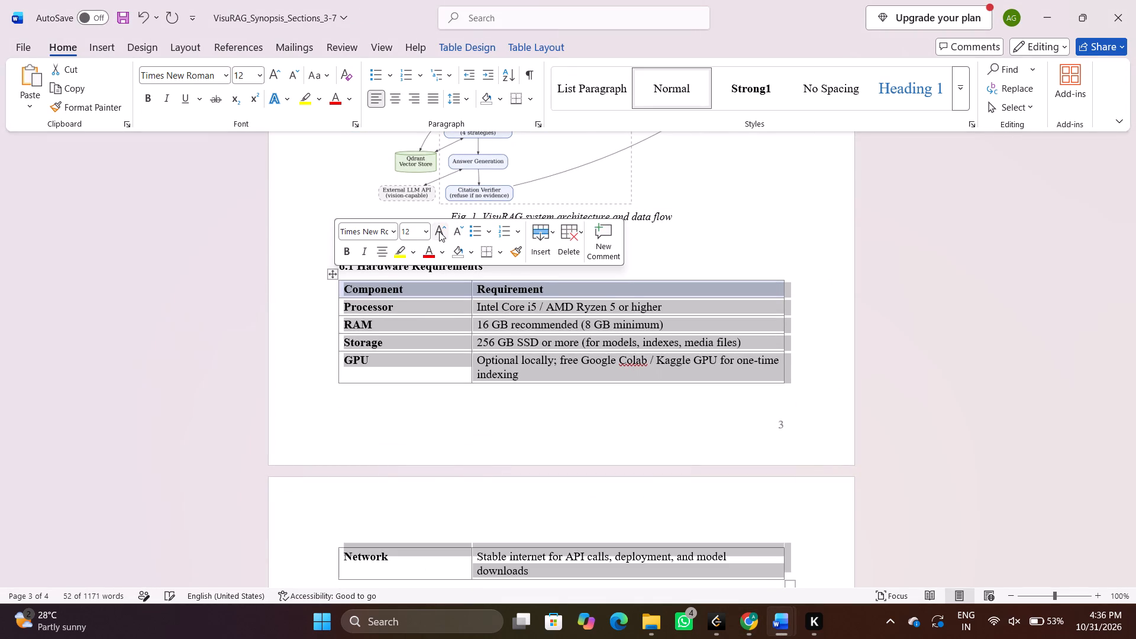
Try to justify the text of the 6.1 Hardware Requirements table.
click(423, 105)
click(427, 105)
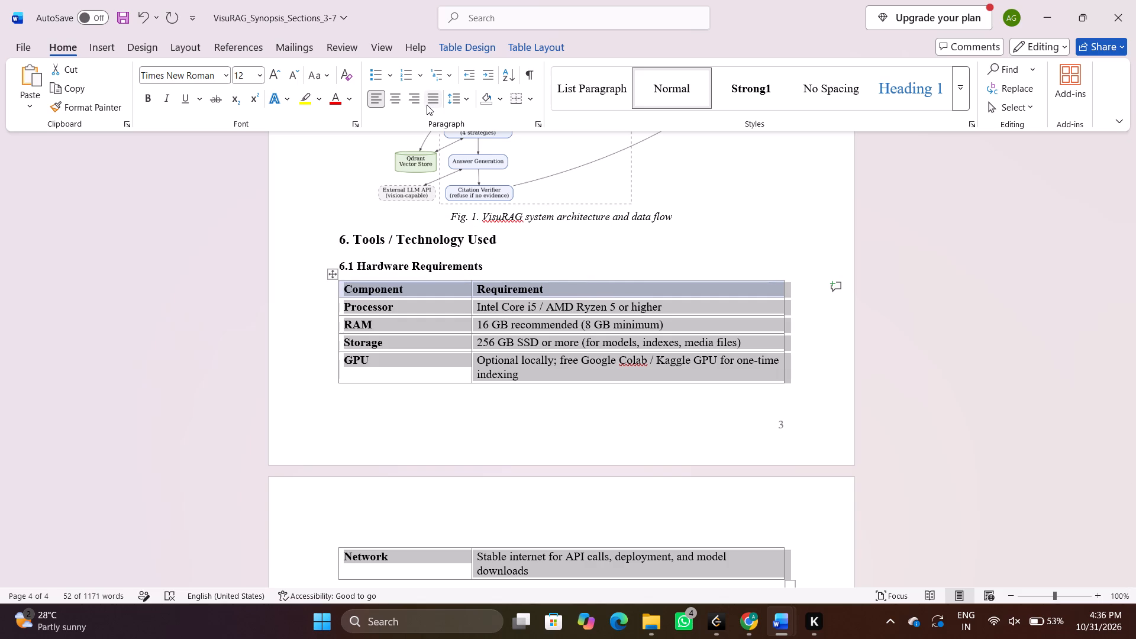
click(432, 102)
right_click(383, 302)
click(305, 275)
Select the Tools / Technology Used heading, the 6.1 Hardware Requirements subheading and its whole table.
drag(340, 235, 484, 495)
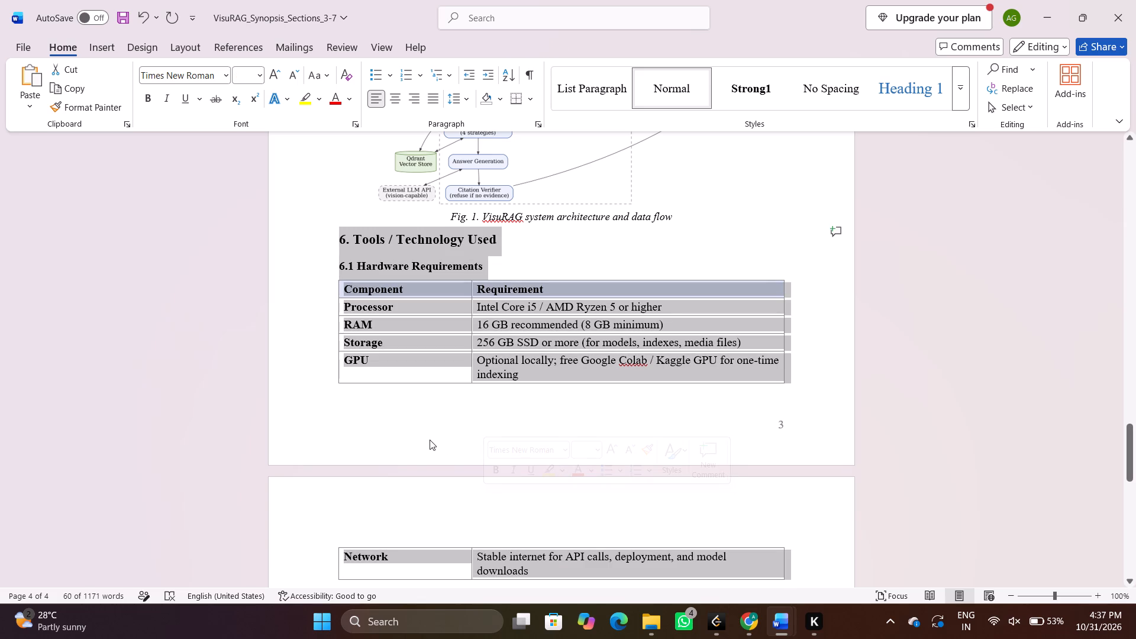
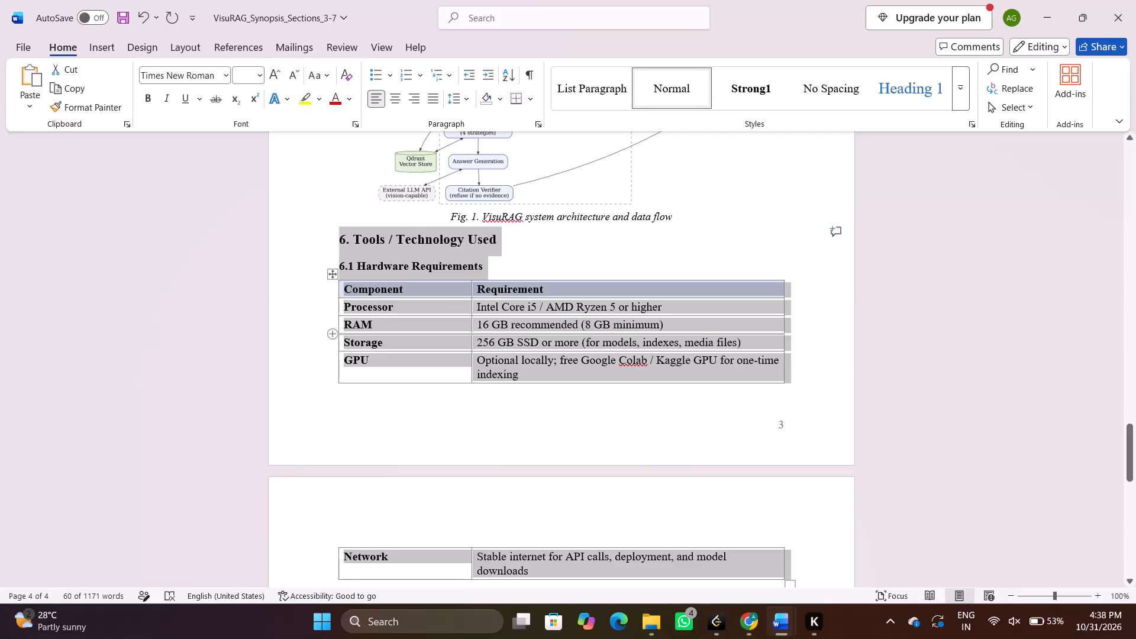
Copy the whole Tools / Technology Used section, from its heading through the Operating system row of the last table before References.
click(333, 241)
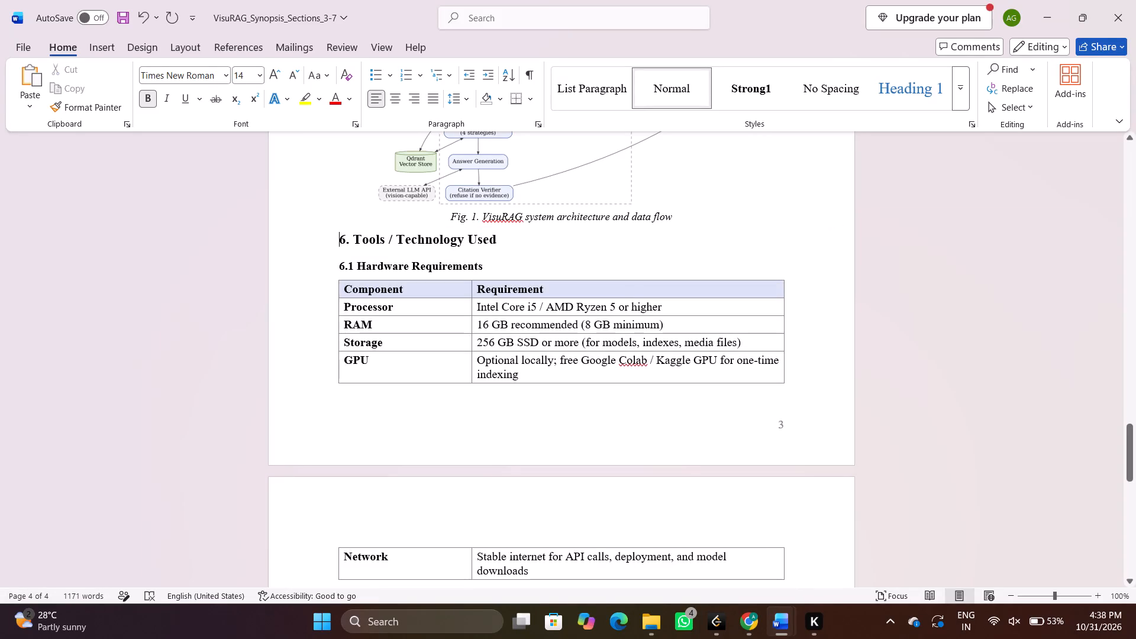
drag(338, 241, 522, 567)
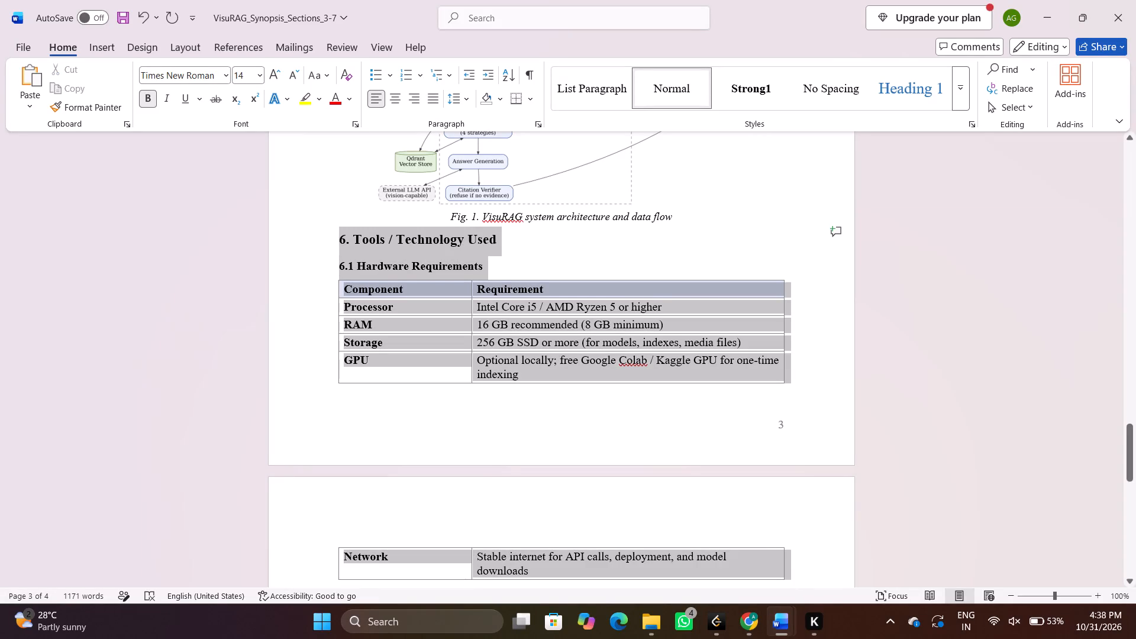
drag(522, 567, 747, 167)
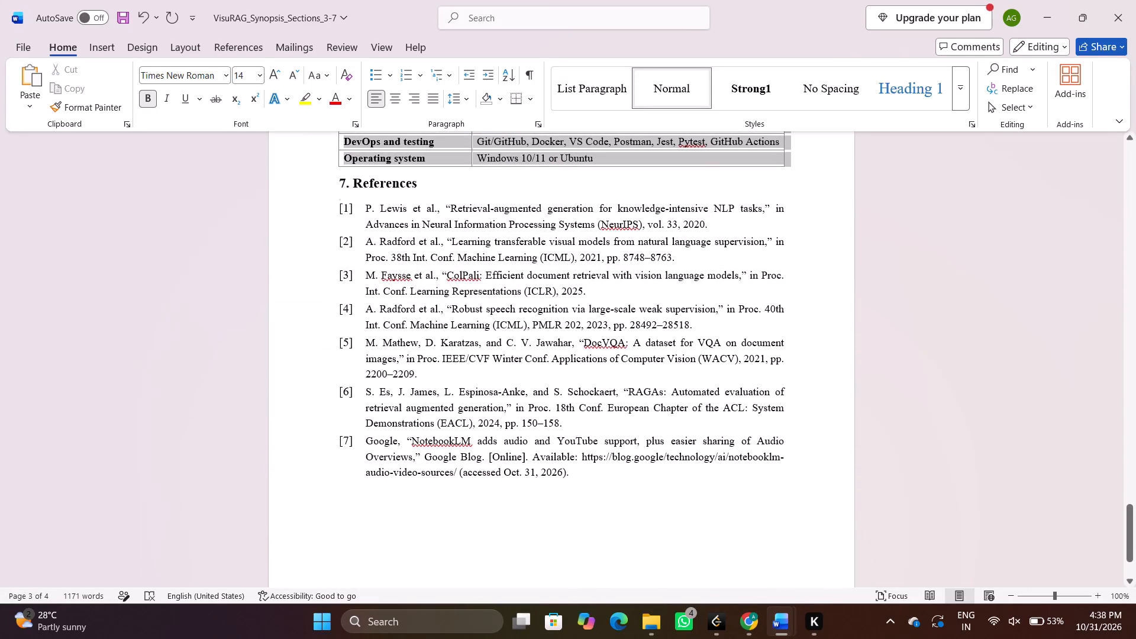
drag(747, 167, 787, 160)
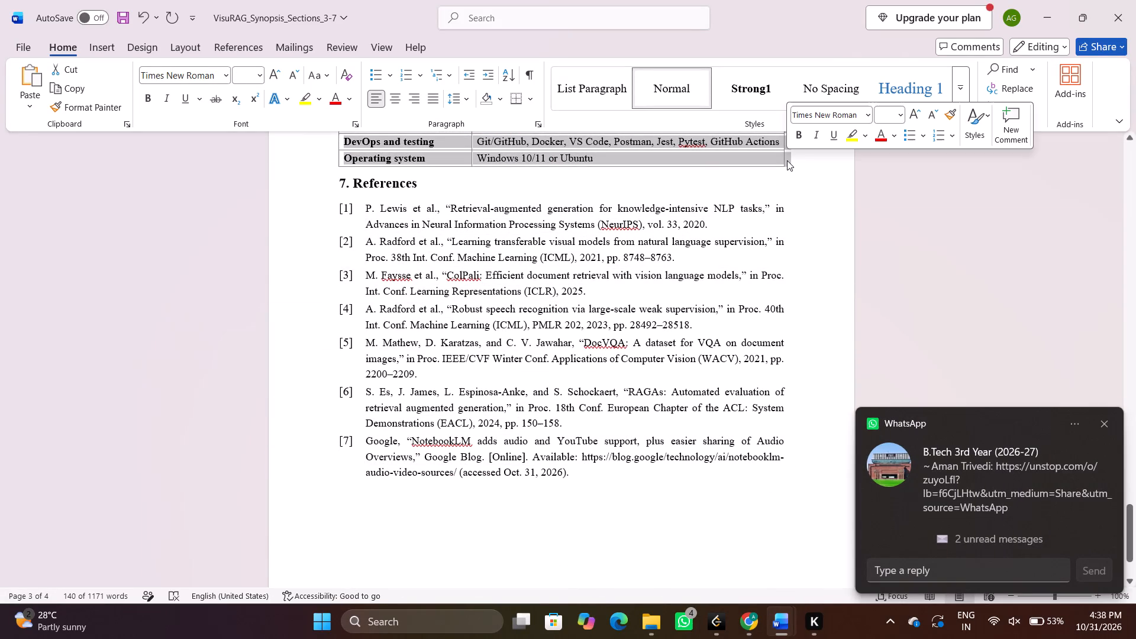
key(ctrl+c)
key(ctrl+c)
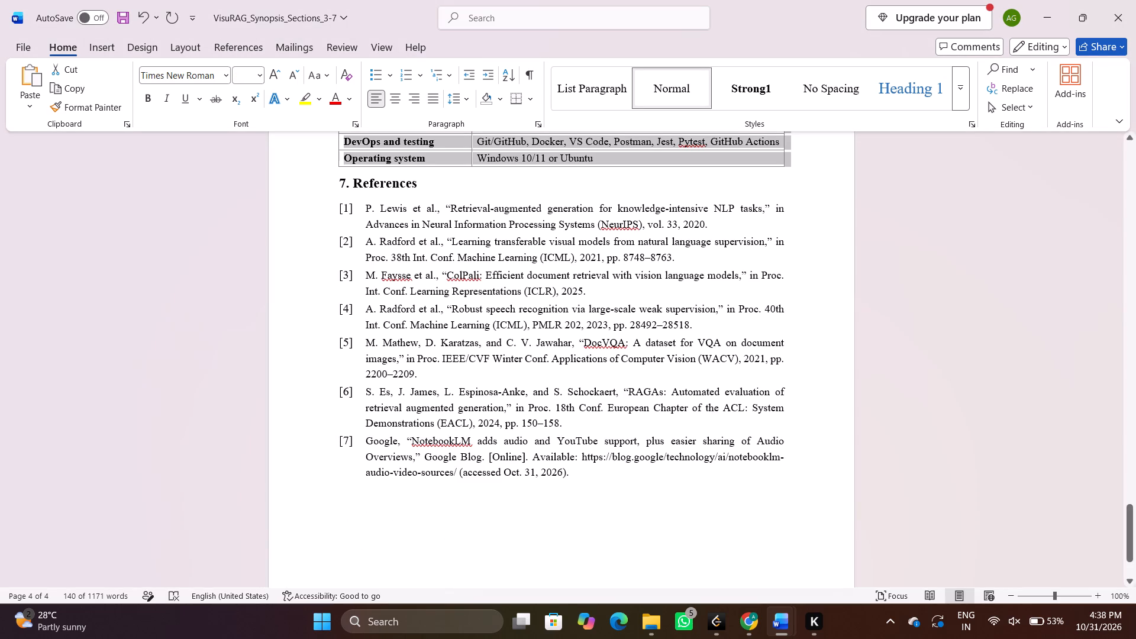
Switch to the Major Project Synopsis_Format 2026-27 document and paste the copied Tools / Technology Used section onto the blank space after the Data flow paragraph.
scroll(571, 308, up, 1)
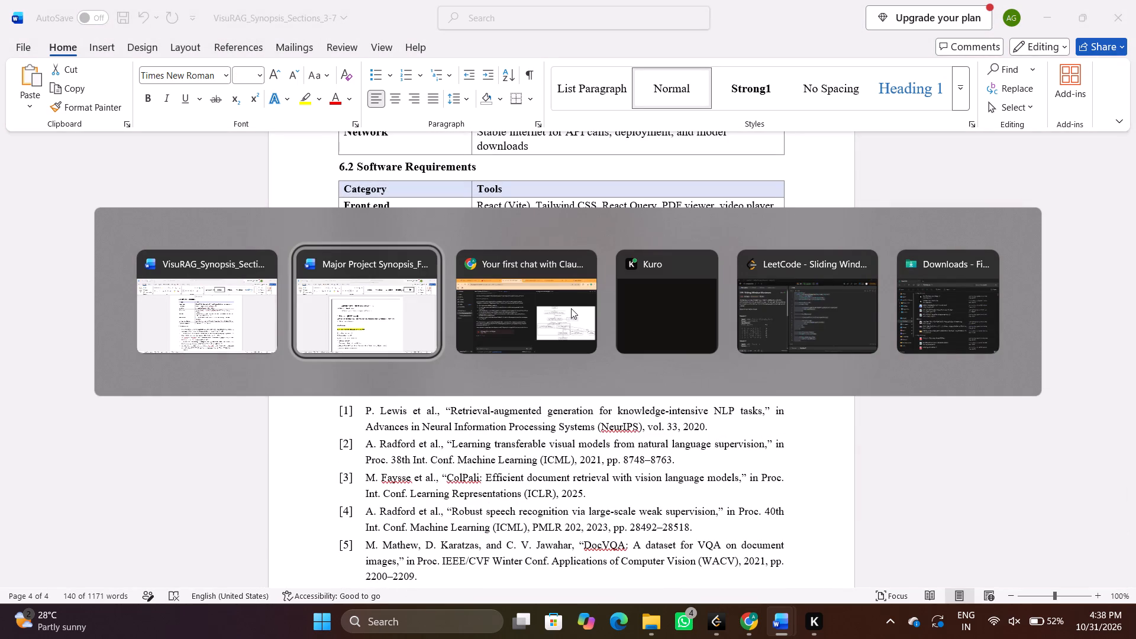
scroll(563, 362, up, 1)
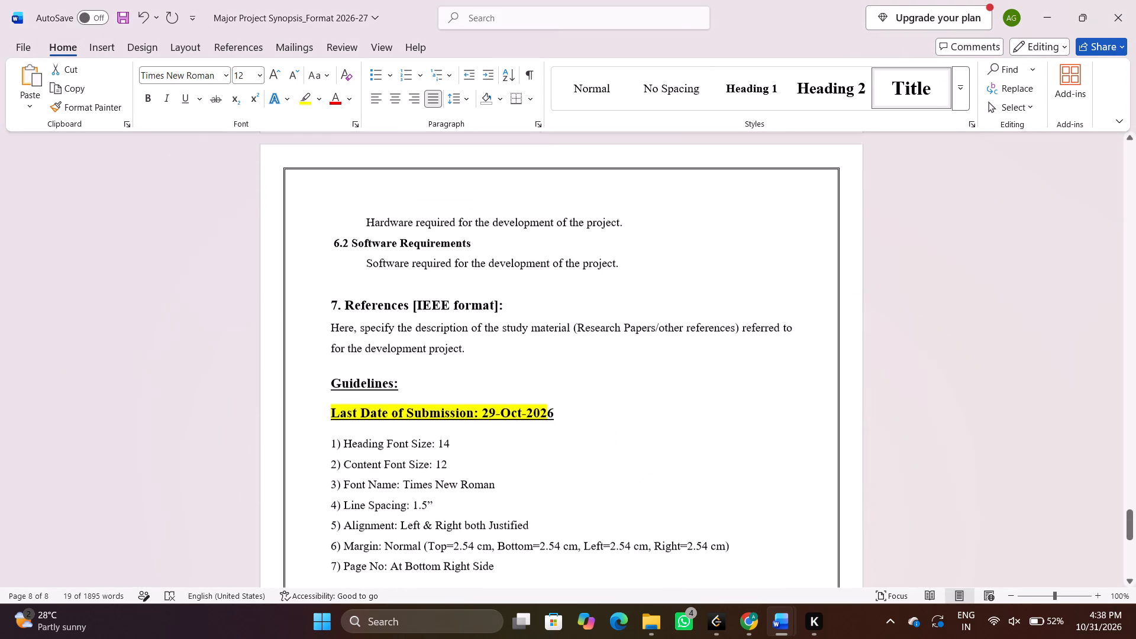
scroll(563, 362, up, 5)
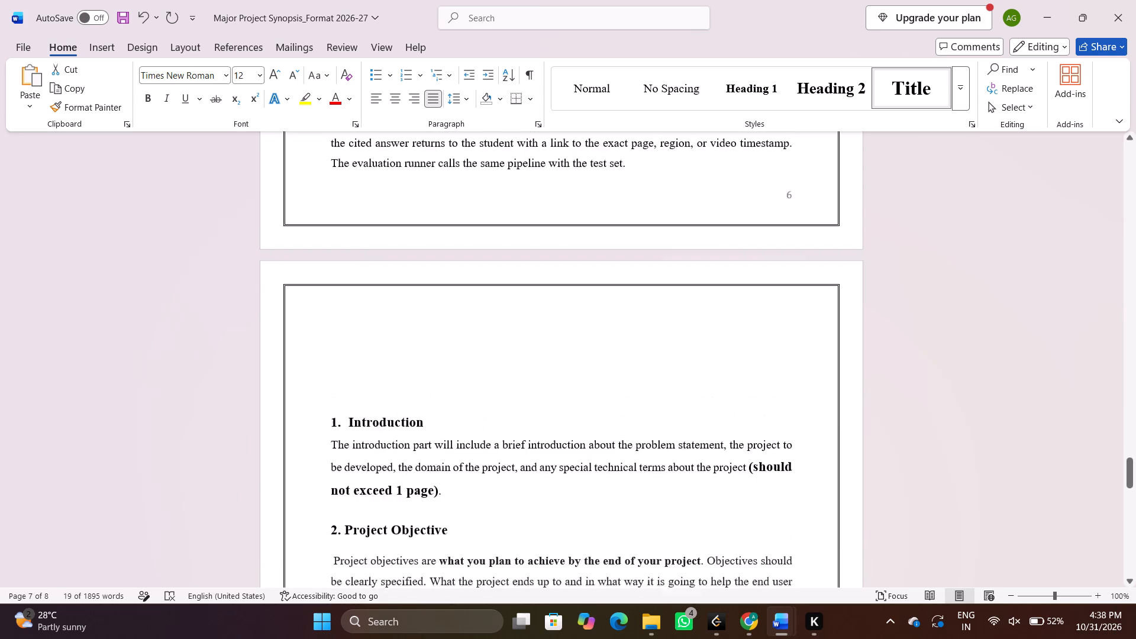
scroll(563, 362, up, 2)
click(454, 484)
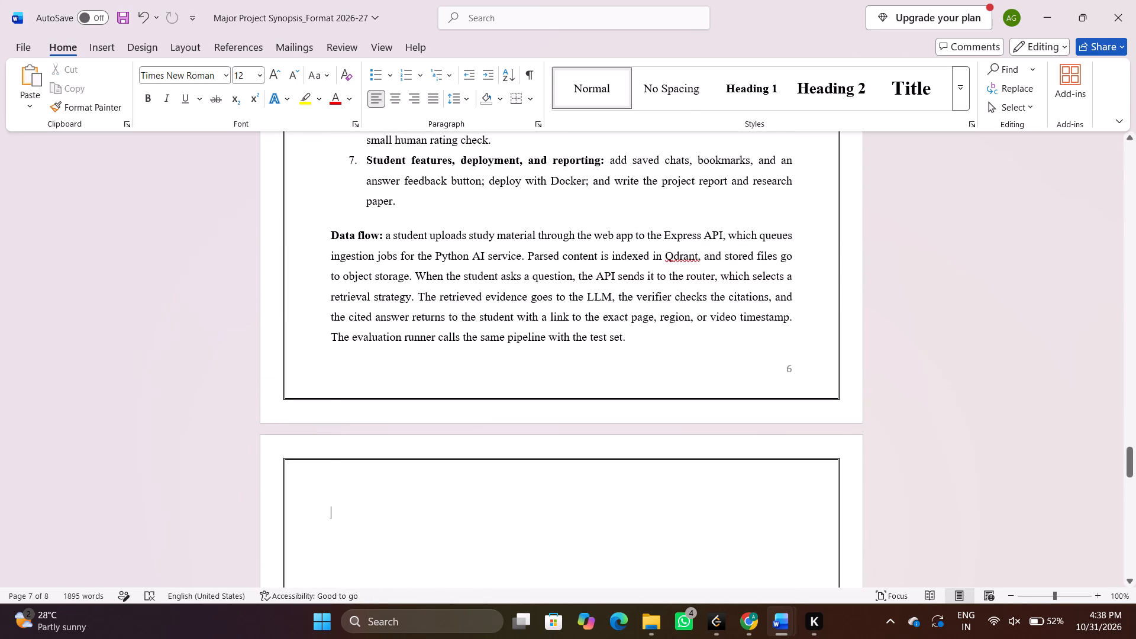
key(ctrl+v)
scroll(454, 484, up, 1)
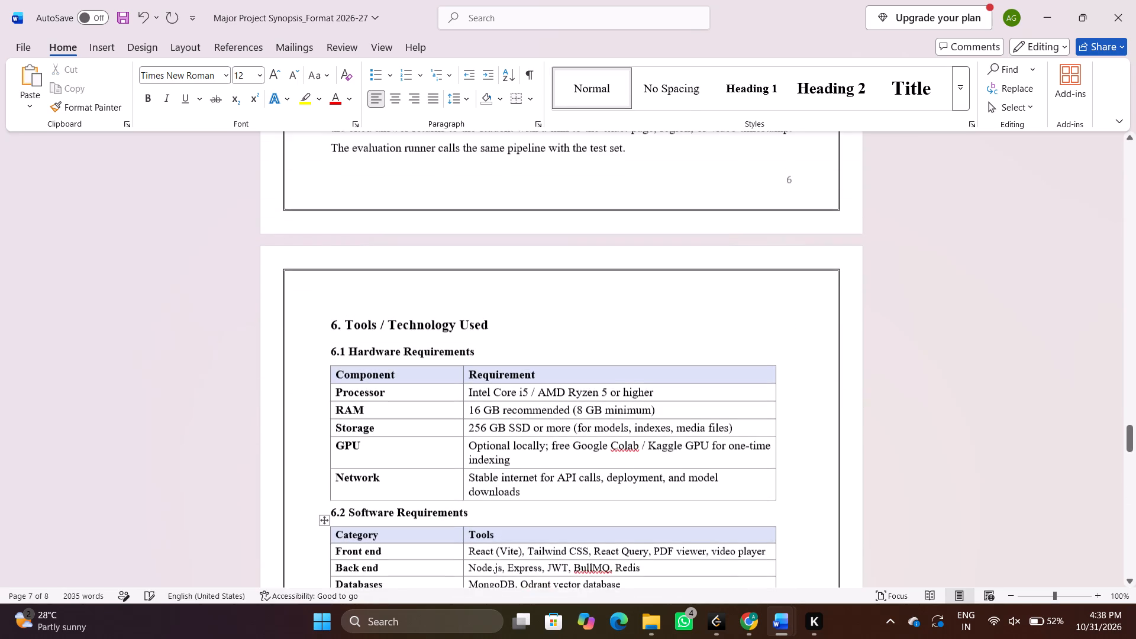
Set the whole pasted Tools / Technology Used section, including both requirements tables, to font size 12.
scroll(454, 484, down, 1)
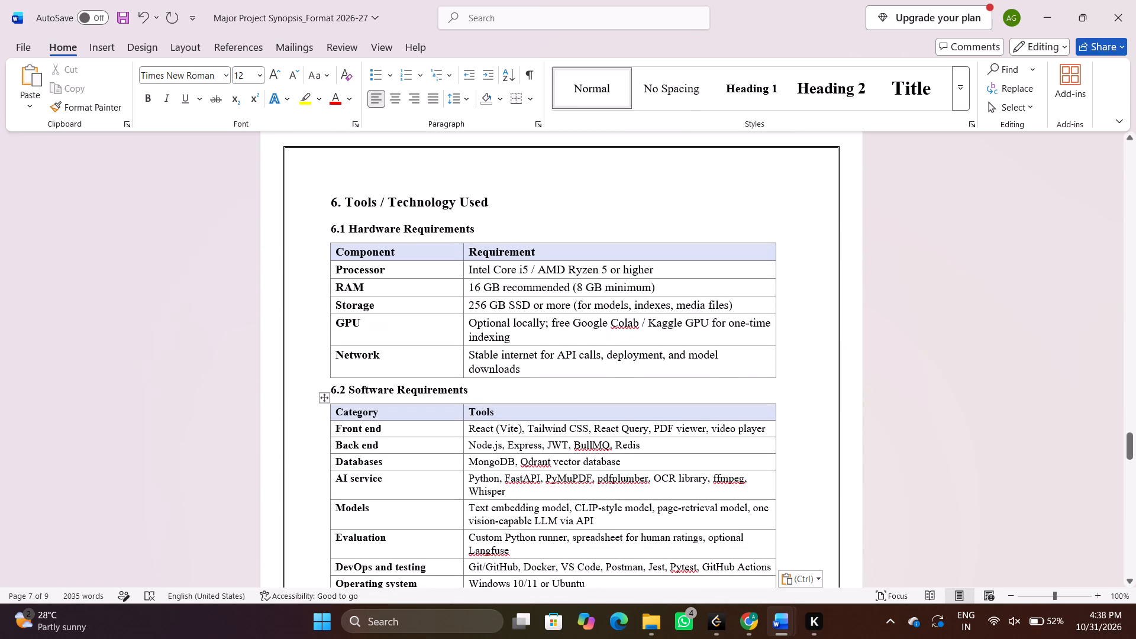
drag(329, 206, 438, 386)
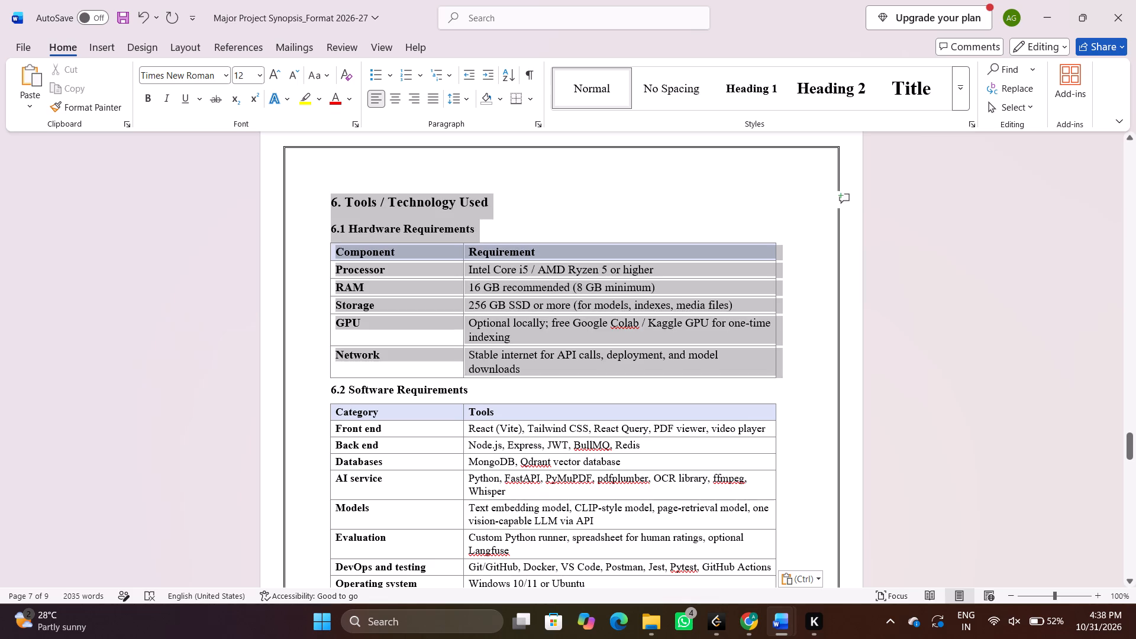
drag(438, 386, 597, 487)
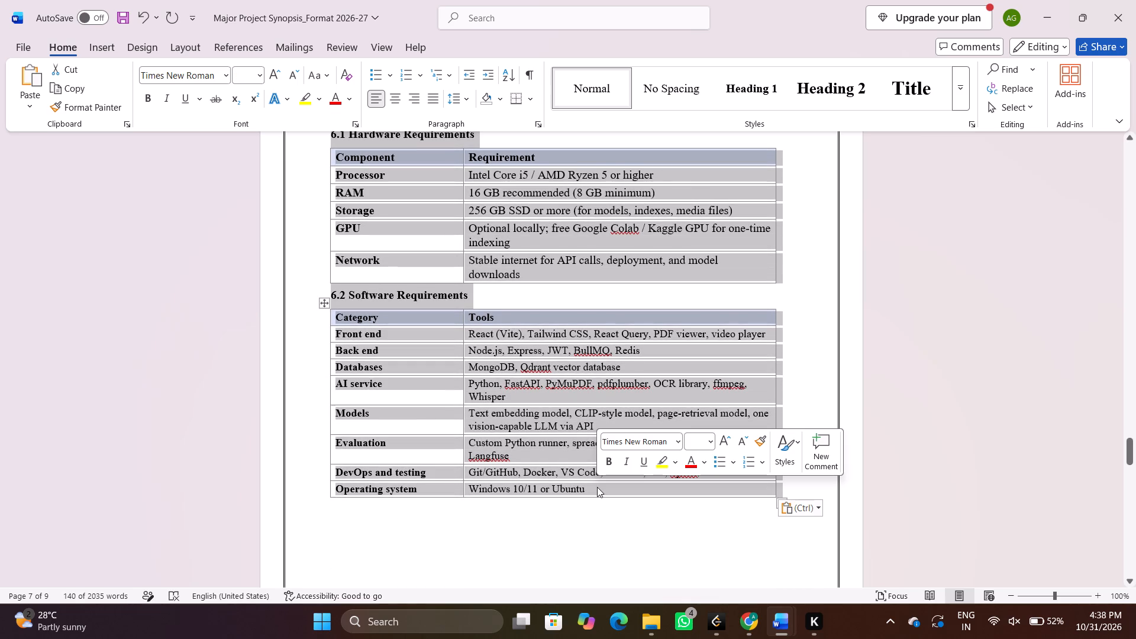
click(697, 444)
text(12)
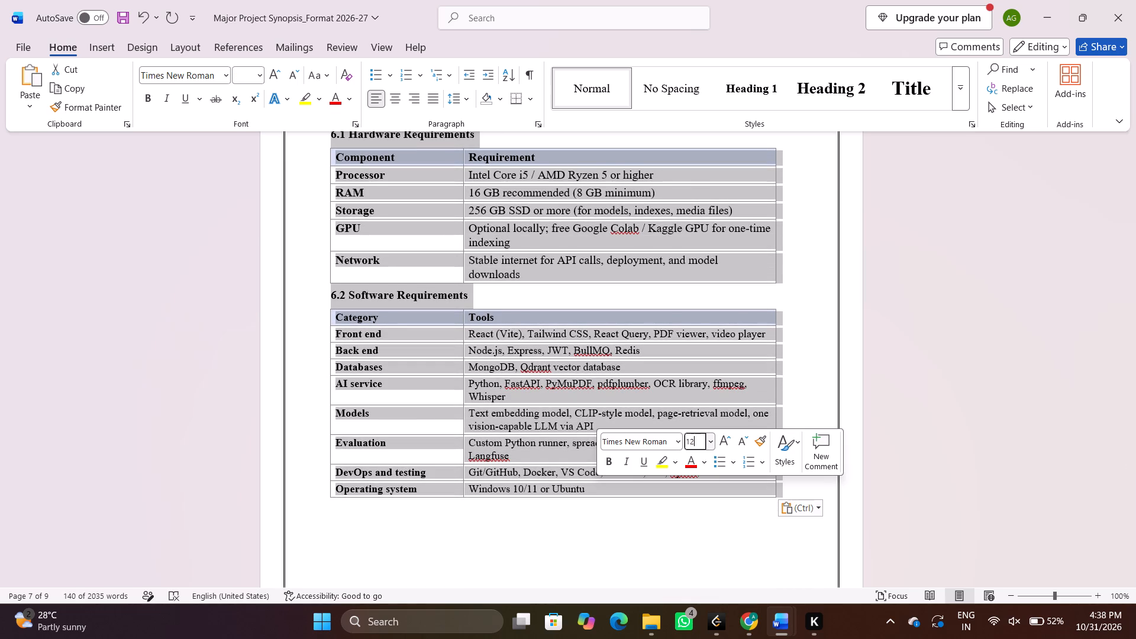
click(696, 387)
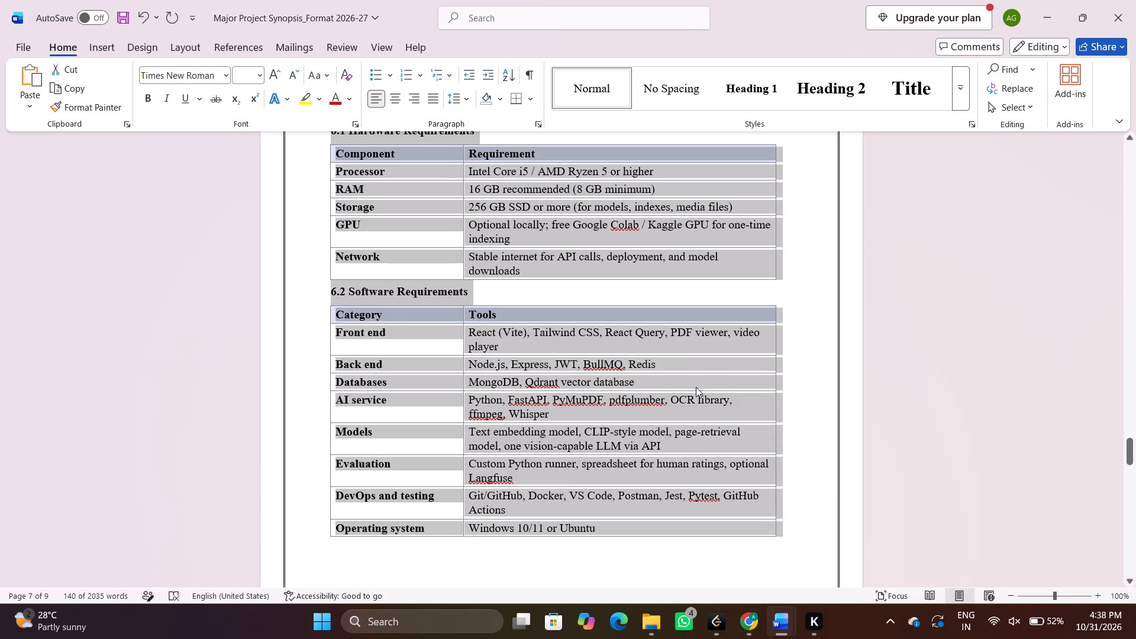
Increase the 6. Tools / Technology Used heading to the next larger font size, 14.
scroll(489, 421, up, 1)
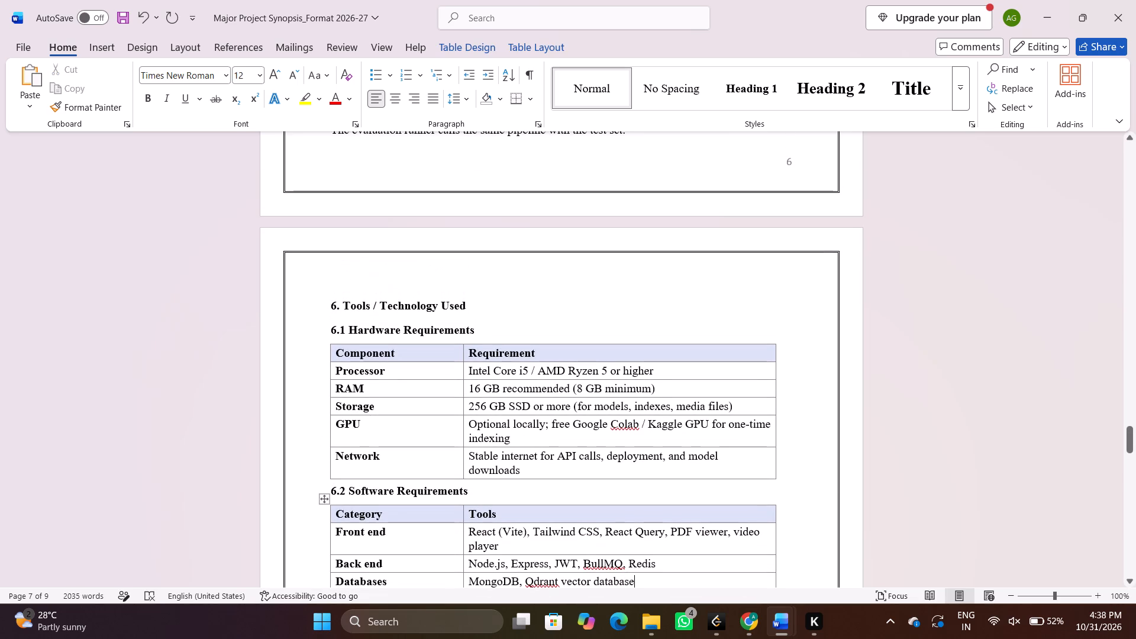
drag(483, 307, 325, 311)
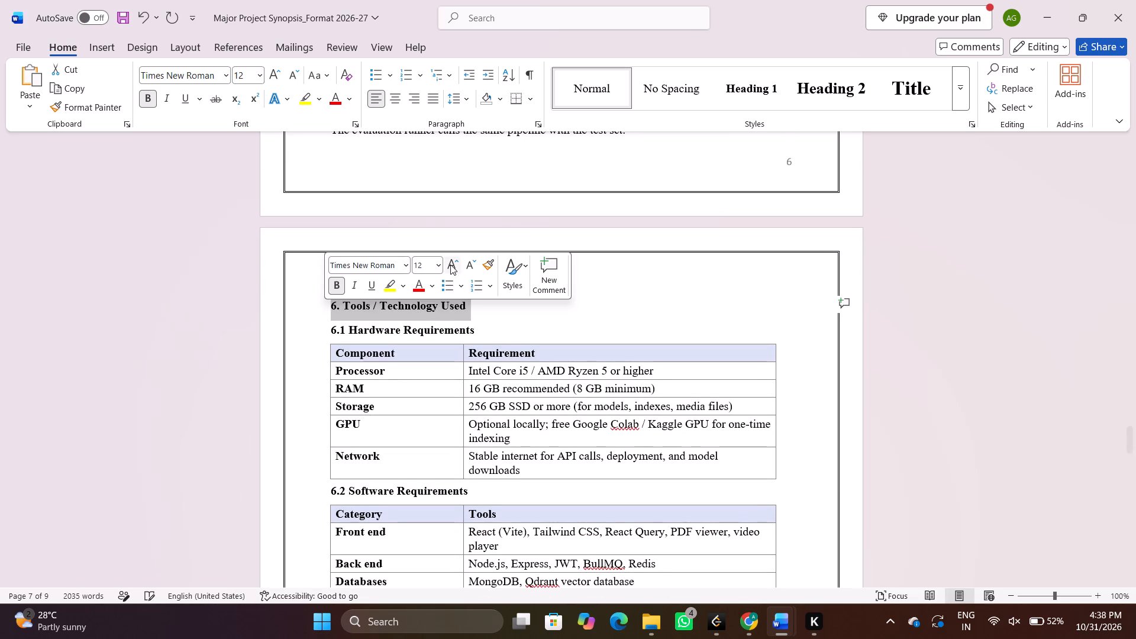
click(450, 263)
click(476, 331)
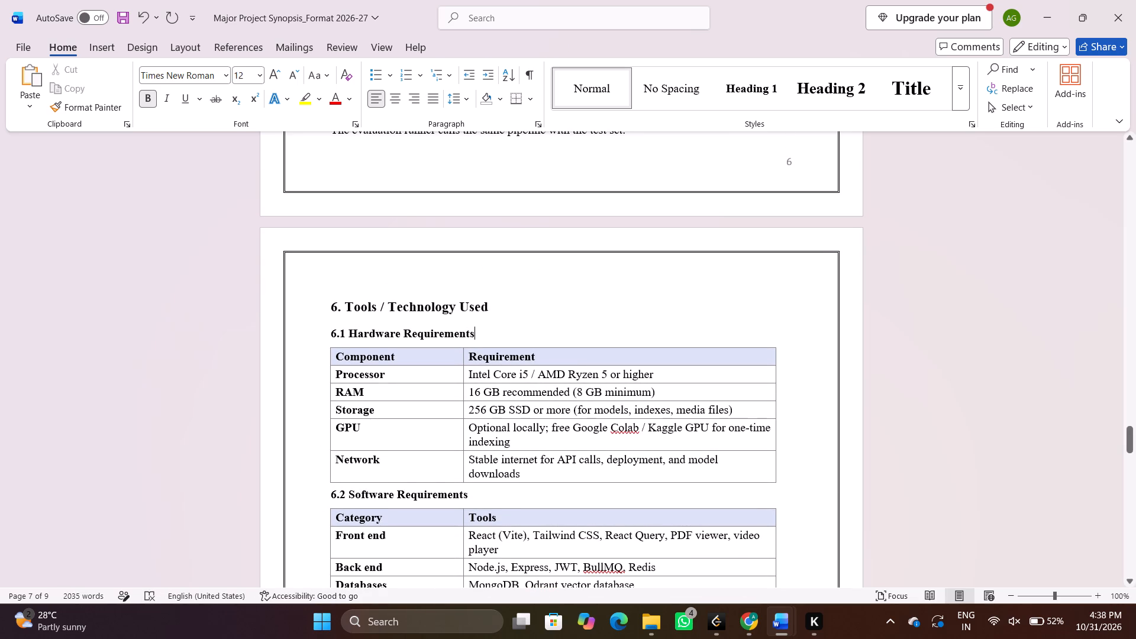
Justify the 6.1 and 6.2 subheadings with their tables and set their line spacing to 1.5.
drag(327, 334, 521, 526)
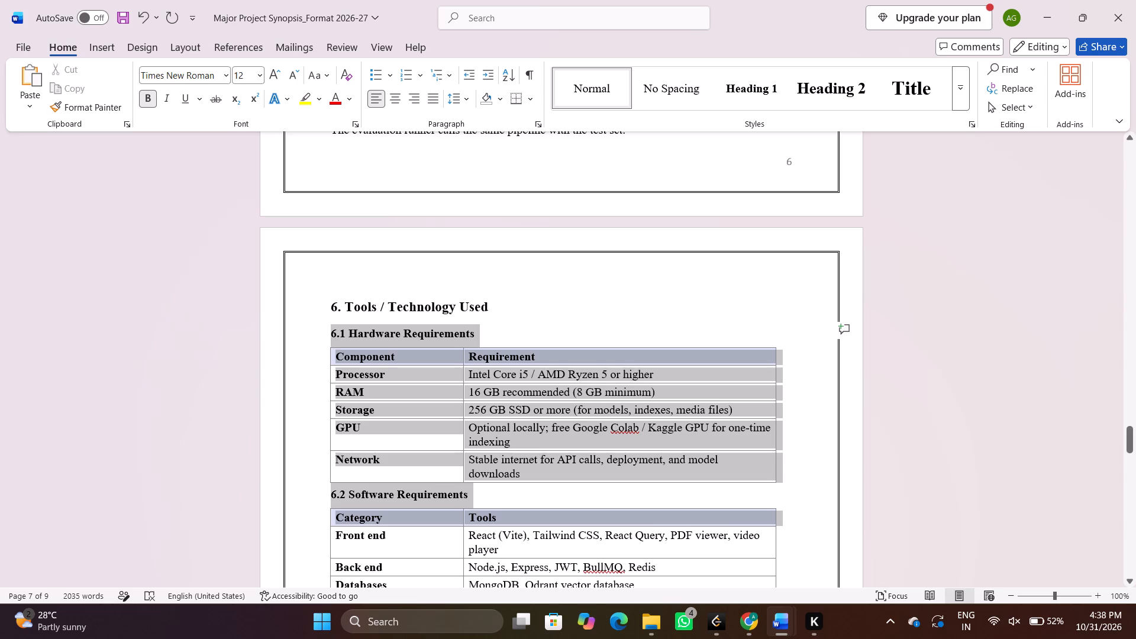
drag(521, 526, 605, 299)
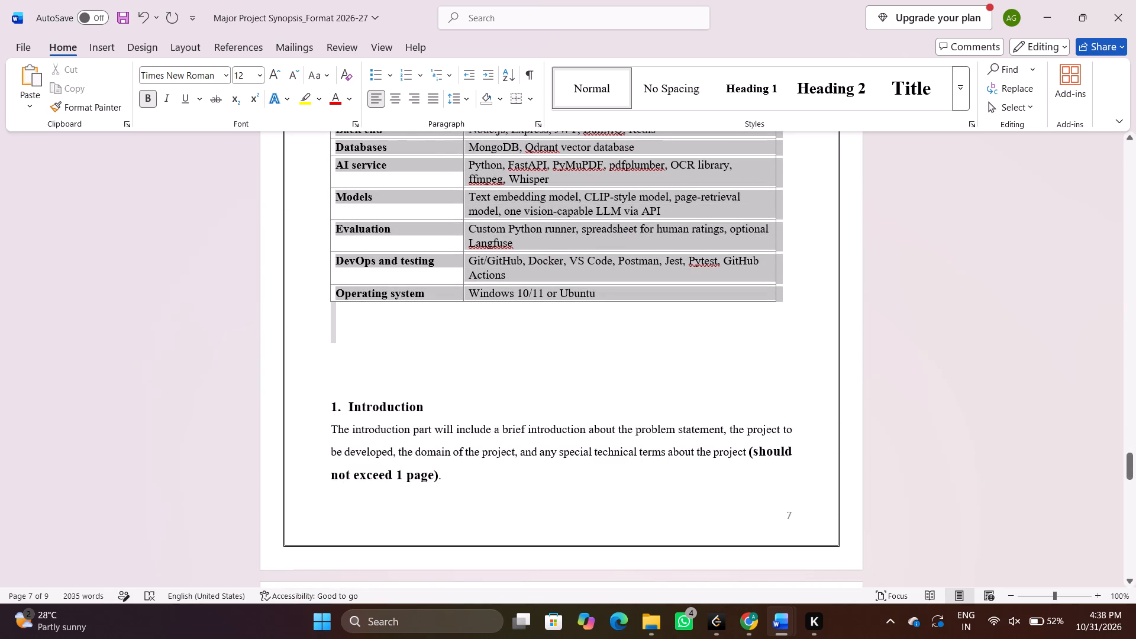
drag(605, 299, 602, 299)
click(427, 103)
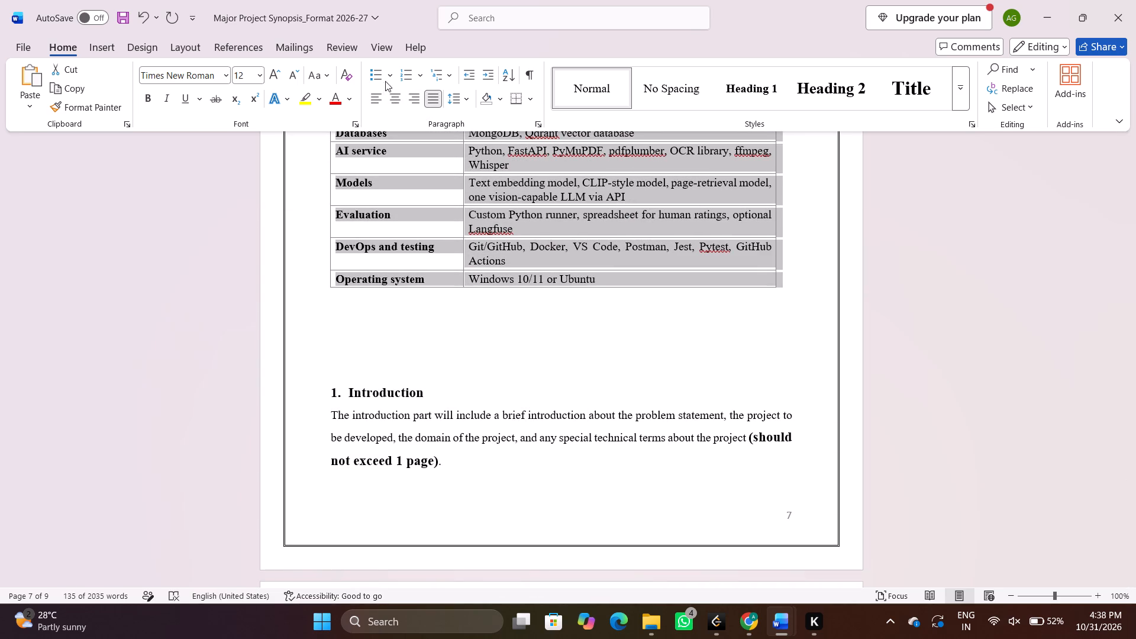
click(451, 91)
click(479, 153)
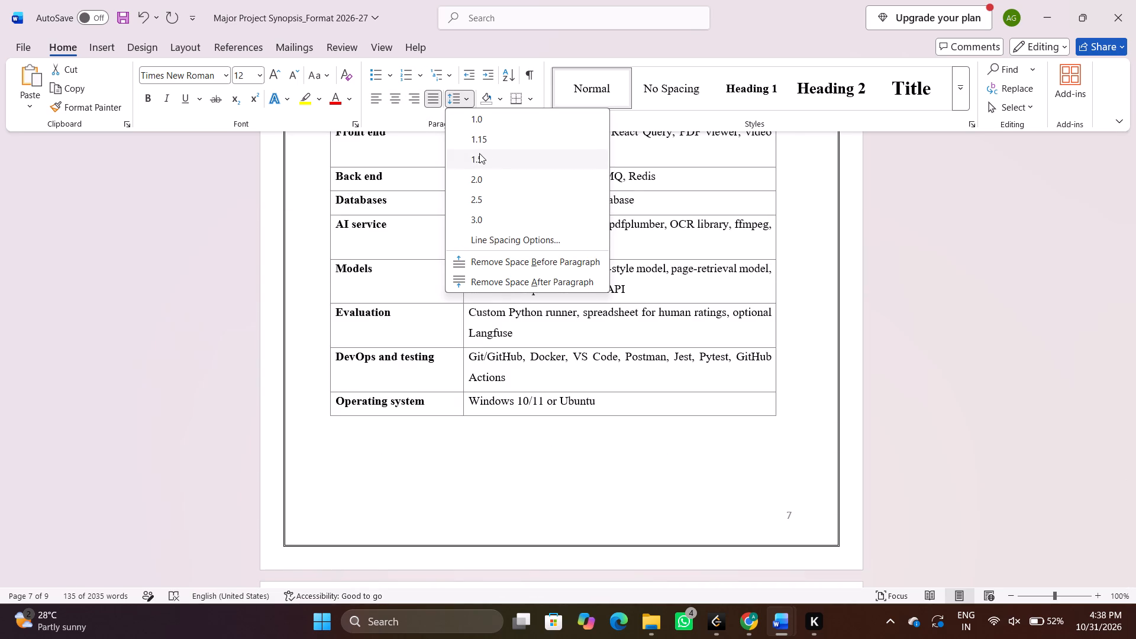
click(500, 443)
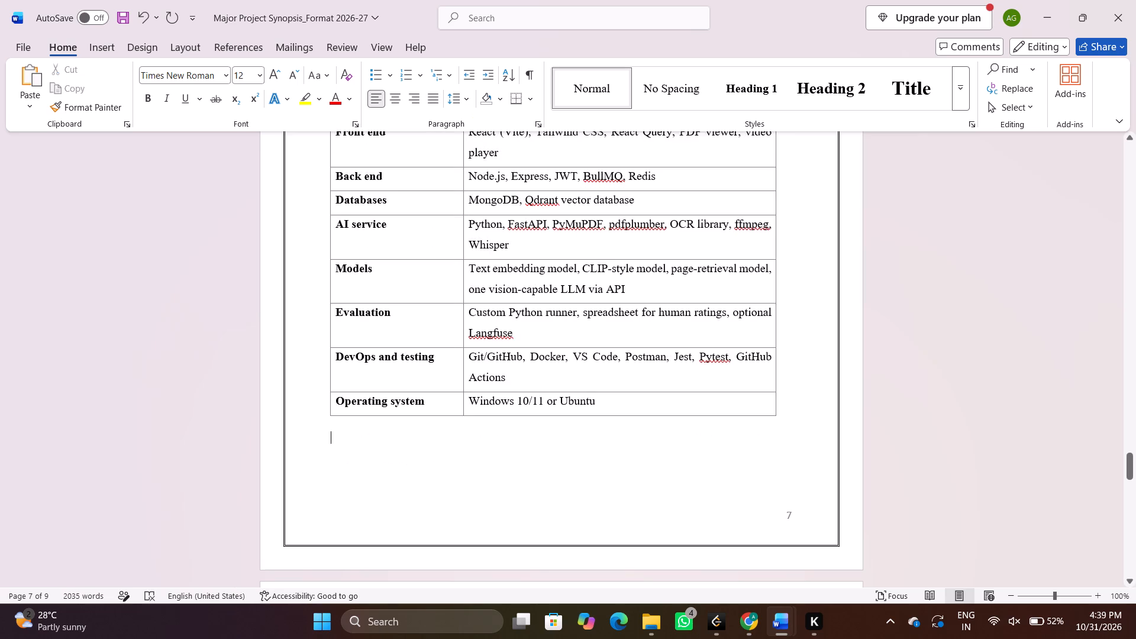
Go back to the Data flow paragraph on page 6 and place the insertion point at its end.
scroll(500, 443, up, 5)
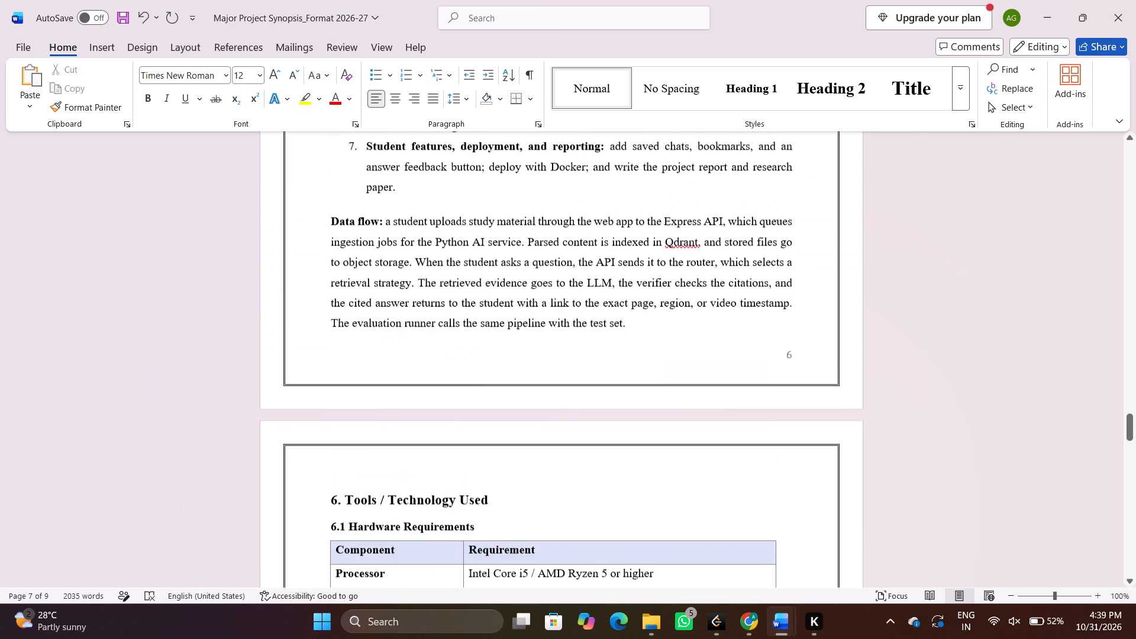
scroll(500, 443, up, 4)
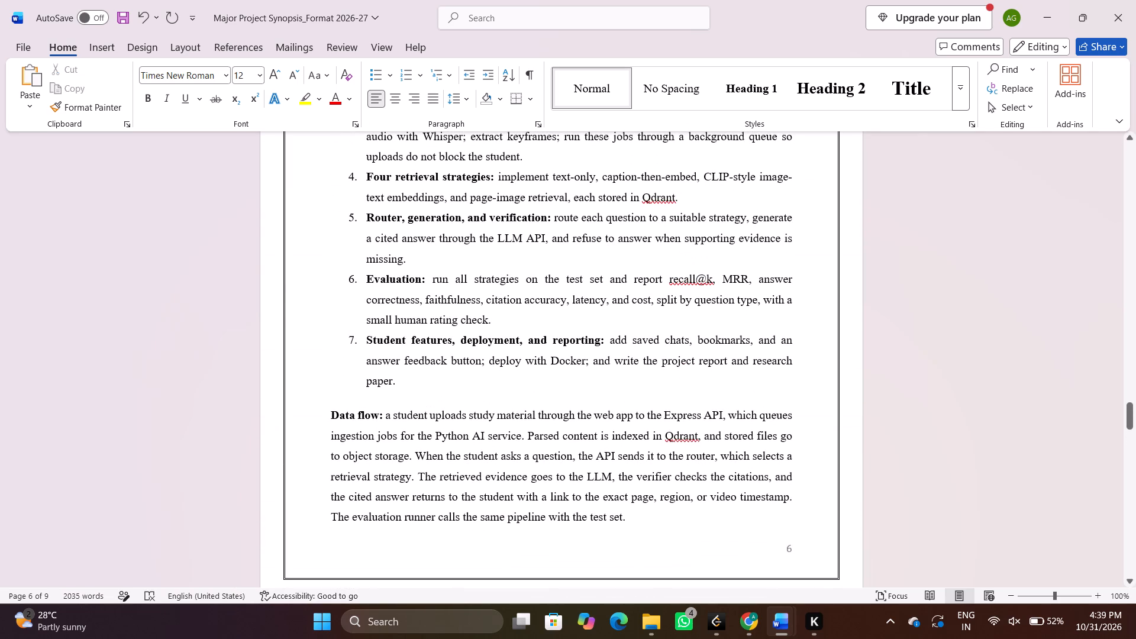
drag(632, 495, 550, 483)
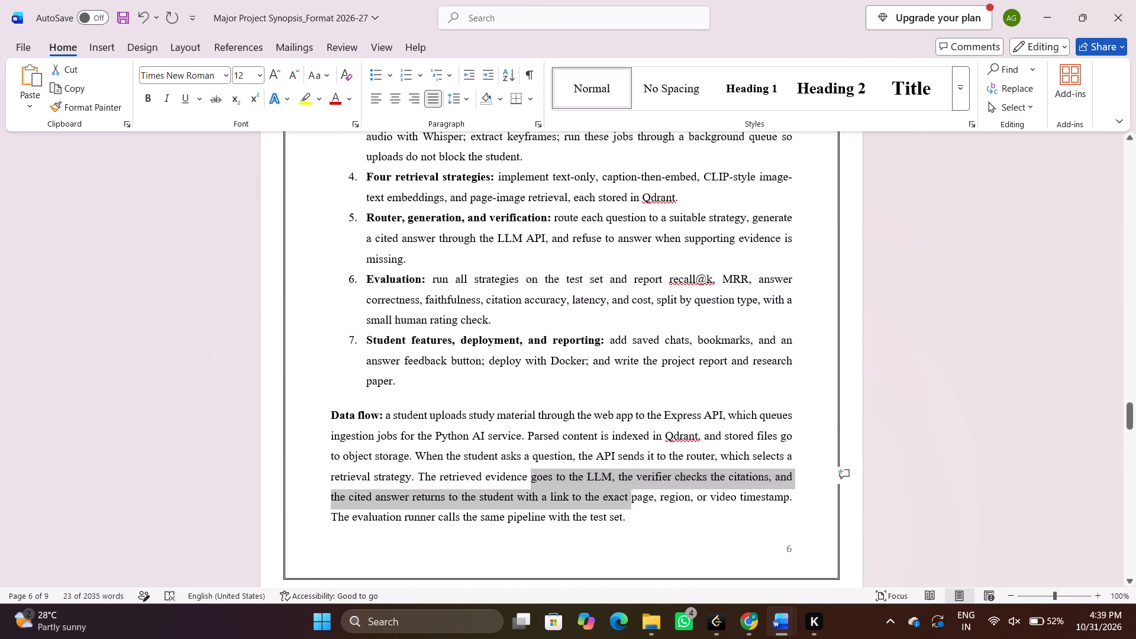
click(663, 531)
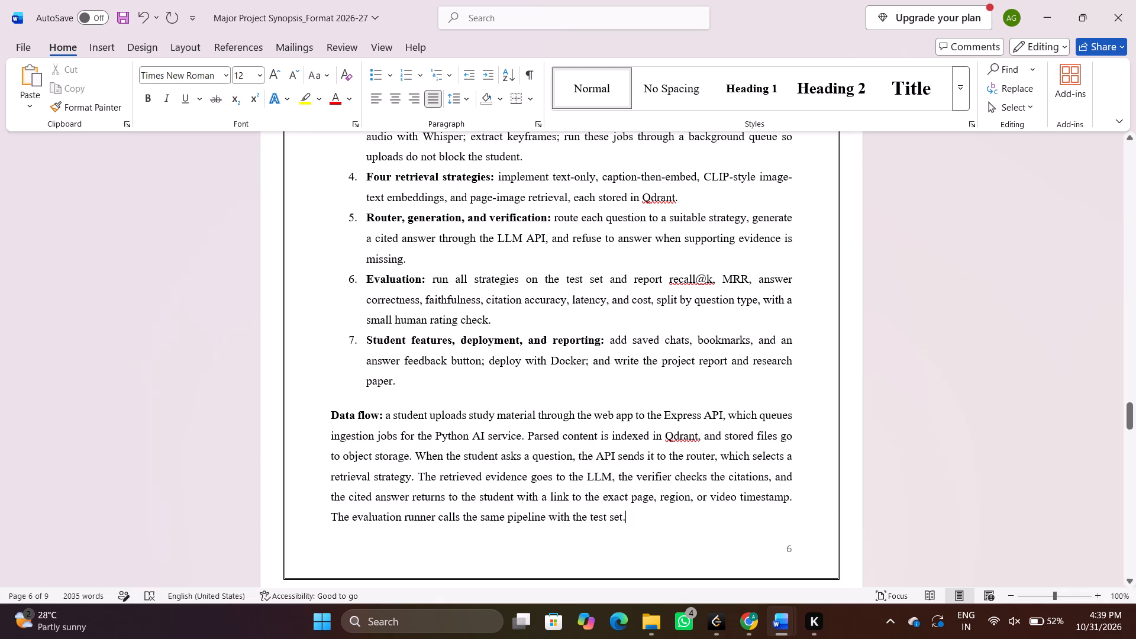
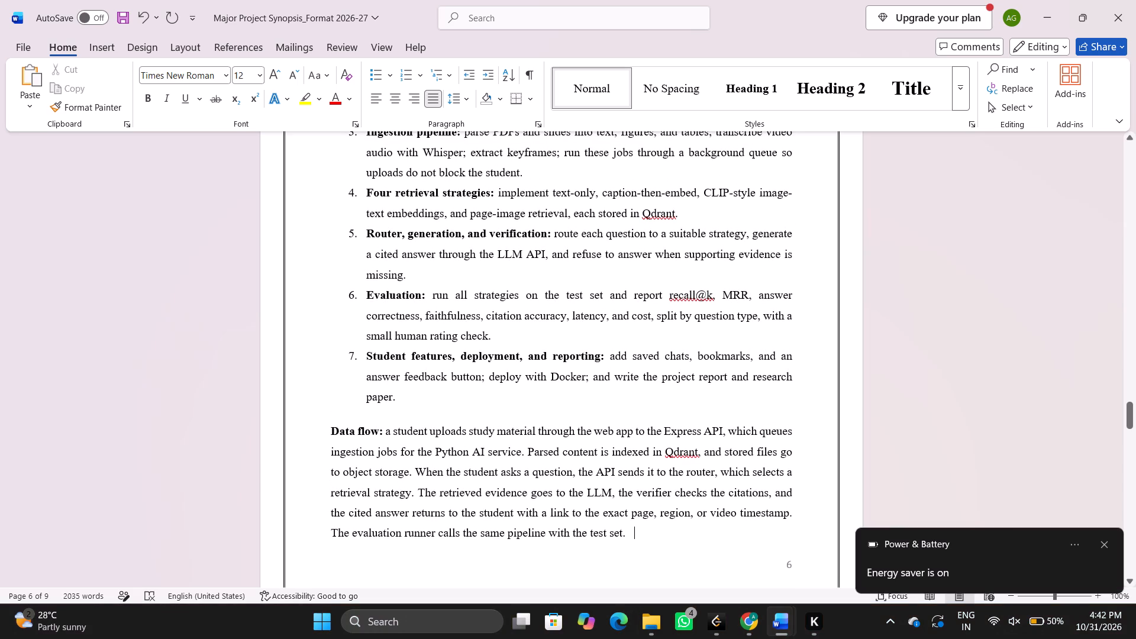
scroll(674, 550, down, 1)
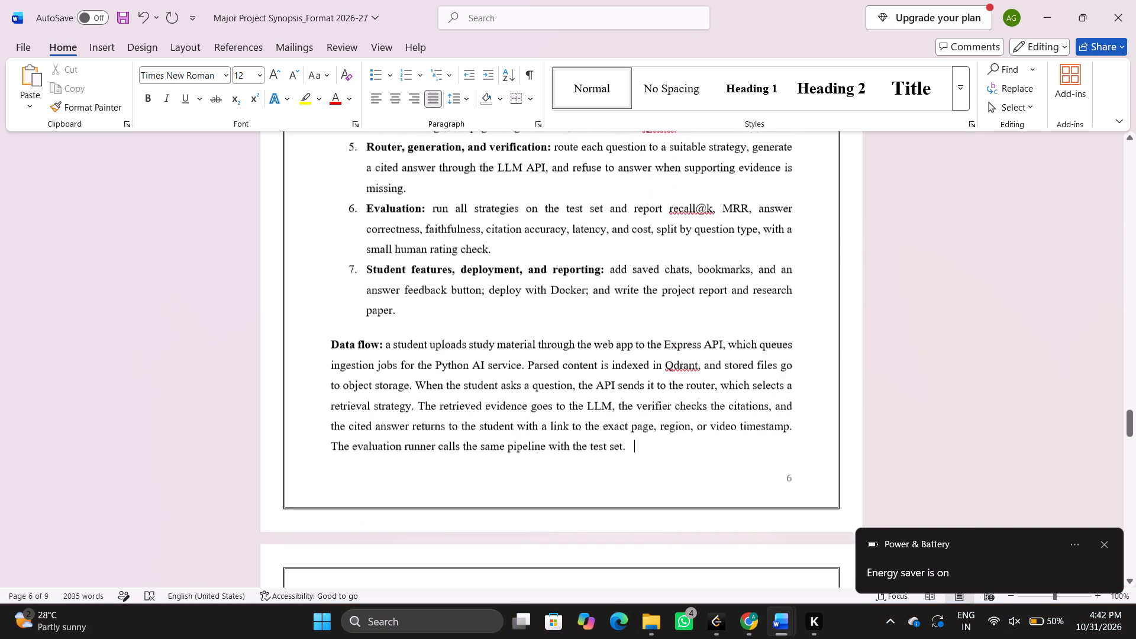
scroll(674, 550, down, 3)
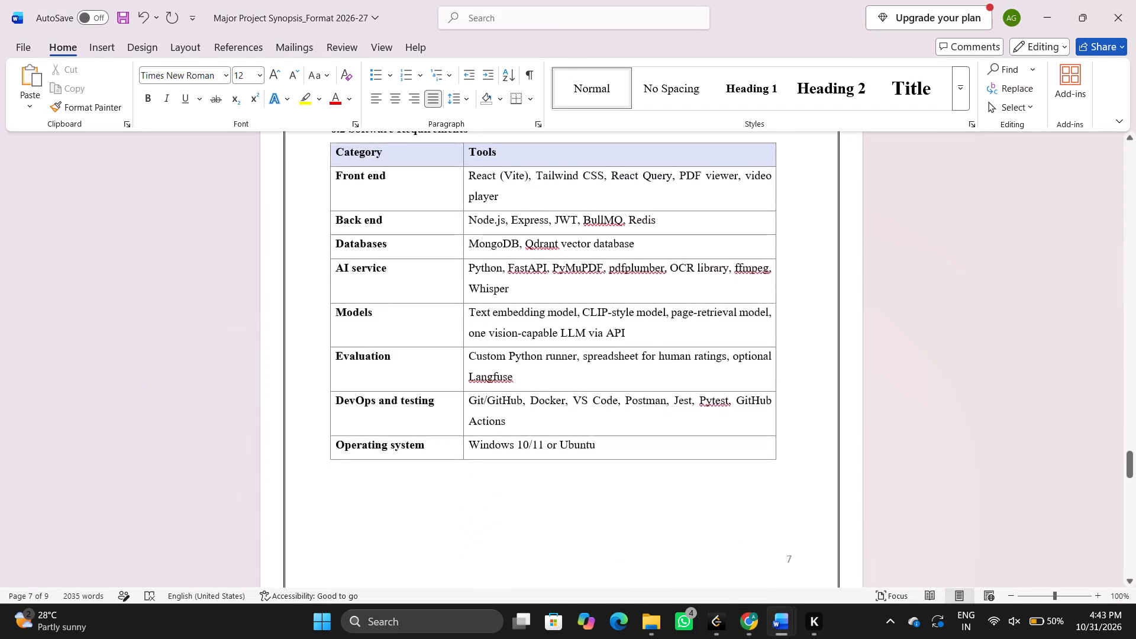
scroll(531, 380, down, 1)
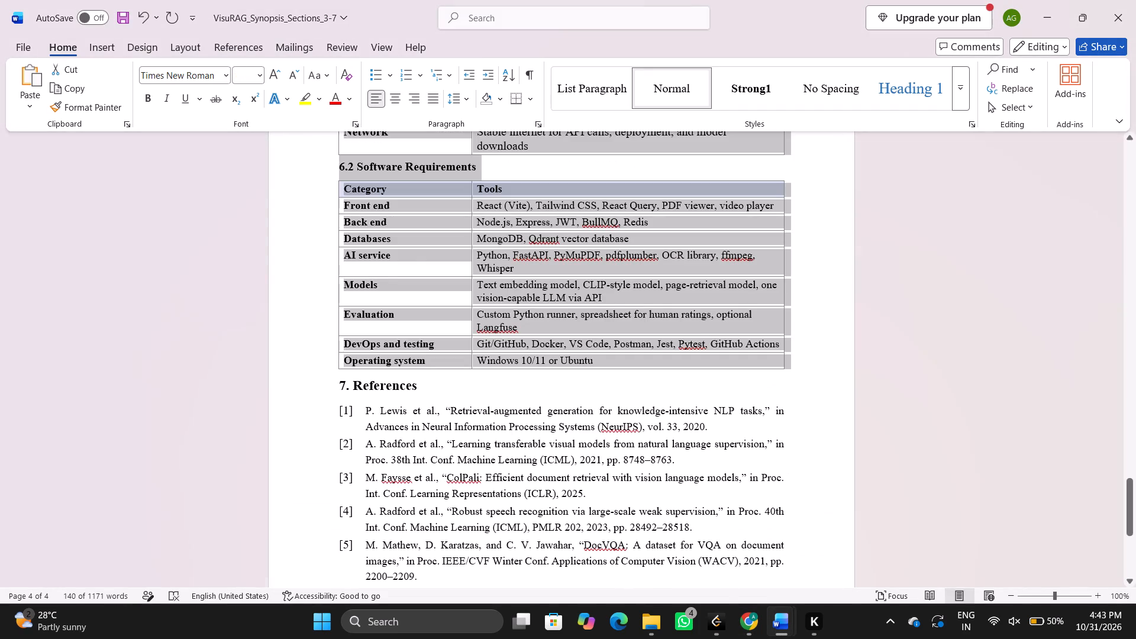
scroll(531, 427, down, 2)
drag(338, 234, 582, 514)
key(ctrl+c)
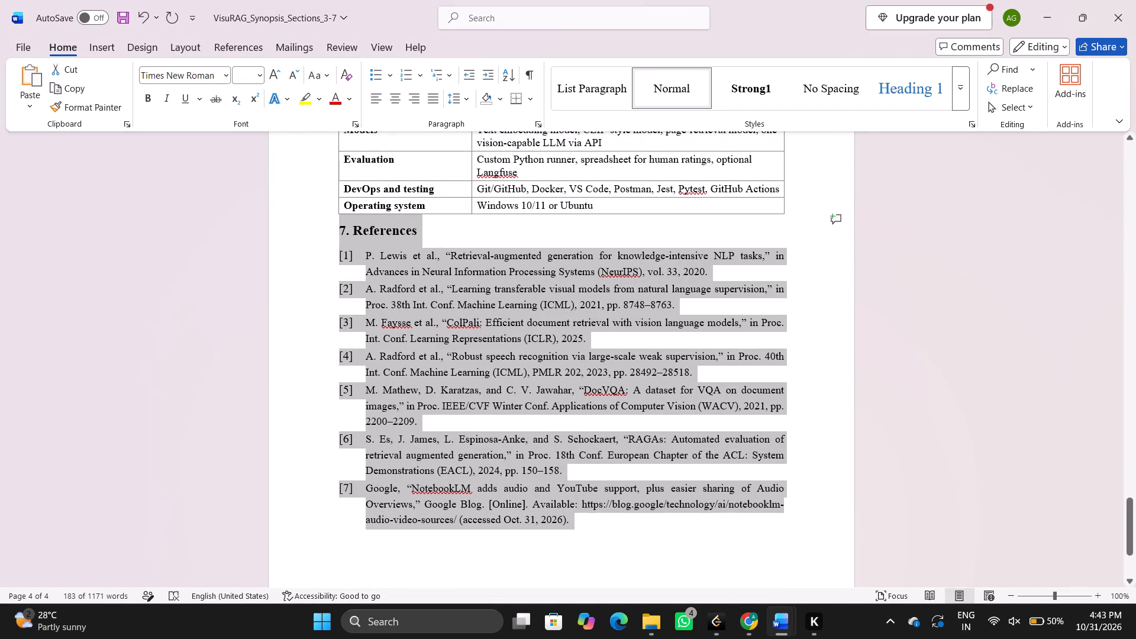
key(ctrl+c)
key(ctrl+c)
key(ctrl+c)
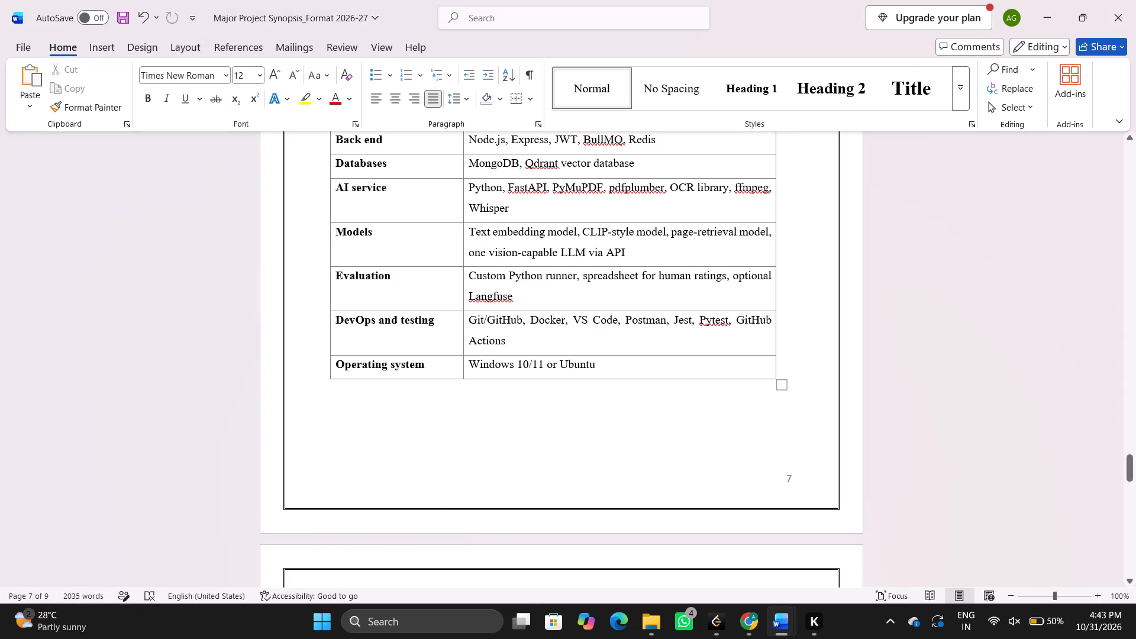
In the Major Project Synopsis, add blank lines below the software requirements table on page 7 and paste the References section there.
scroll(480, 363, down, 2)
scroll(441, 225, up, 1)
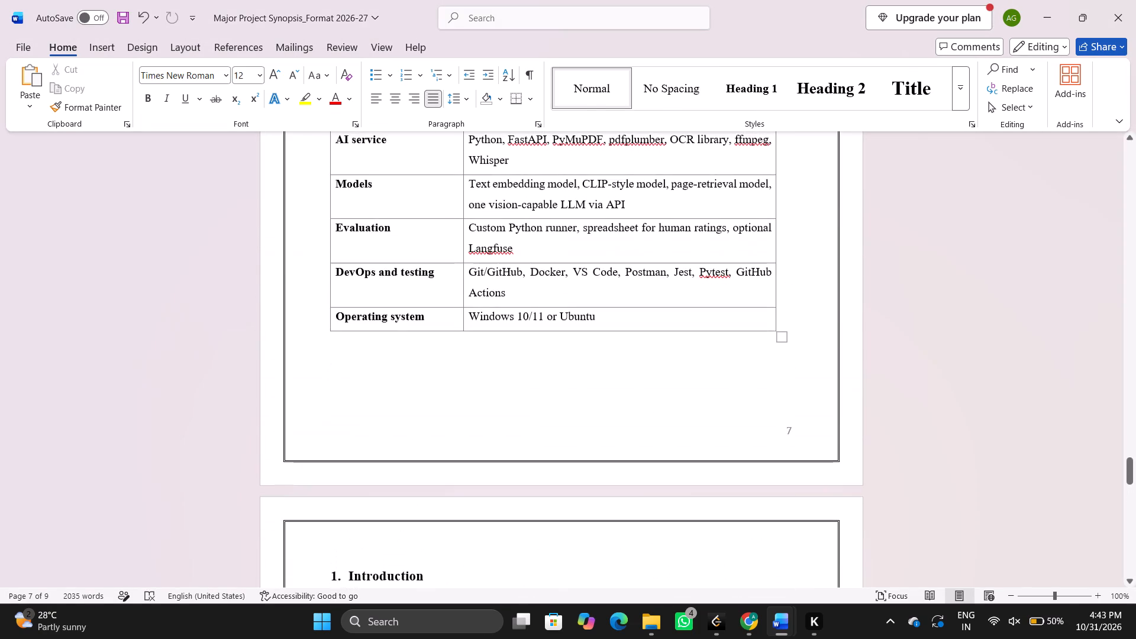
click(422, 350)
key(Return)
key(Return)
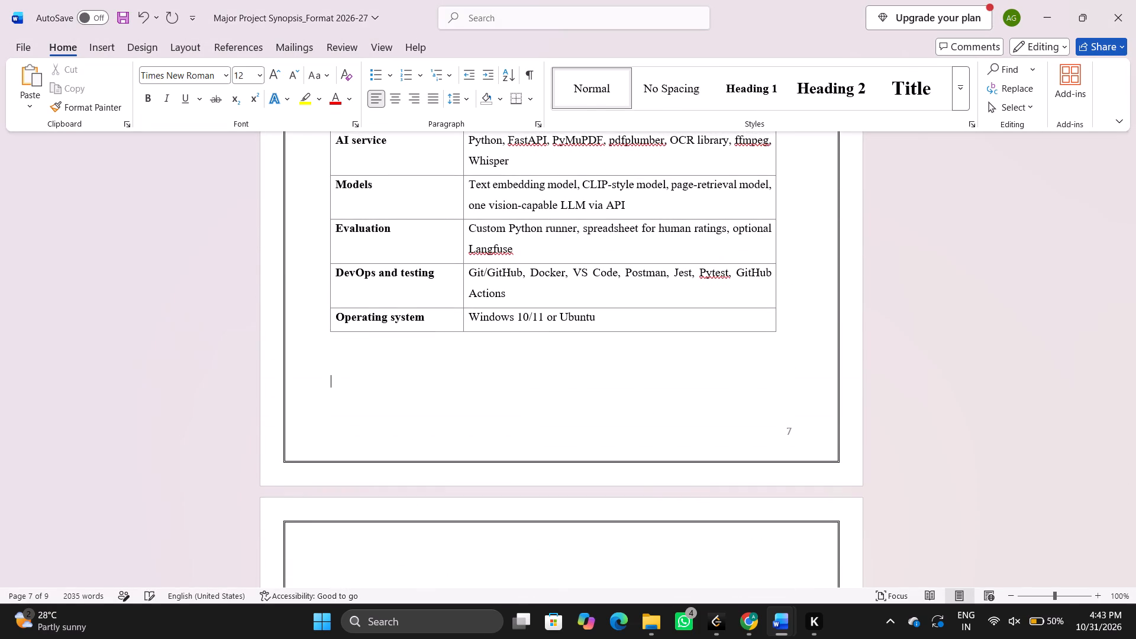
key(Return)
key(ctrl+v)
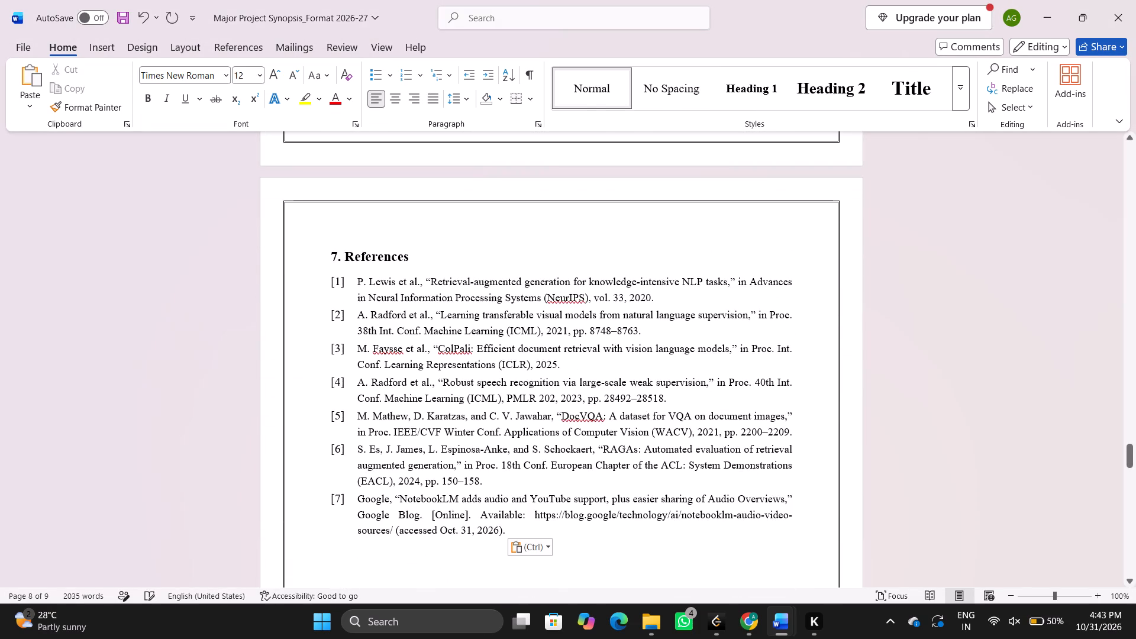
Set the pasted reference entries [1] to [7] to font size 12.
drag(327, 279, 517, 531)
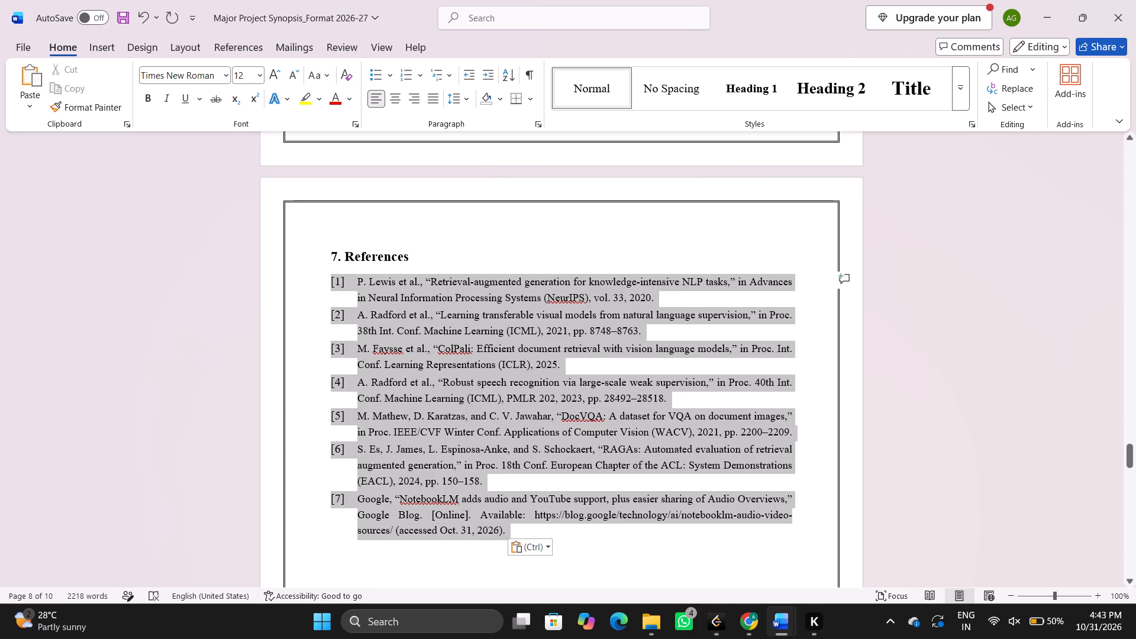
drag(517, 531, 516, 531)
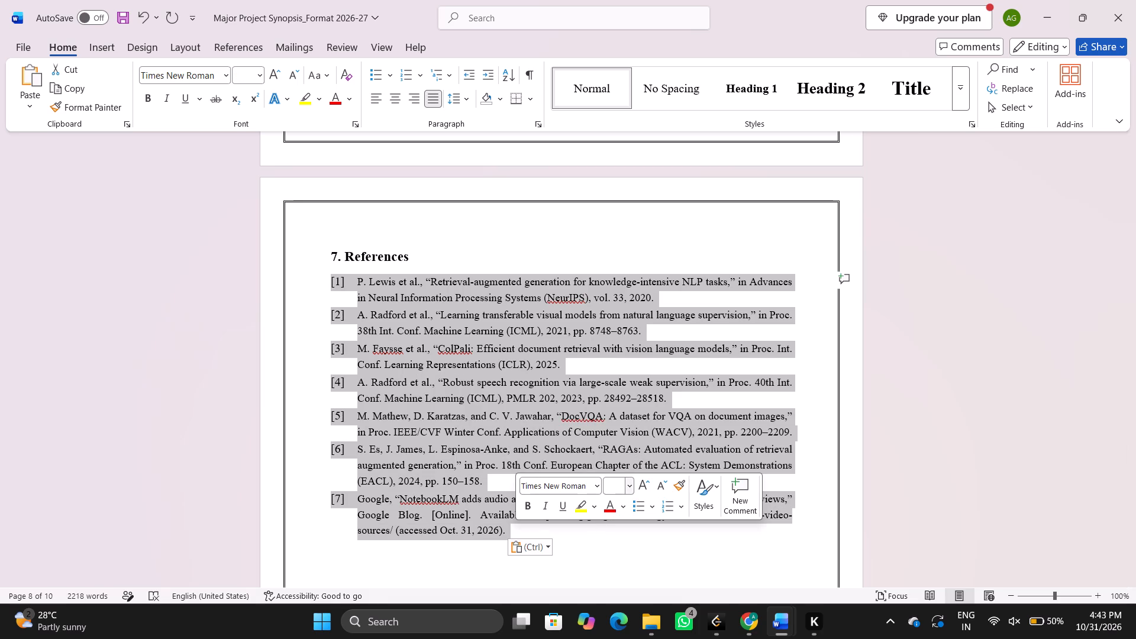
click(621, 482)
text(12)
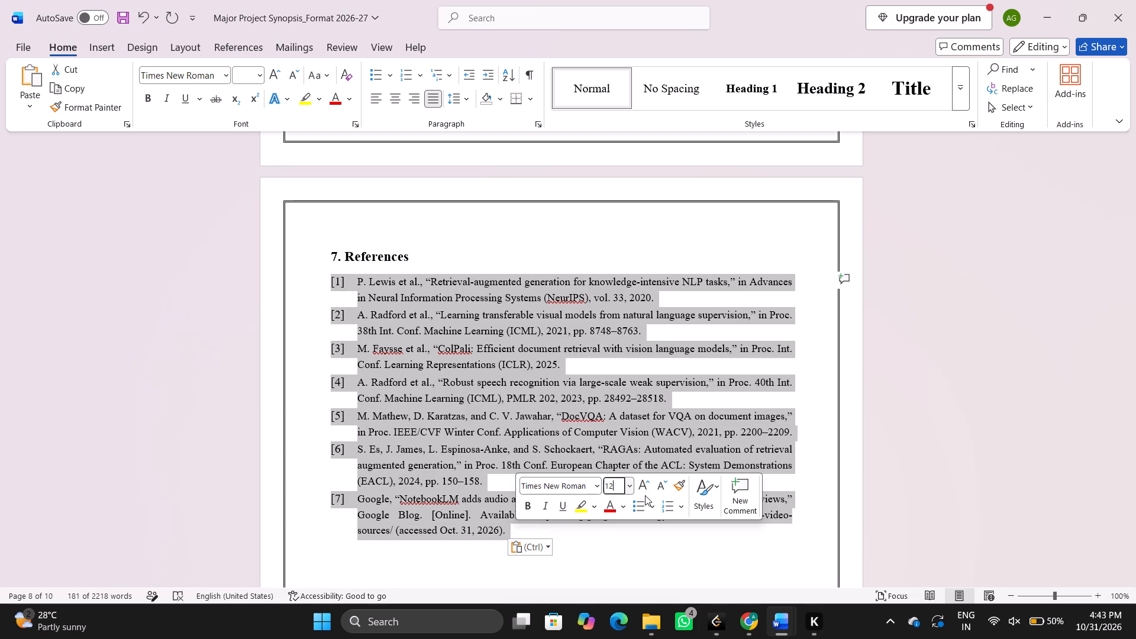
click(605, 554)
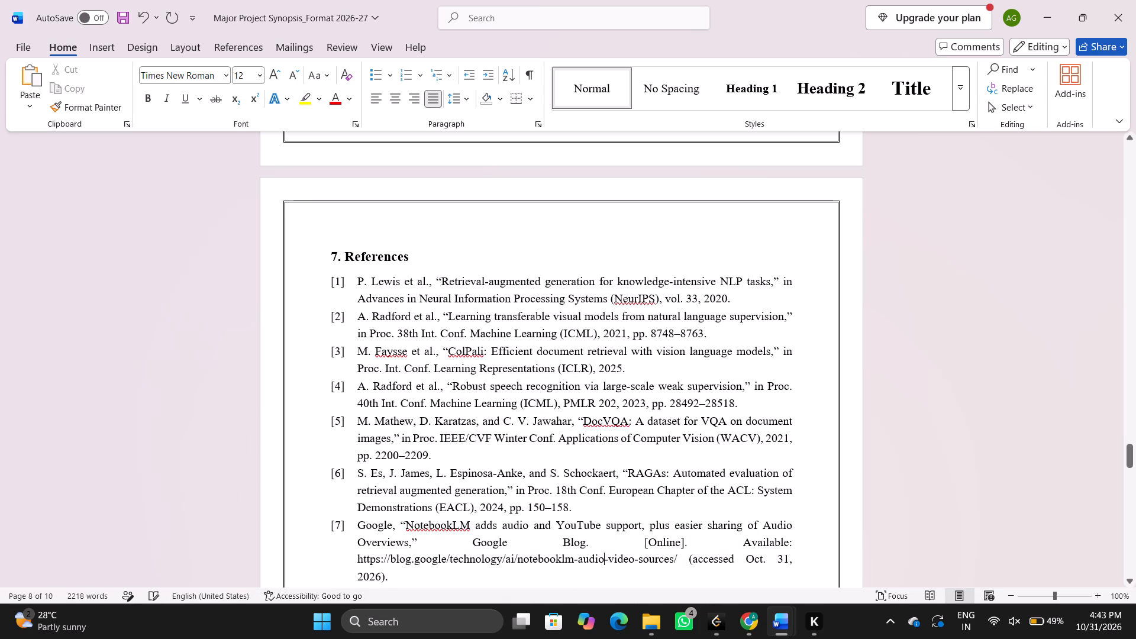
Set the line spacing of reference entries [1] to [7] to 1.5, excluding the heading.
drag(410, 579, 333, 260)
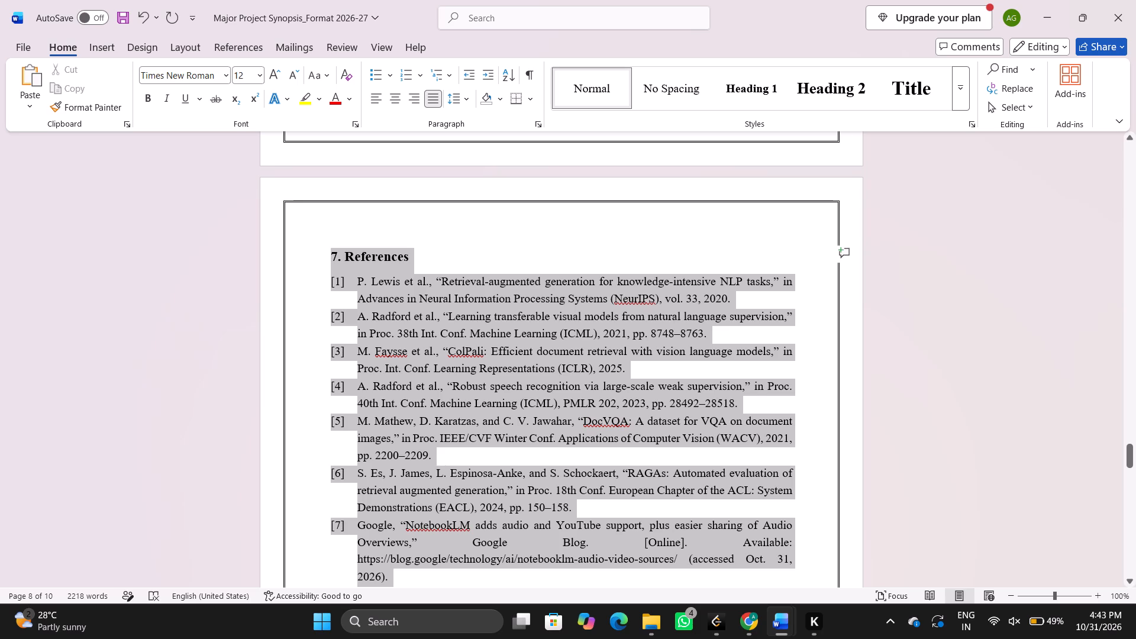
drag(333, 260, 330, 279)
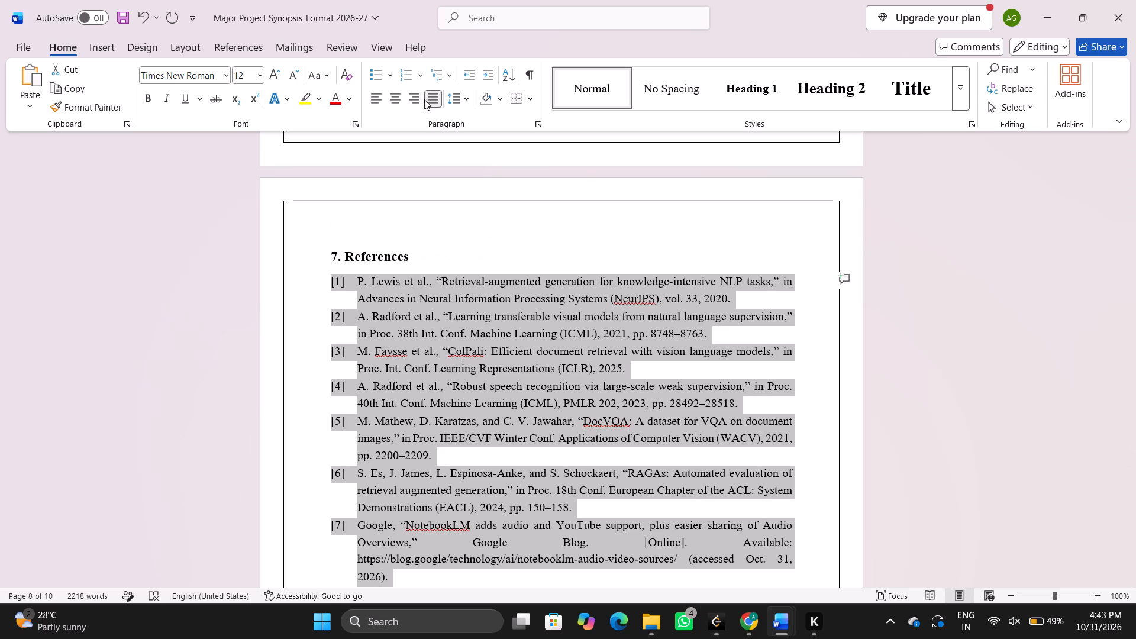
click(449, 95)
click(479, 162)
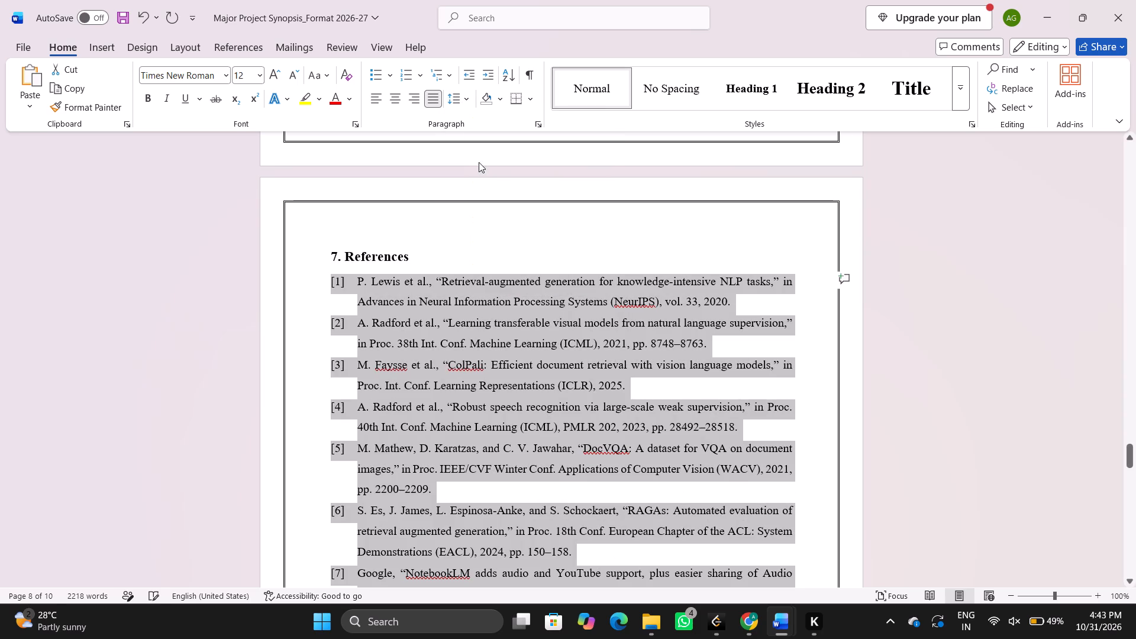
Justify the 7. References heading on page 8.
drag(415, 247, 325, 256)
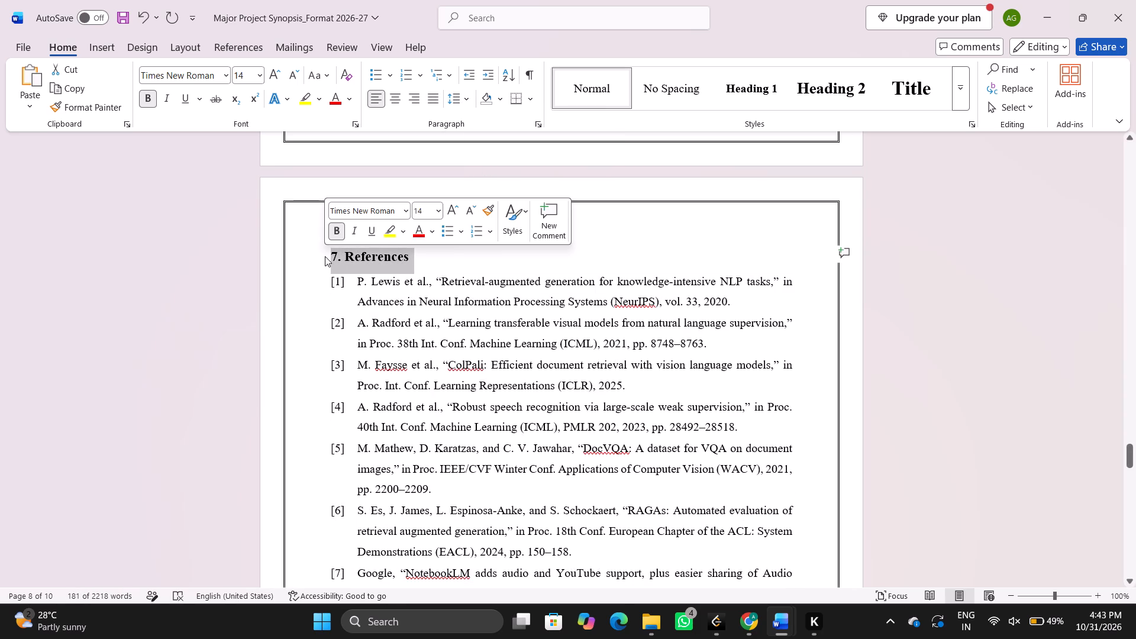
click(435, 99)
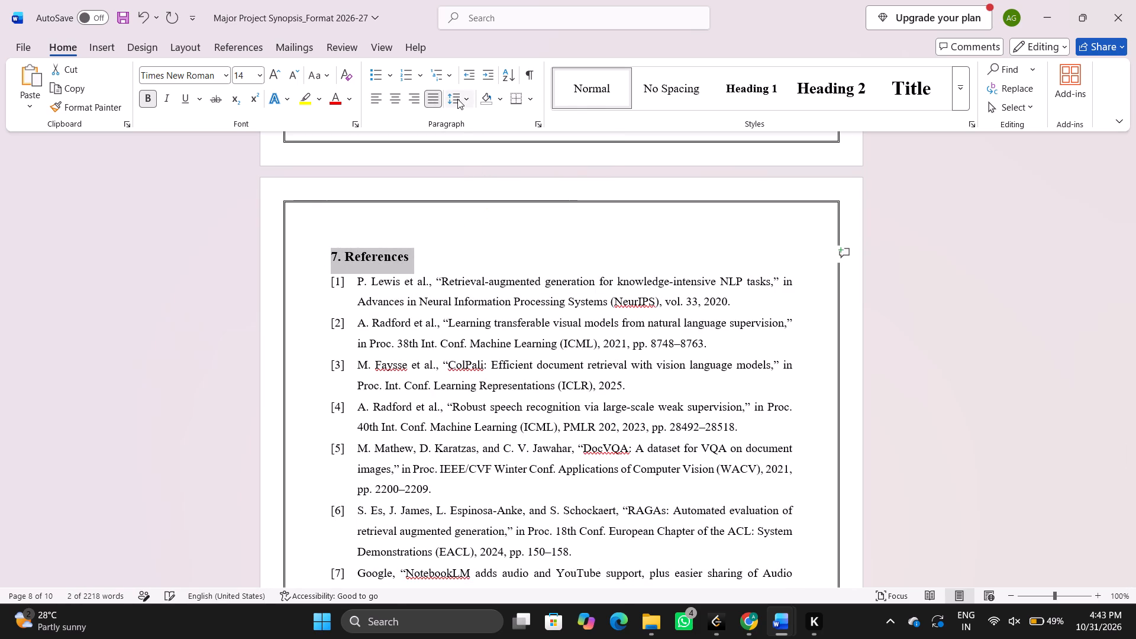
click(457, 99)
click(384, 186)
click(441, 273)
Delete the blank line above the Specific Objectives subheading in section 2. Project Objective.
scroll(441, 273, down, 3)
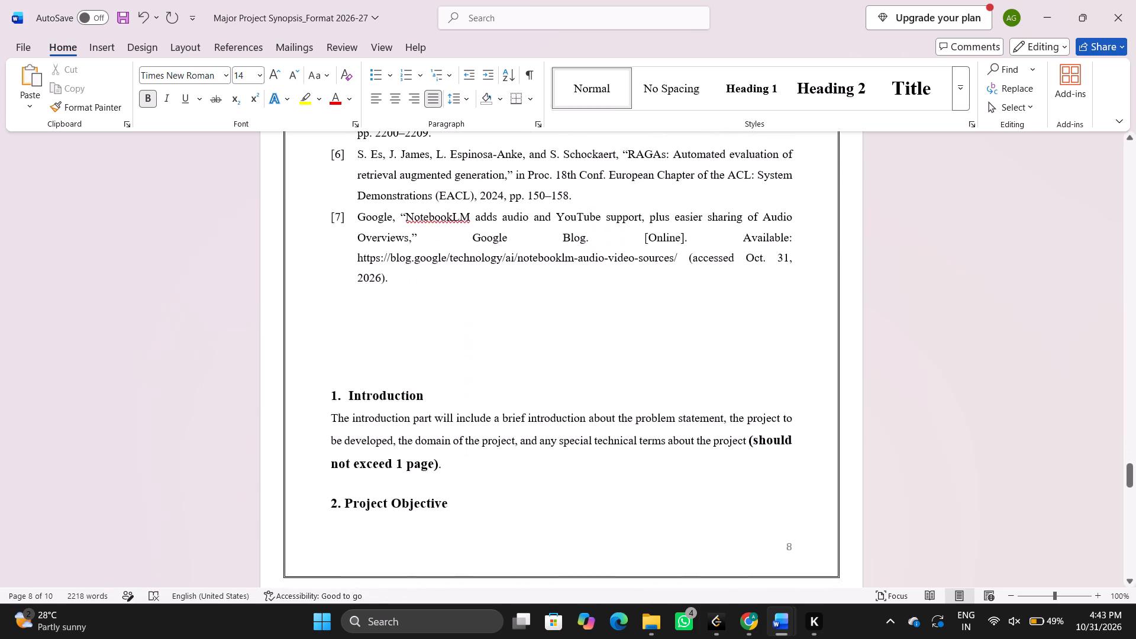
scroll(407, 356, up, 3)
scroll(407, 356, down, 2)
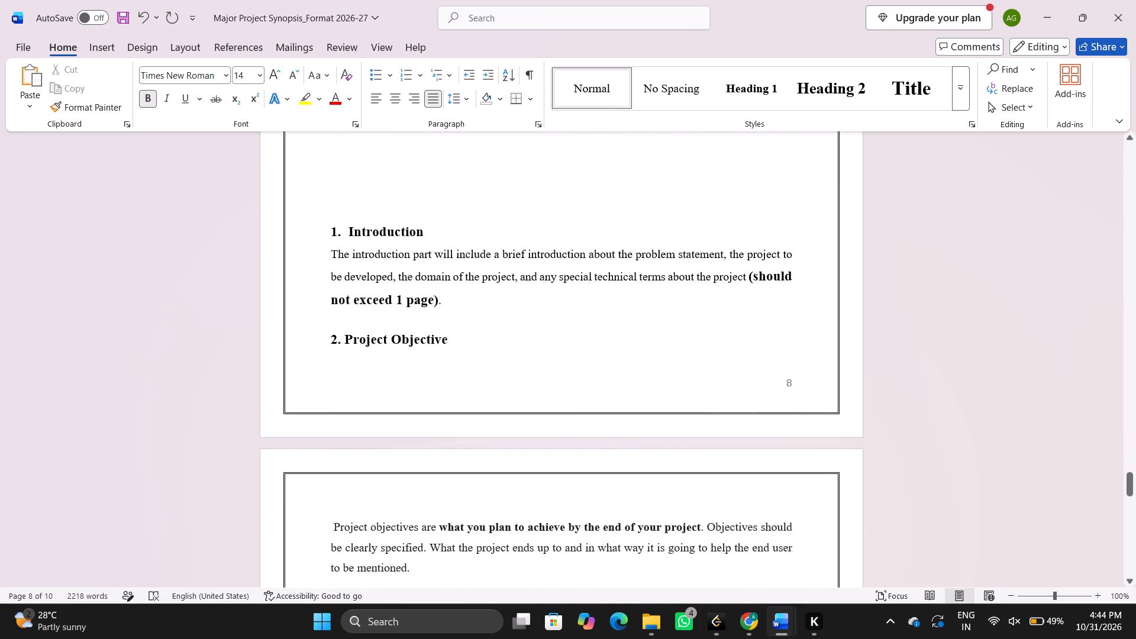
scroll(407, 356, up, 3)
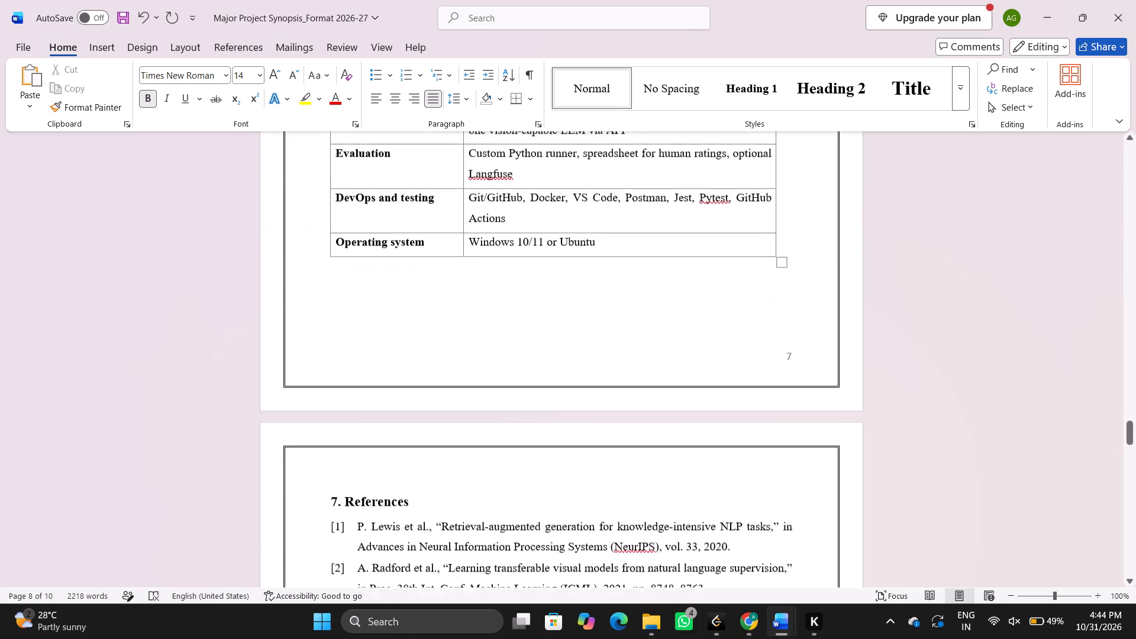
scroll(407, 356, up, 7)
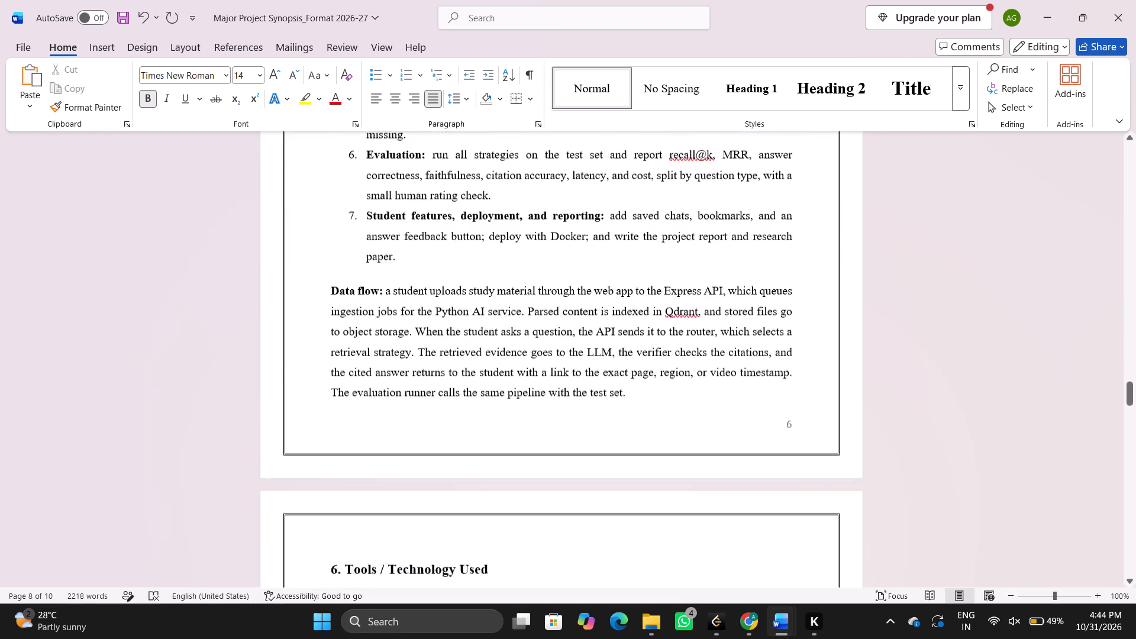
scroll(407, 356, up, 6)
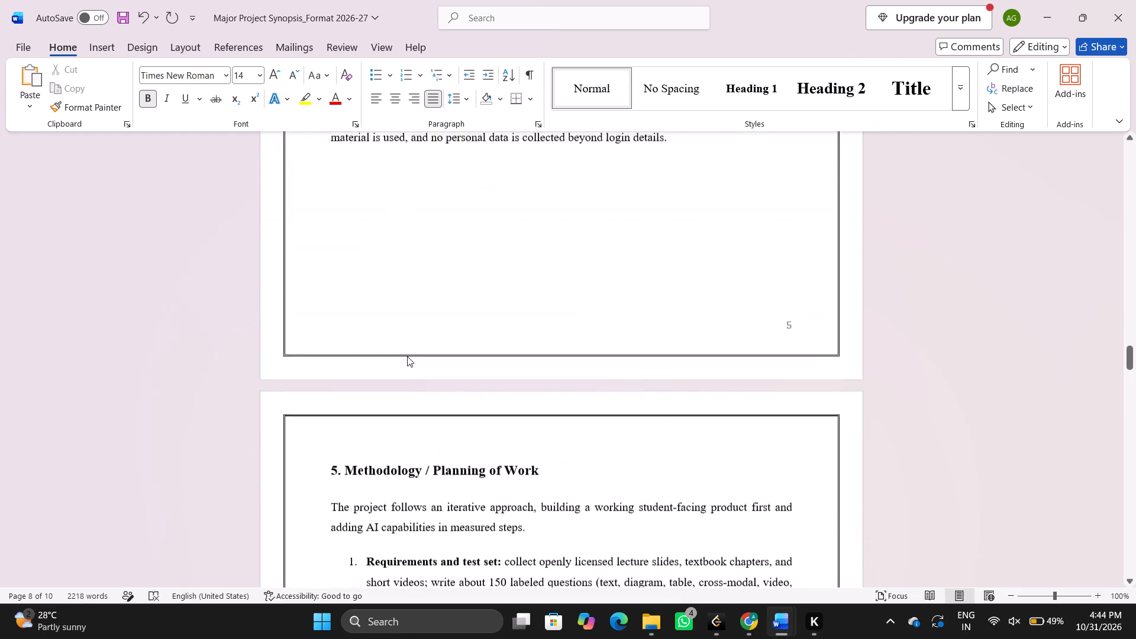
scroll(407, 356, up, 6)
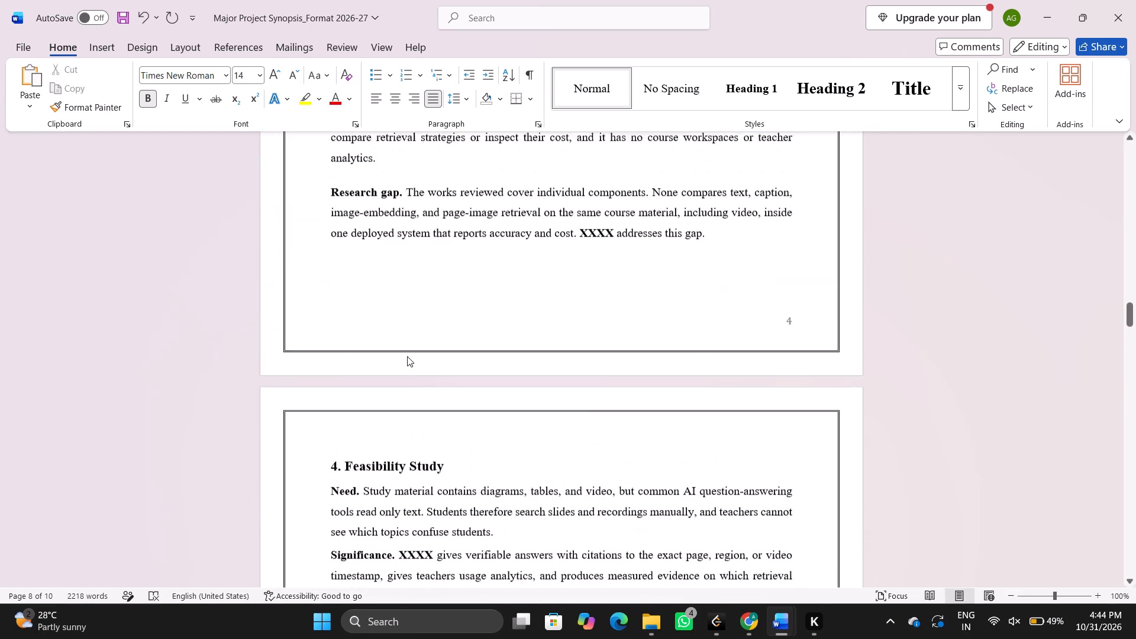
scroll(407, 356, up, 6)
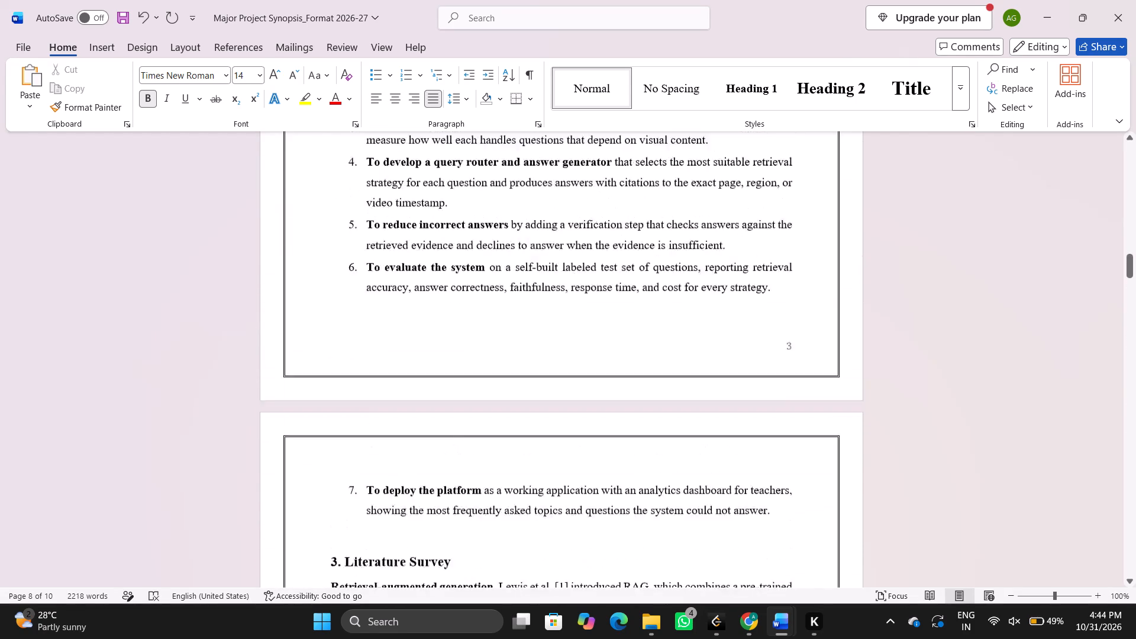
scroll(407, 356, up, 4)
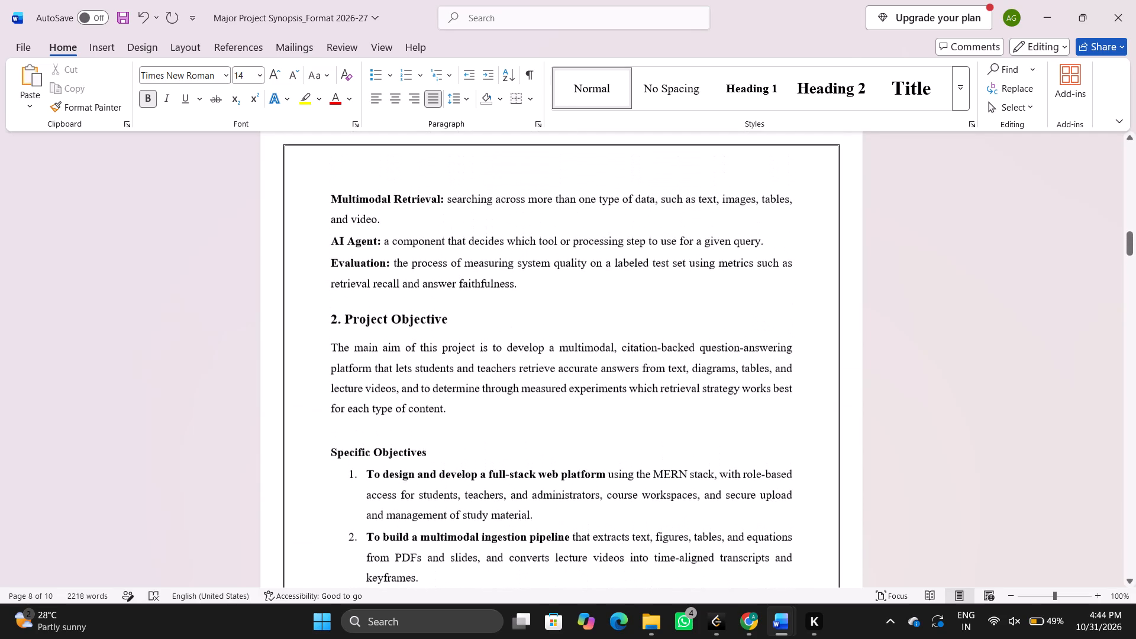
scroll(407, 356, up, 1)
click(356, 490)
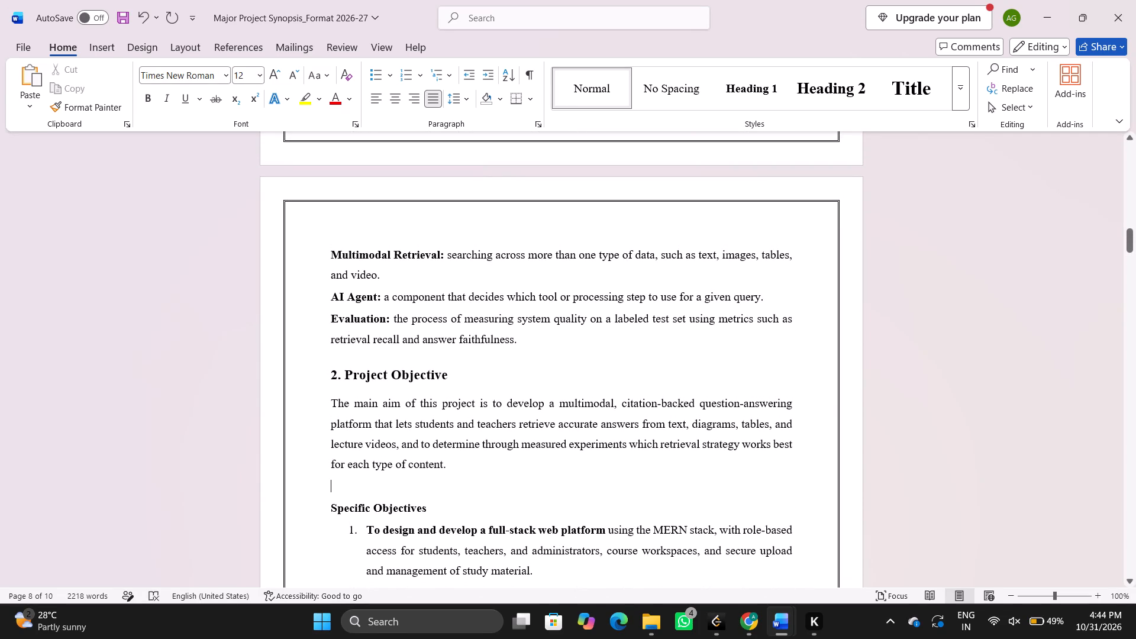
key(BackSpace)
Delete the blank line above the 3. Literature Survey heading at the top of page 4.
scroll(356, 490, down, 3)
scroll(356, 490, up, 1)
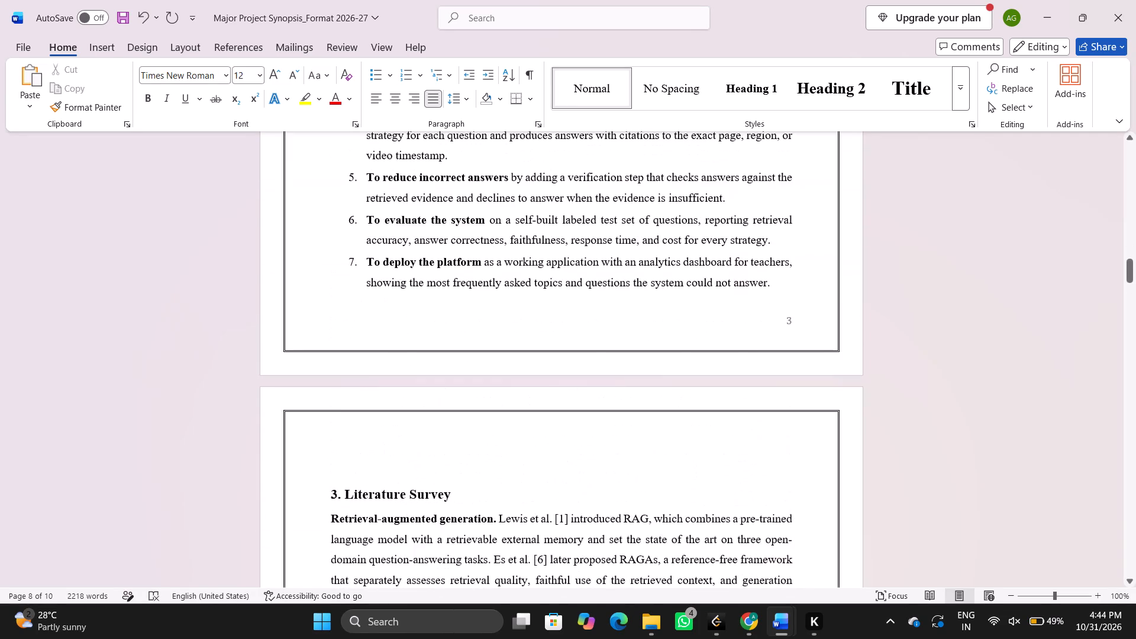
scroll(356, 490, up, 2)
scroll(356, 490, down, 1)
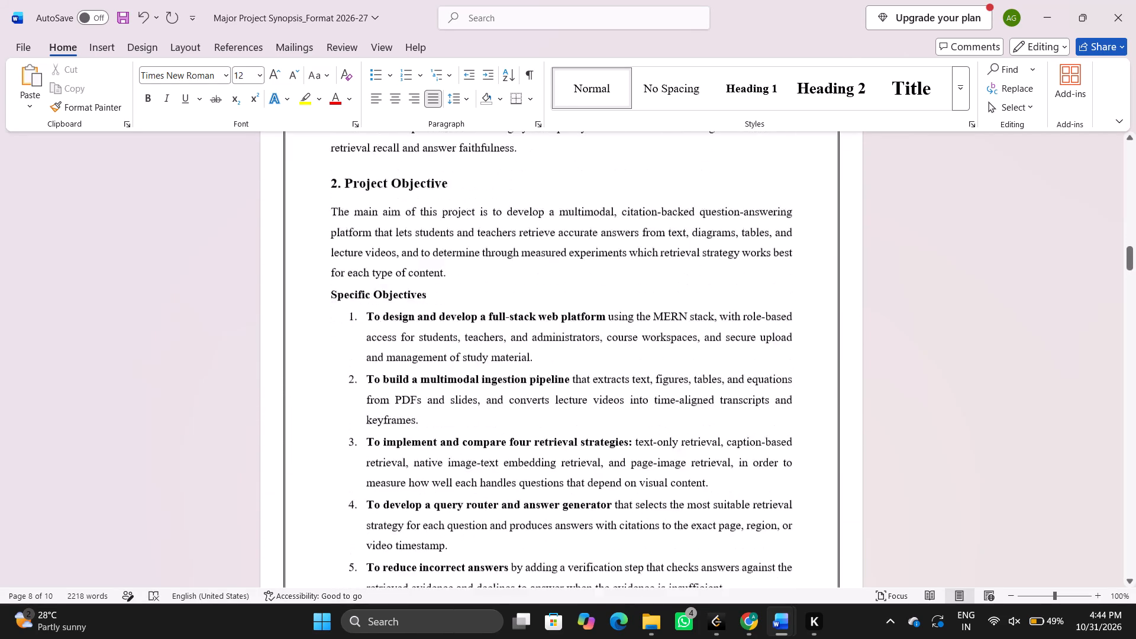
scroll(356, 490, down, 1)
click(378, 395)
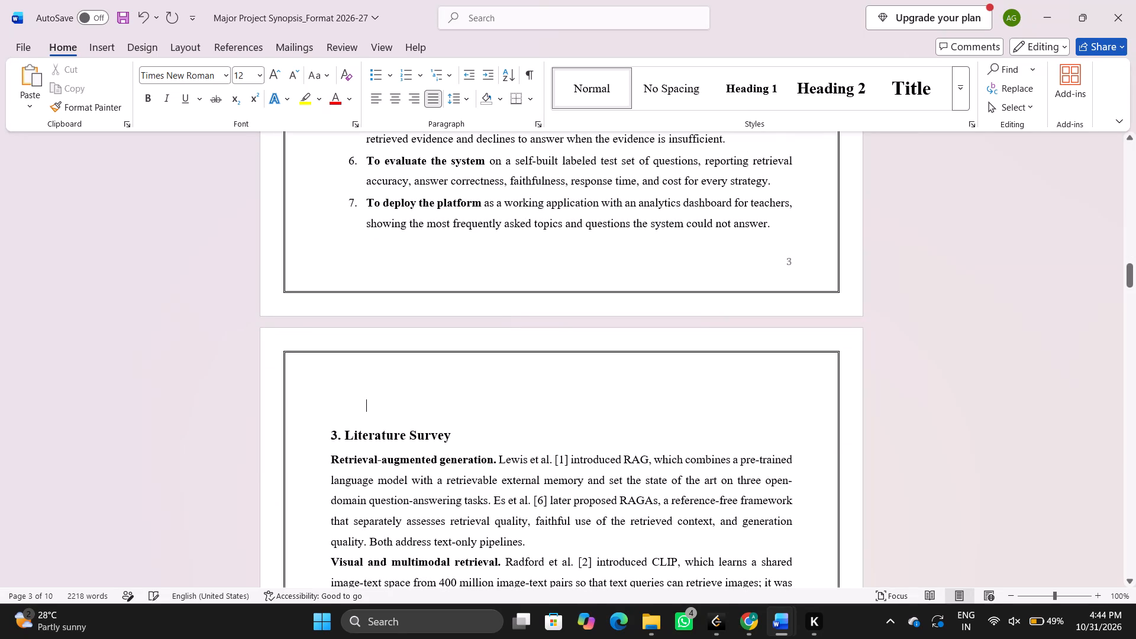
key(BackSpace)
key(BackSpace)
key(BackSpace)
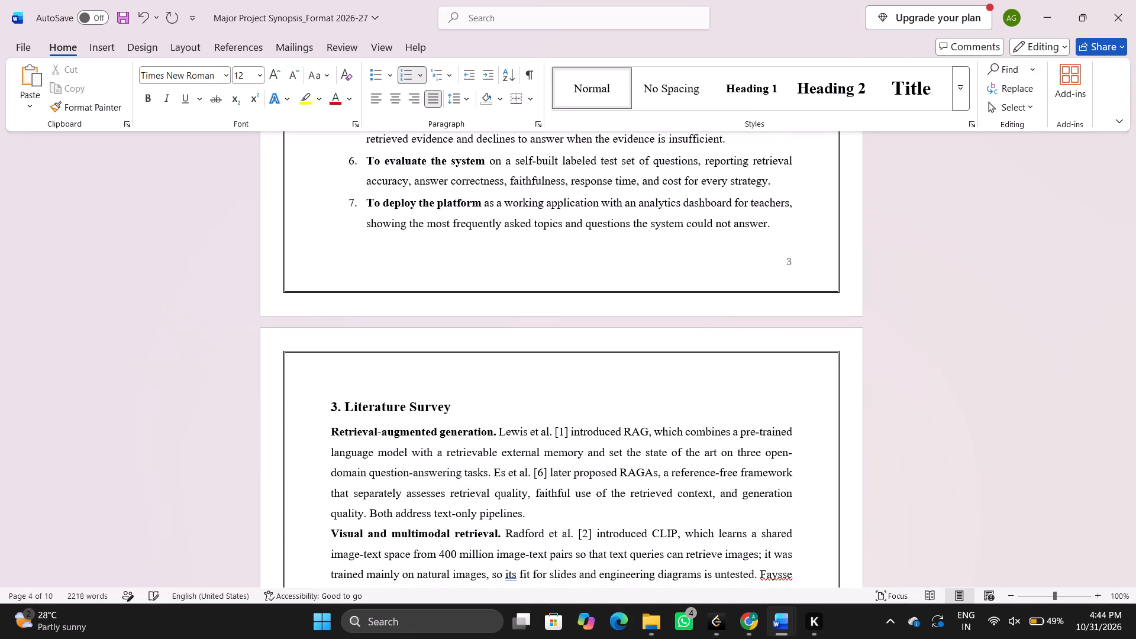
Delete the blank line above the Key Technical Terms subheading in the introduction on page 2.
scroll(390, 437, up, 5)
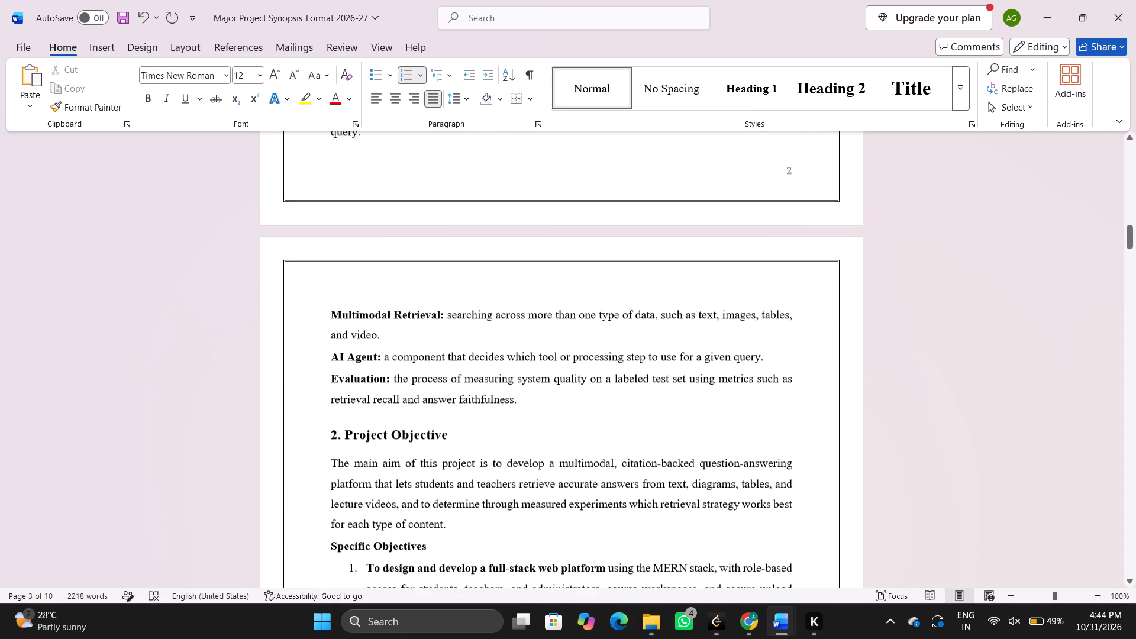
scroll(390, 437, up, 3)
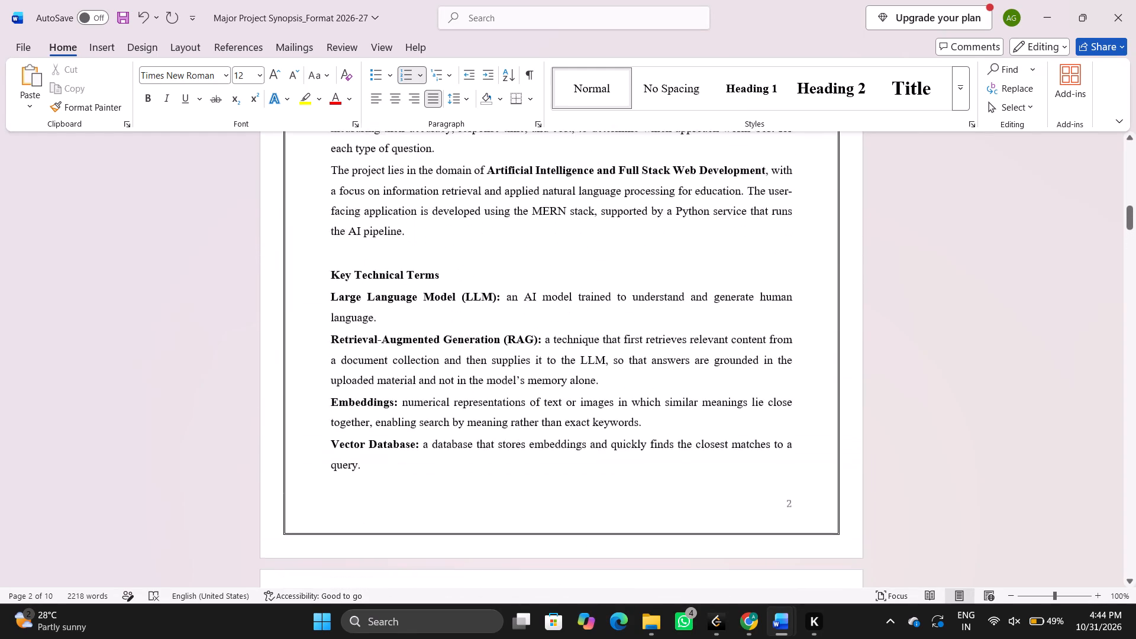
scroll(390, 437, up, 2)
click(357, 416)
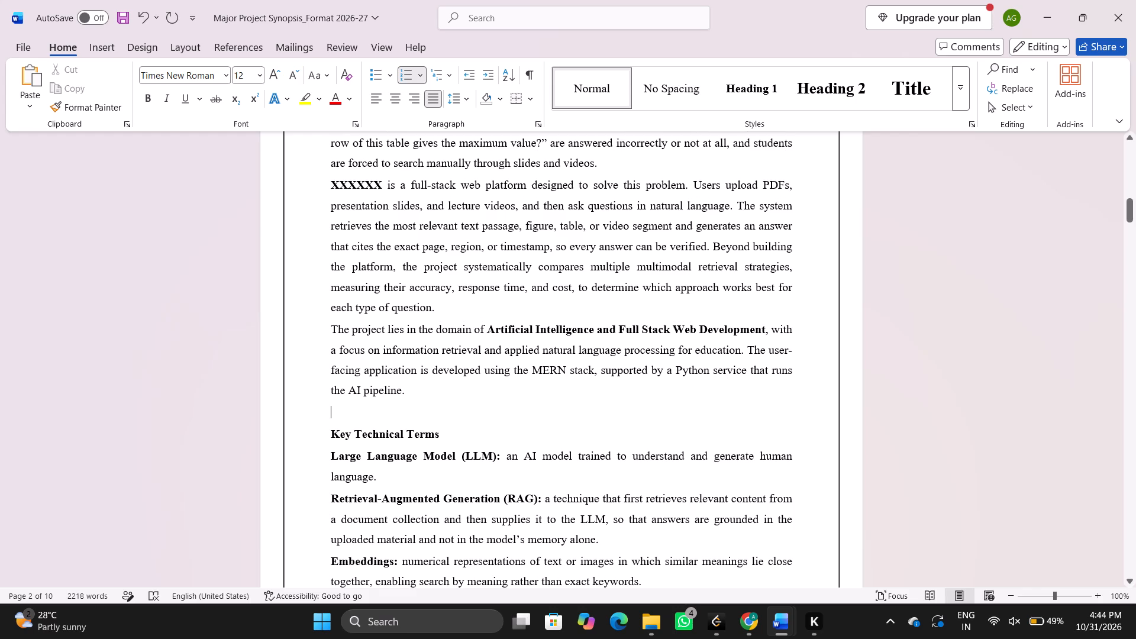
key(BackSpace)
Review the layout and spacing of the synopsis from Key Technical Terms on page 2 through the References on page 8.
scroll(357, 416, down, 1)
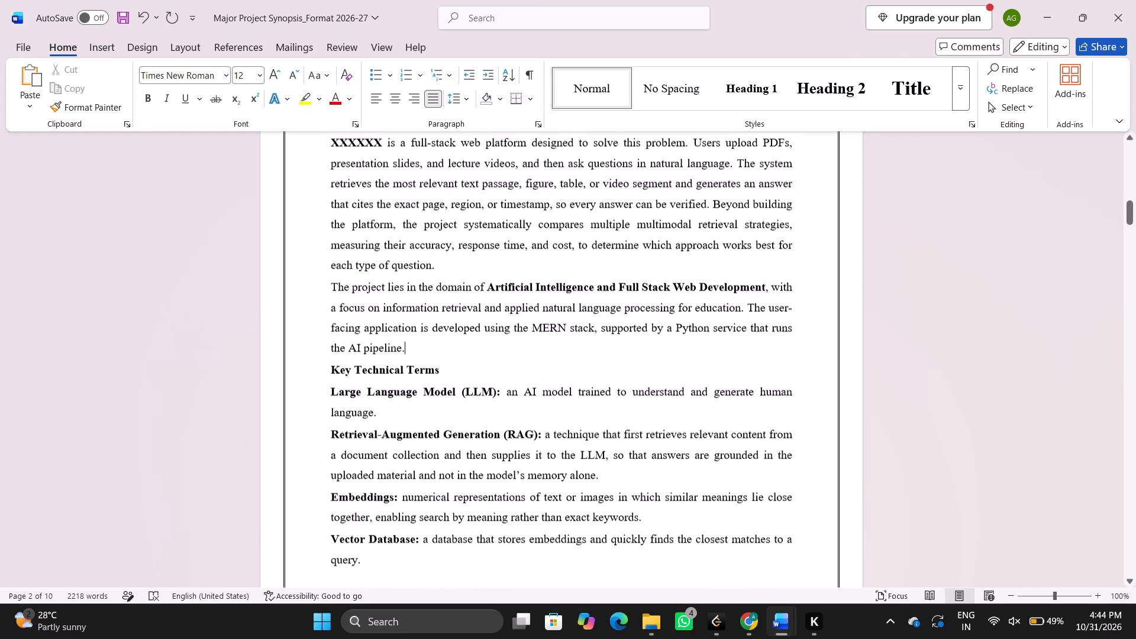
scroll(357, 416, down, 2)
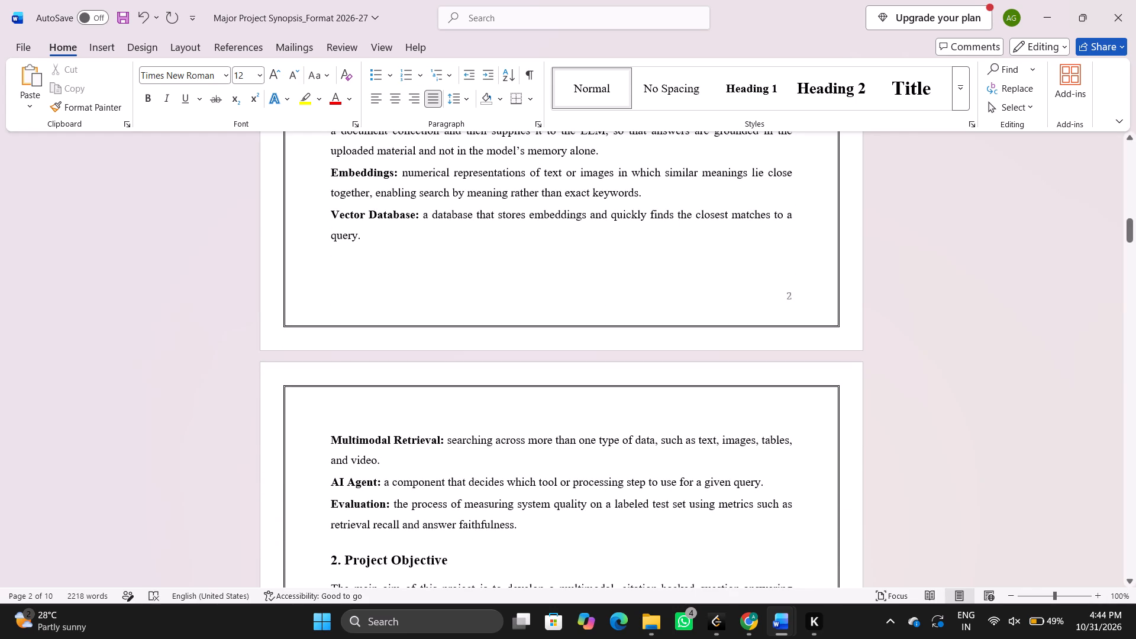
scroll(354, 396, down, 6)
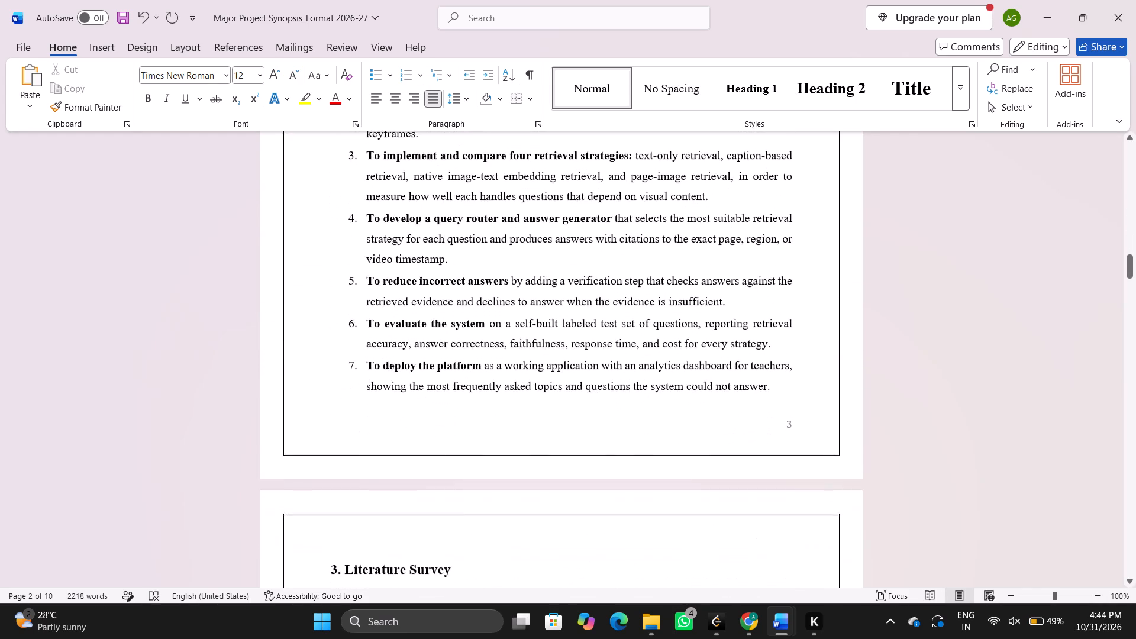
scroll(354, 396, down, 6)
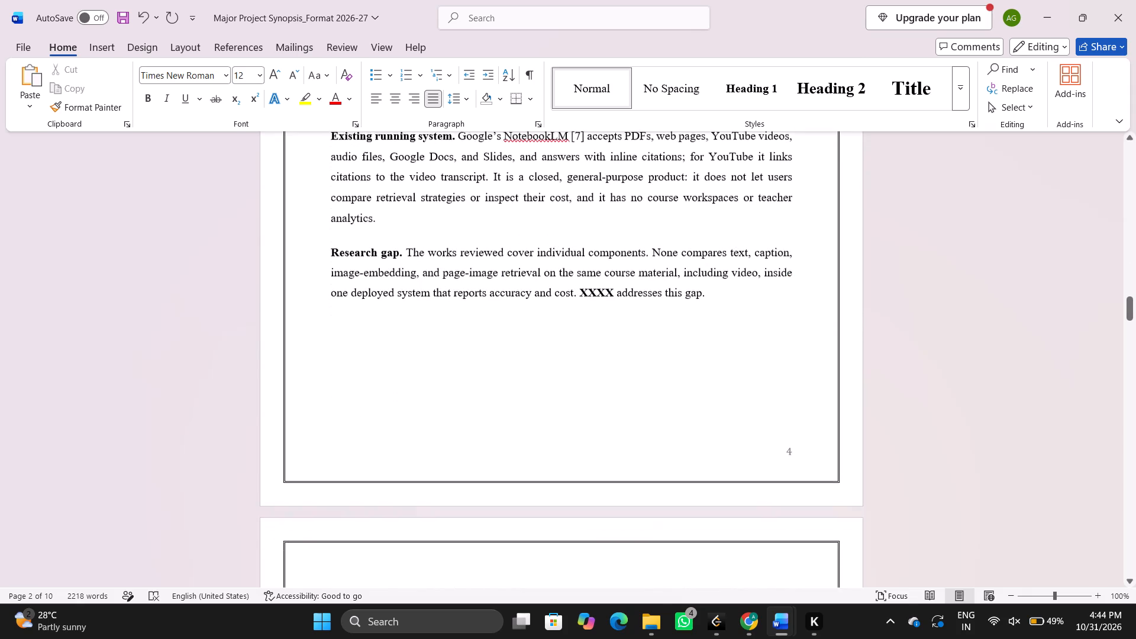
scroll(354, 396, down, 1)
scroll(354, 396, up, 1)
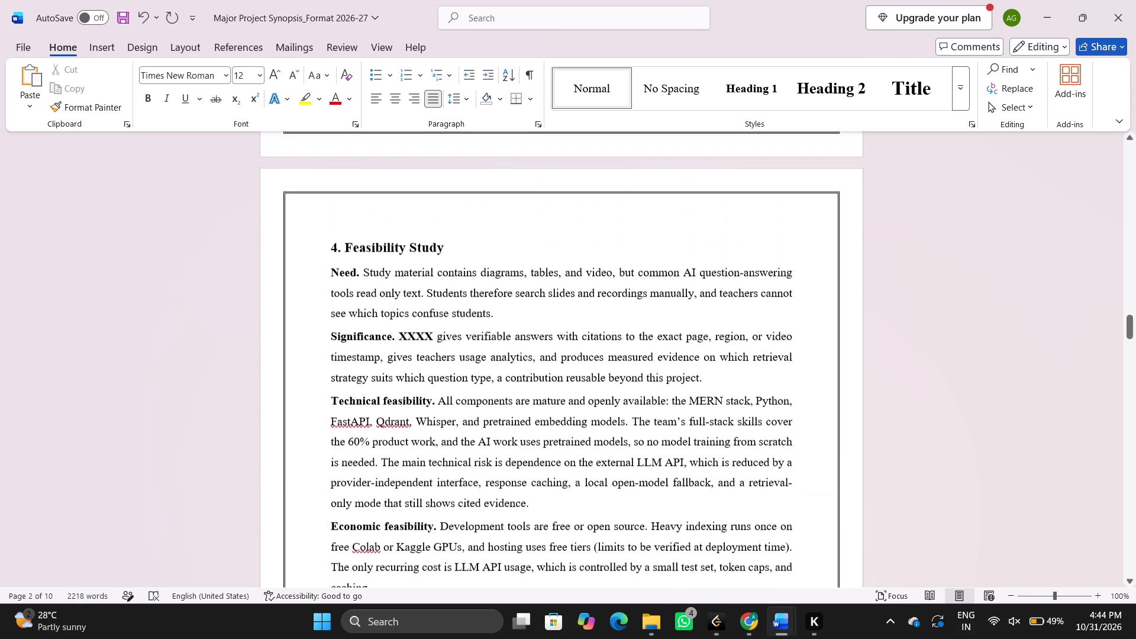
scroll(379, 356, down, 4)
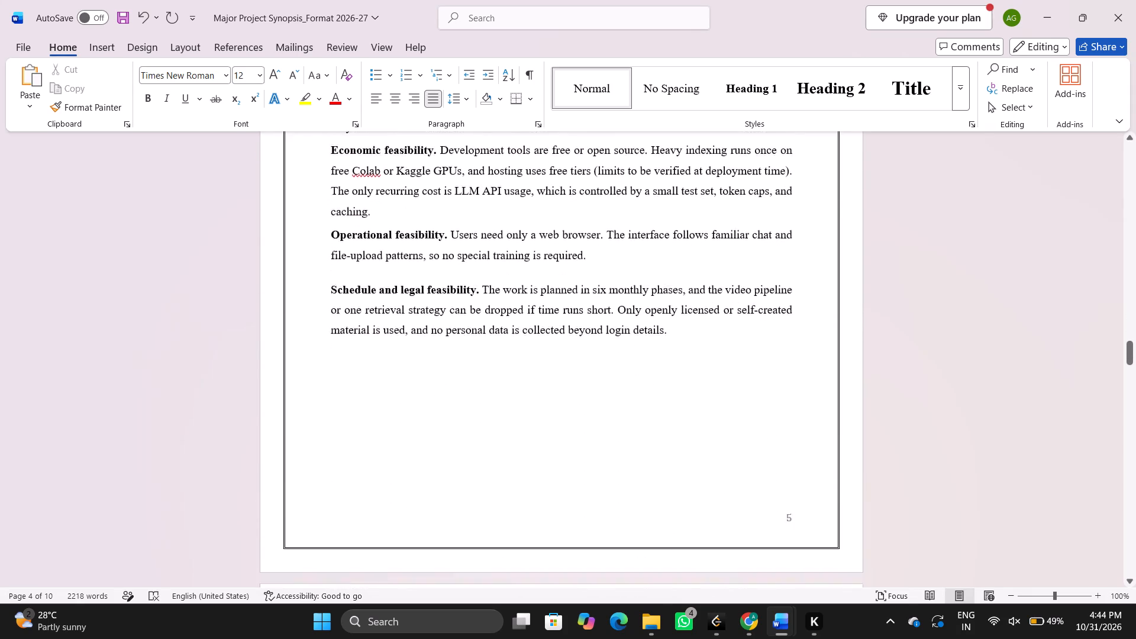
scroll(379, 356, down, 3)
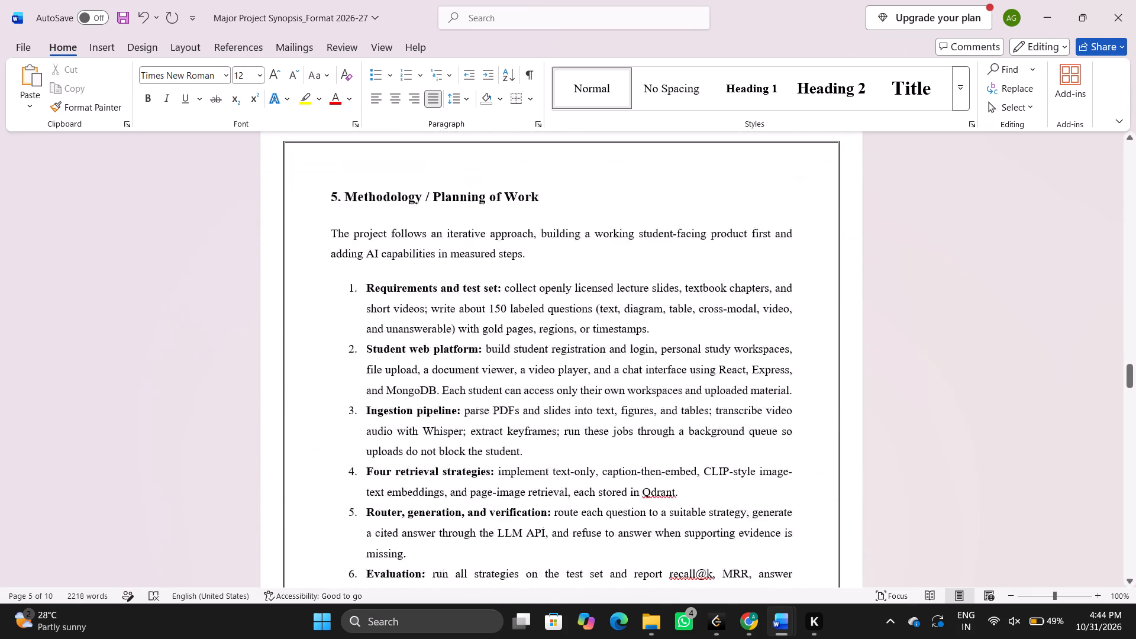
scroll(379, 356, down, 6)
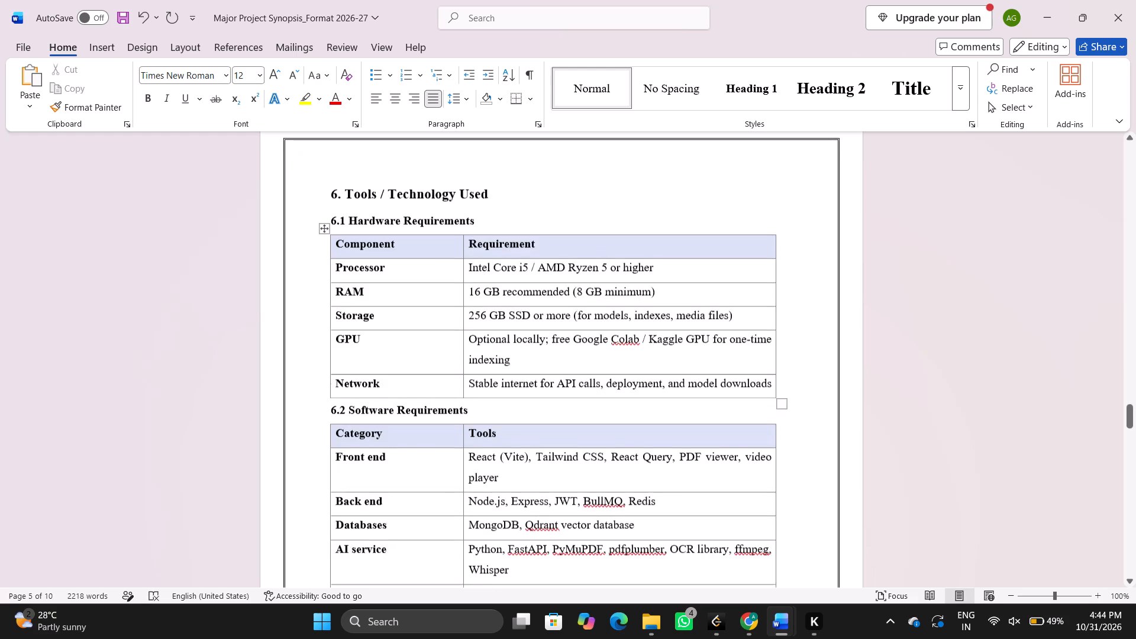
scroll(379, 356, down, 4)
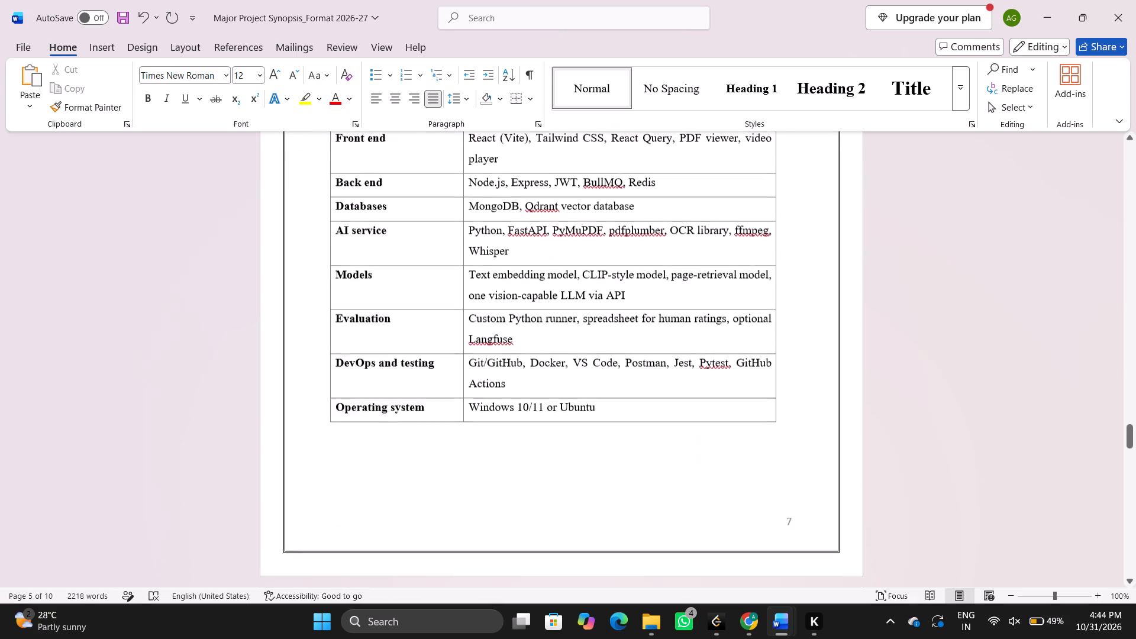
scroll(379, 356, down, 7)
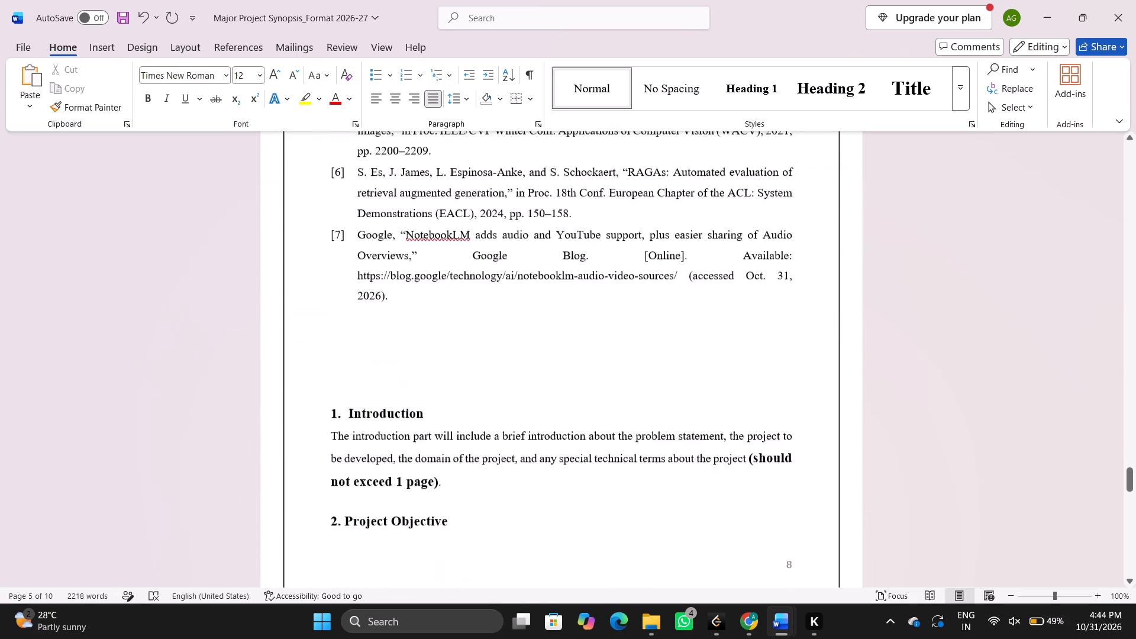
Examine the leftover template instructions after the References, including the formatting guidelines and the synopsis length note on the last page.
scroll(379, 356, up, 1)
scroll(379, 356, down, 4)
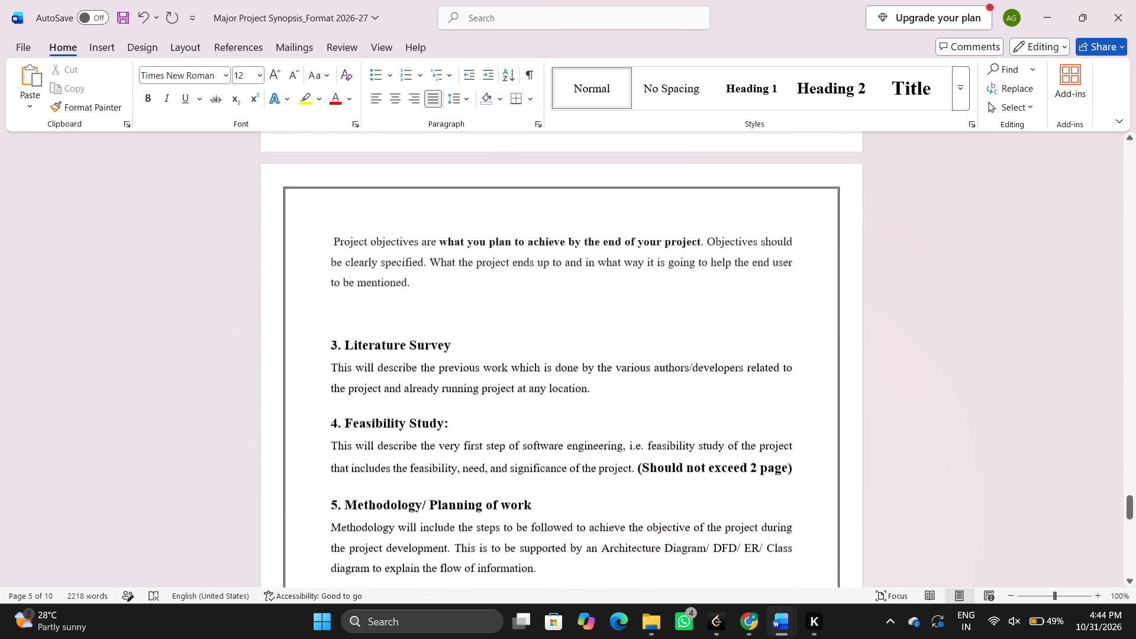
scroll(379, 356, down, 3)
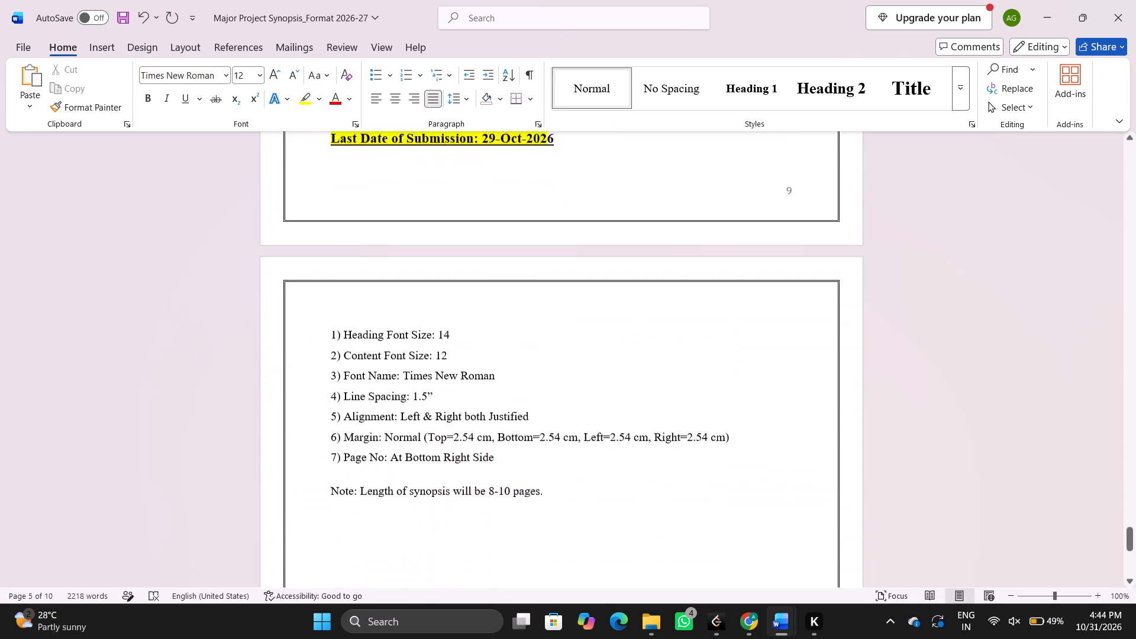
scroll(379, 356, down, 1)
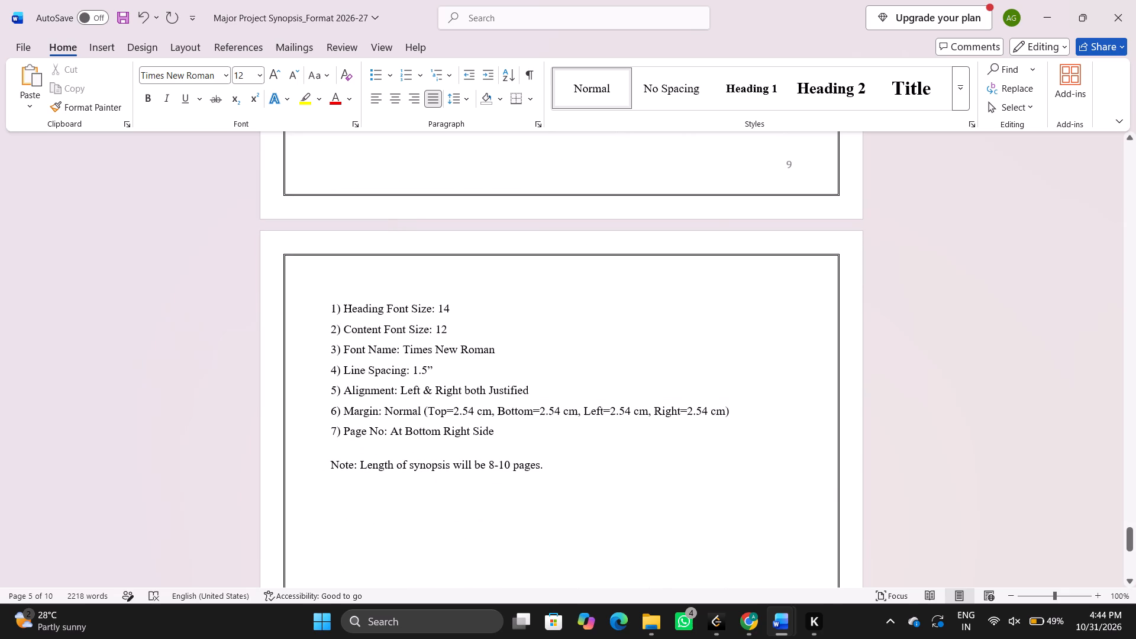
scroll(379, 356, up, 2)
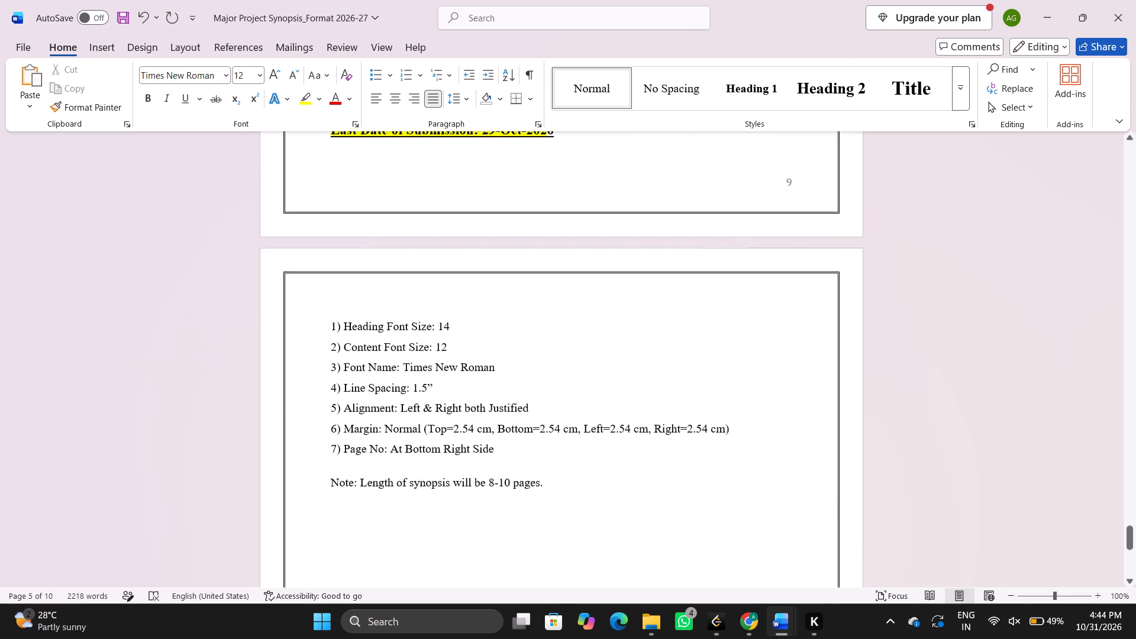
scroll(379, 356, up, 4)
scroll(379, 356, down, 5)
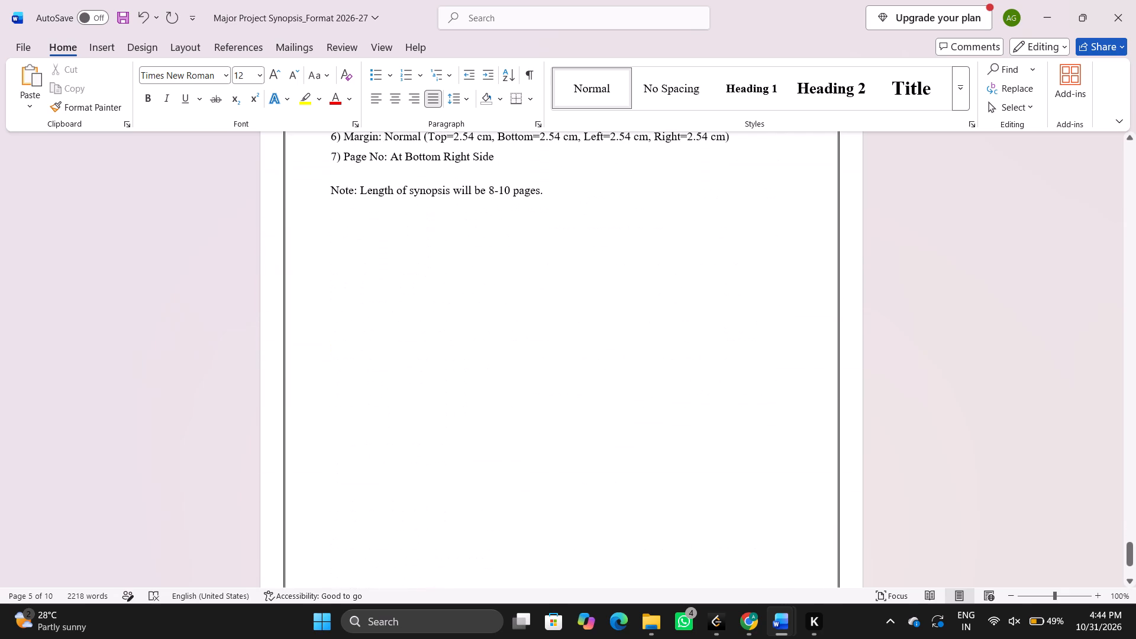
scroll(379, 356, up, 1)
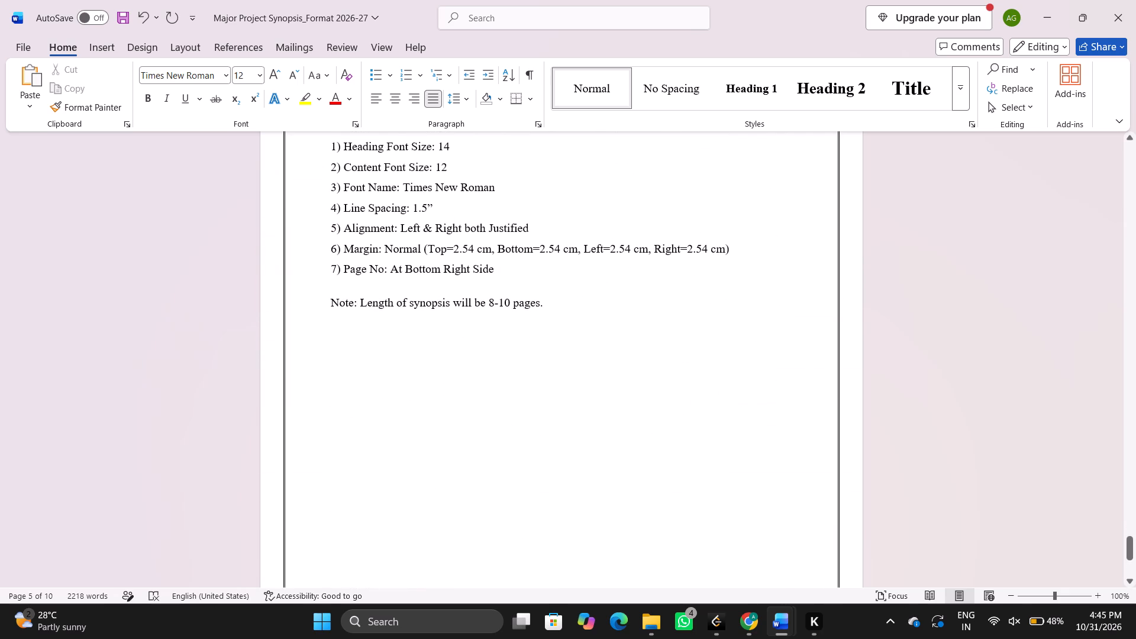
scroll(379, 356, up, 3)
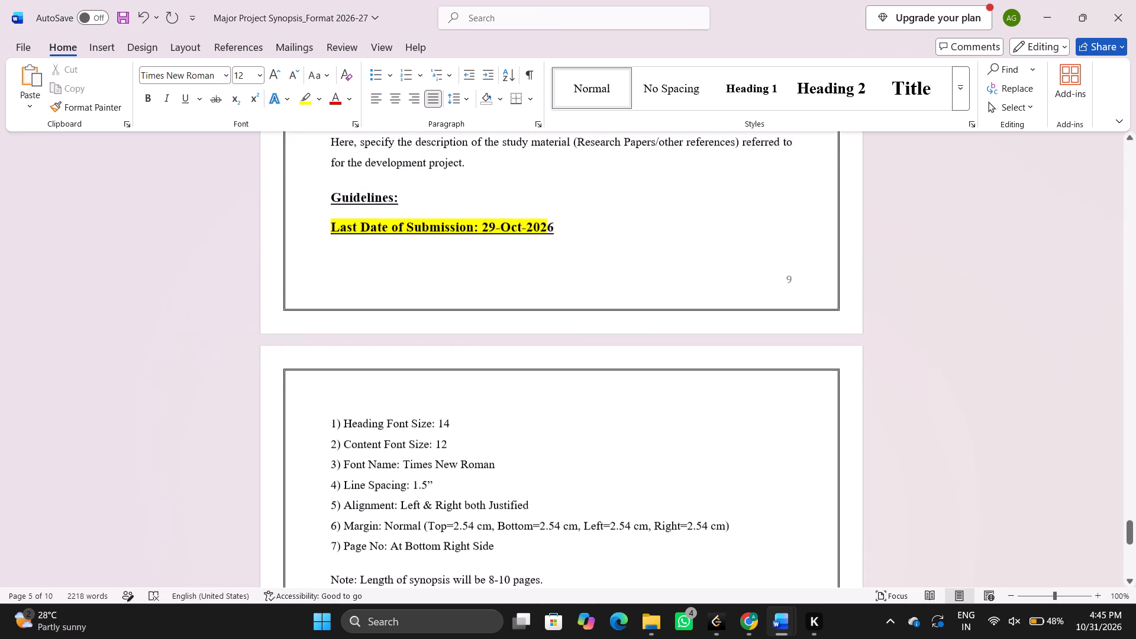
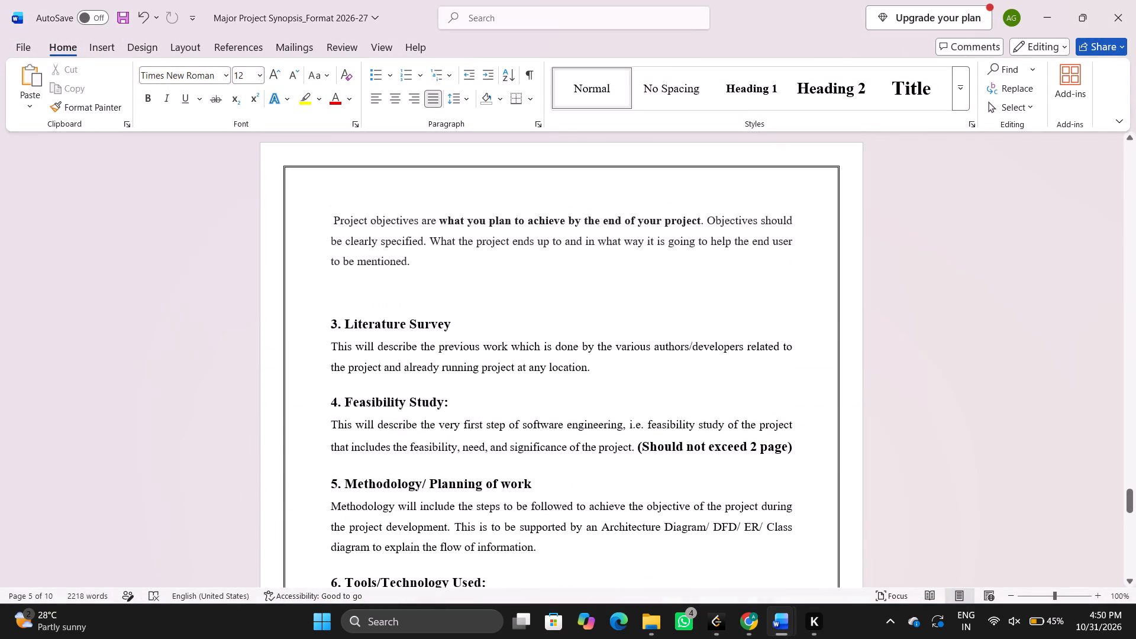
scroll(647, 454, up, 4)
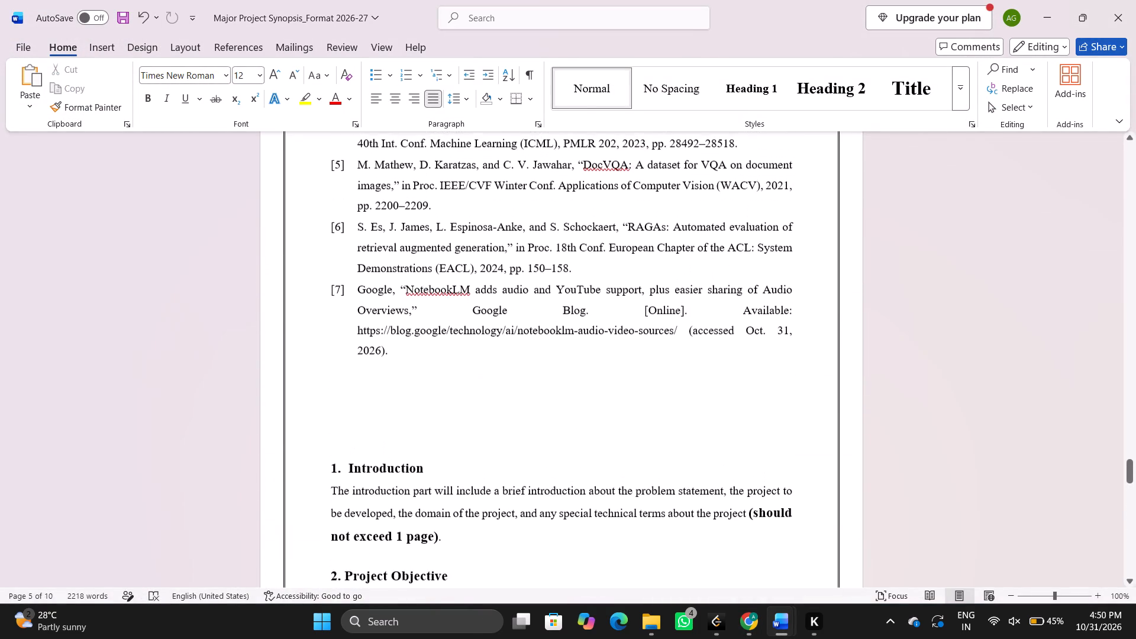
scroll(546, 415, up, 5)
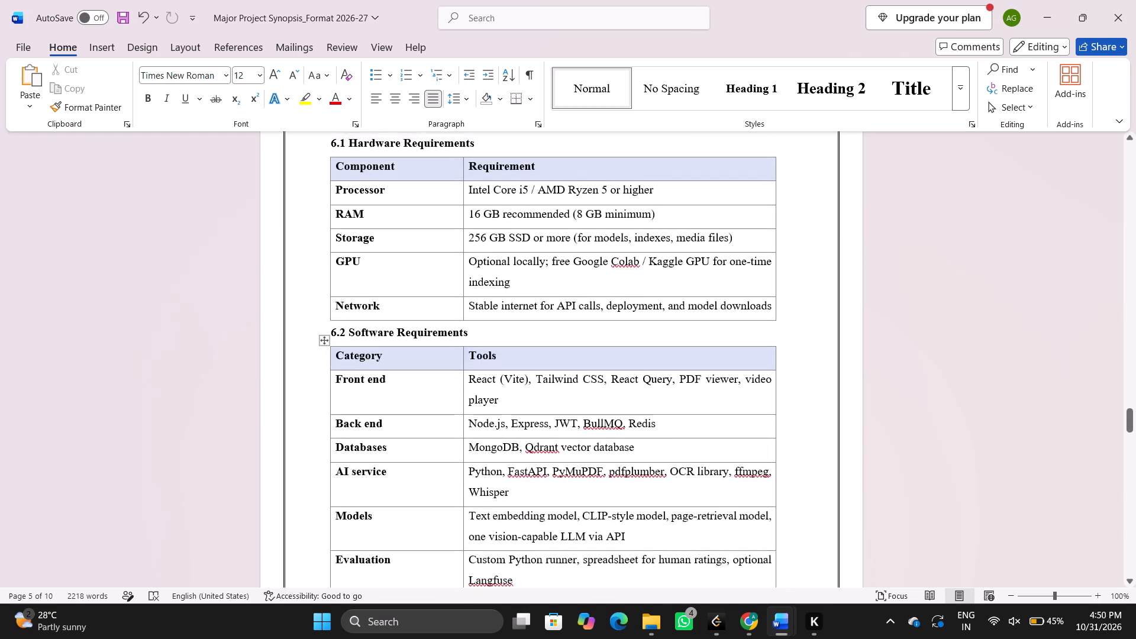
scroll(546, 415, up, 2)
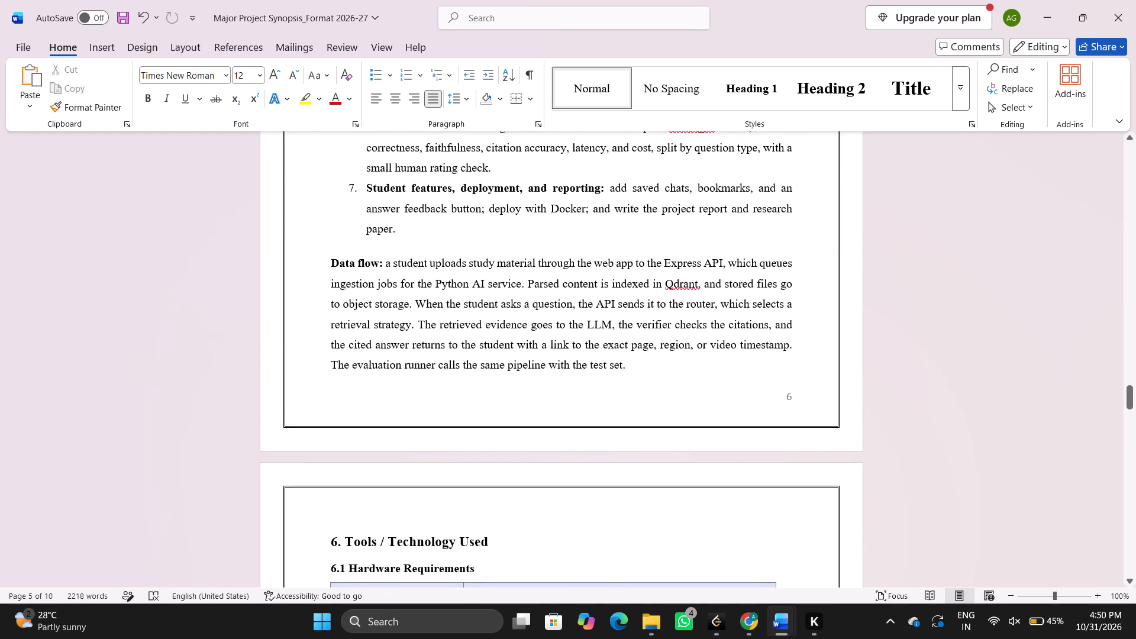
click(641, 377)
key(Return)
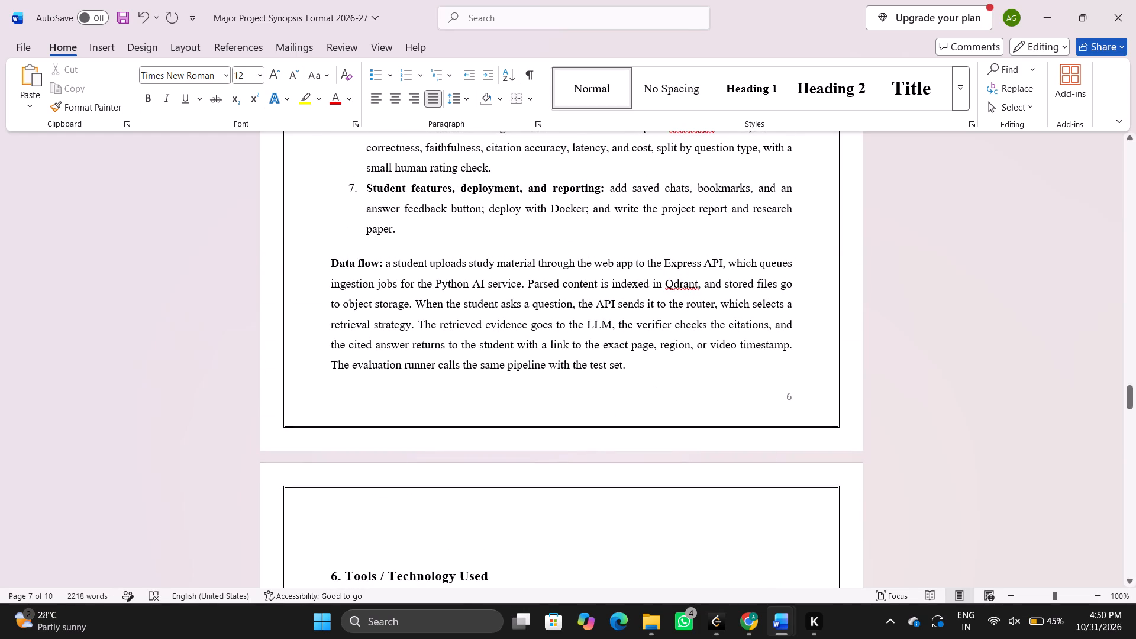
click(659, 633)
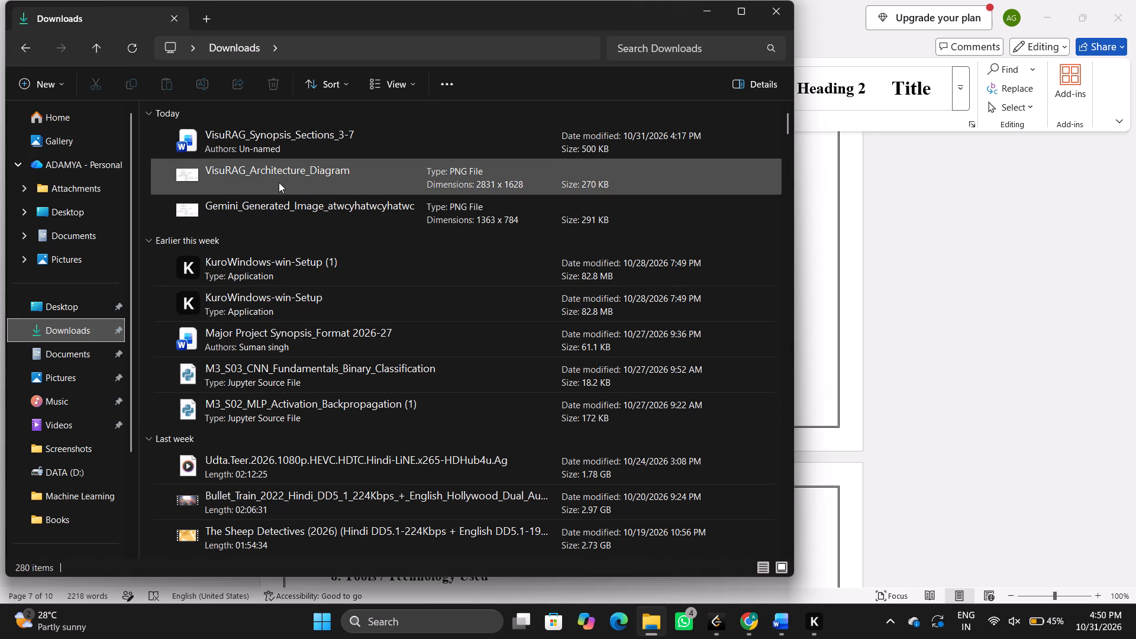
drag(279, 182, 689, 208)
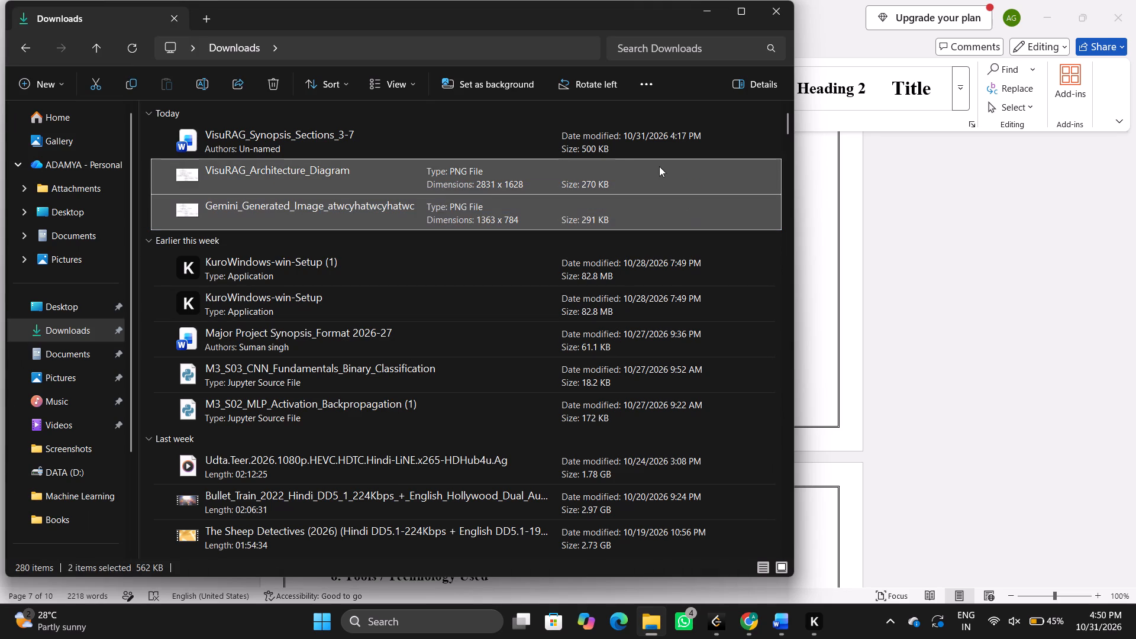
drag(659, 166, 846, 440)
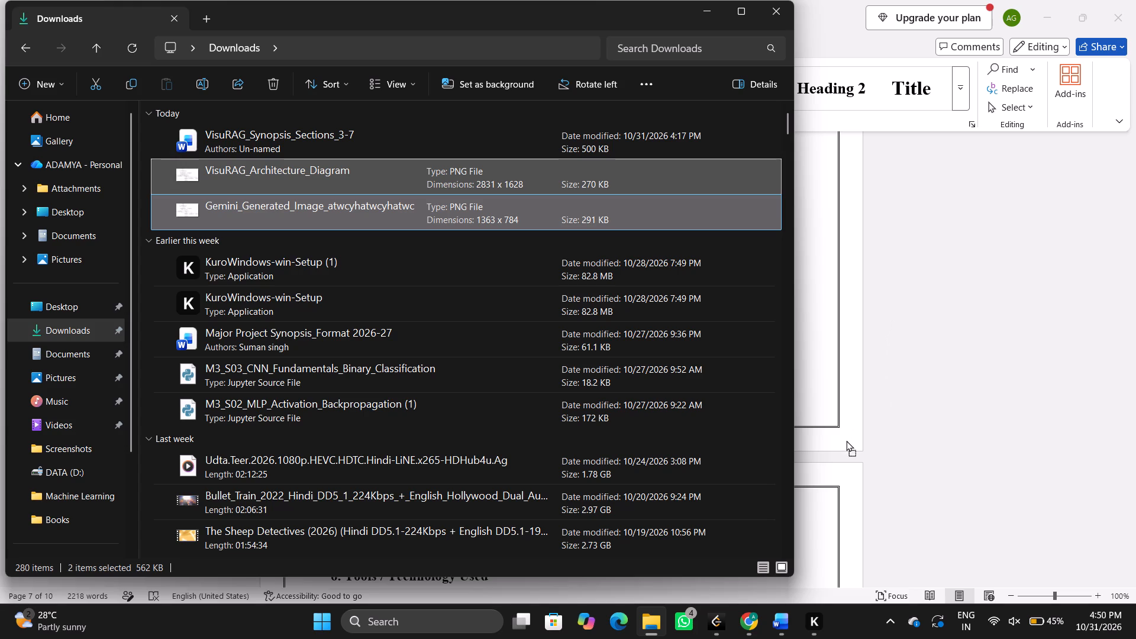
drag(846, 440, 805, 528)
scroll(583, 472, down, 5)
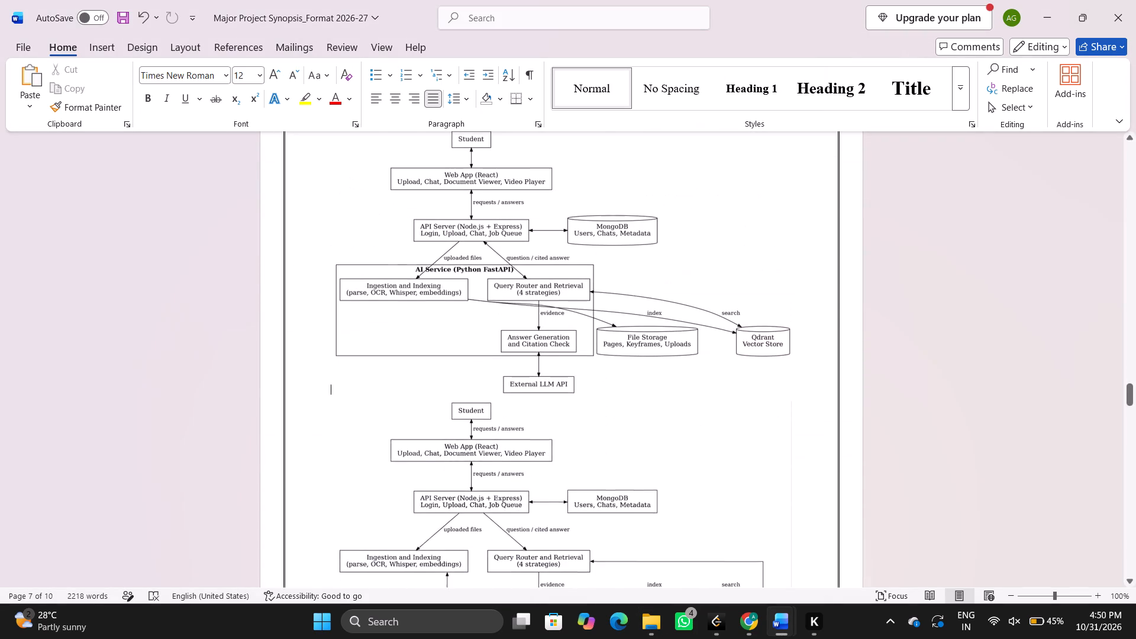
scroll(540, 389, down, 1)
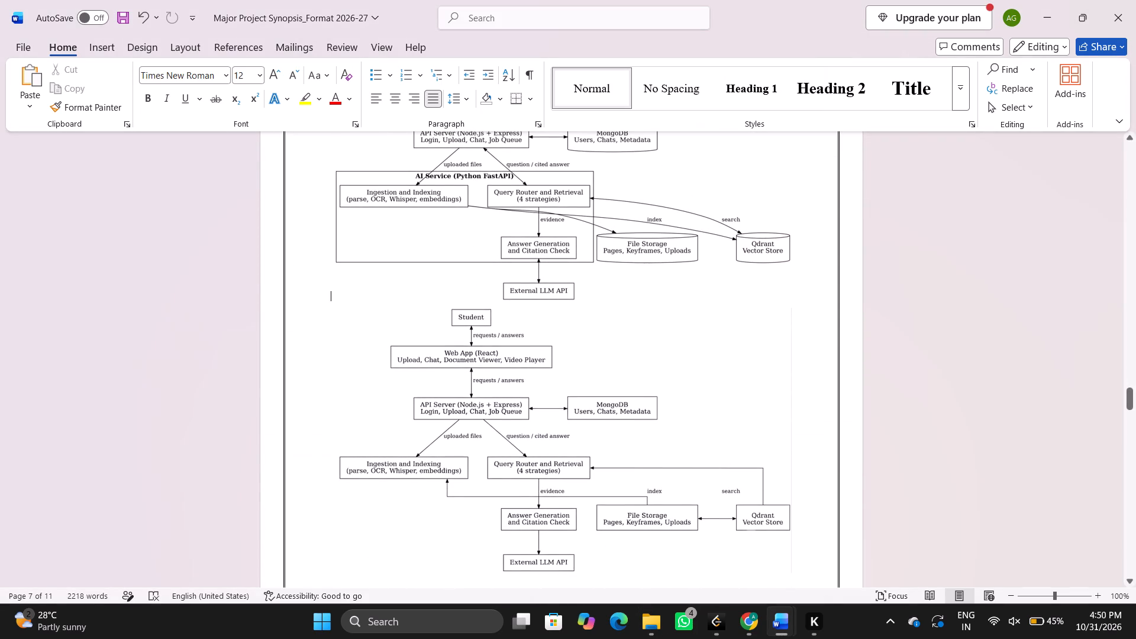
Delete the older architecture diagram with the AI Service frame and curved arrows, keeping the Gemini-generated one.
click(509, 285)
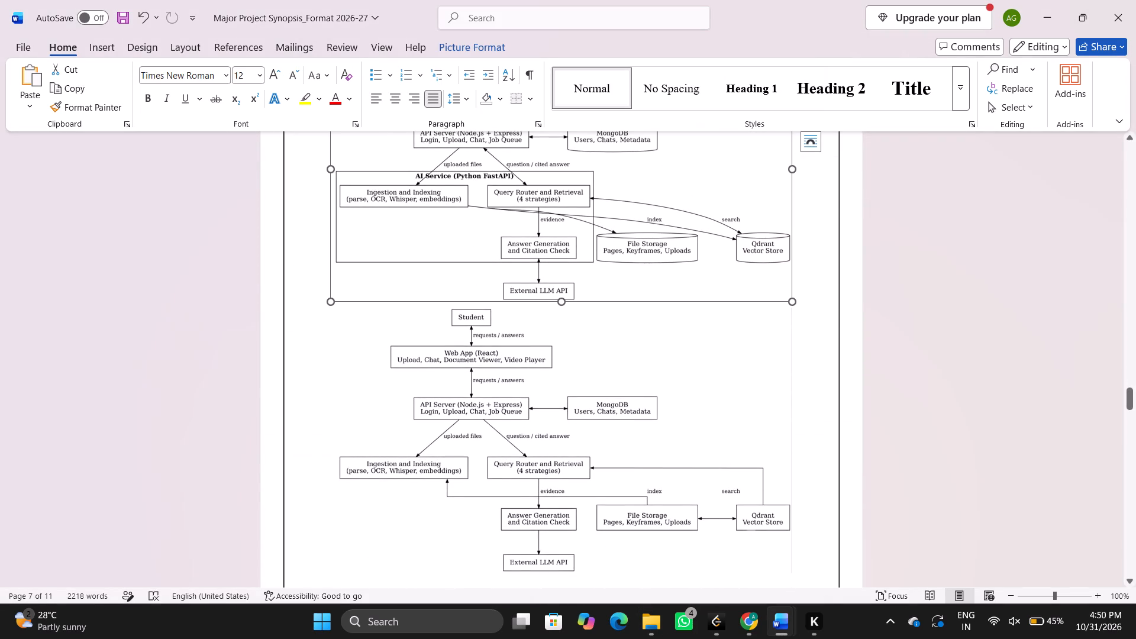
key(Delete)
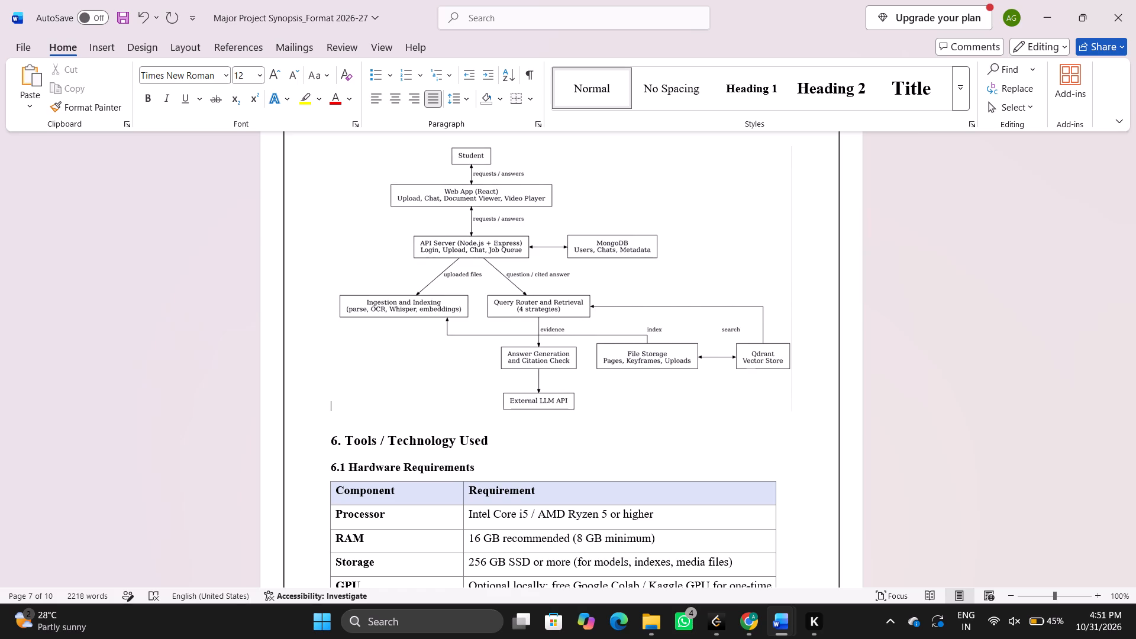
Crop a thin sliver off the right edge of the Gemini architecture diagram.
click(553, 318)
scroll(553, 318, up, 1)
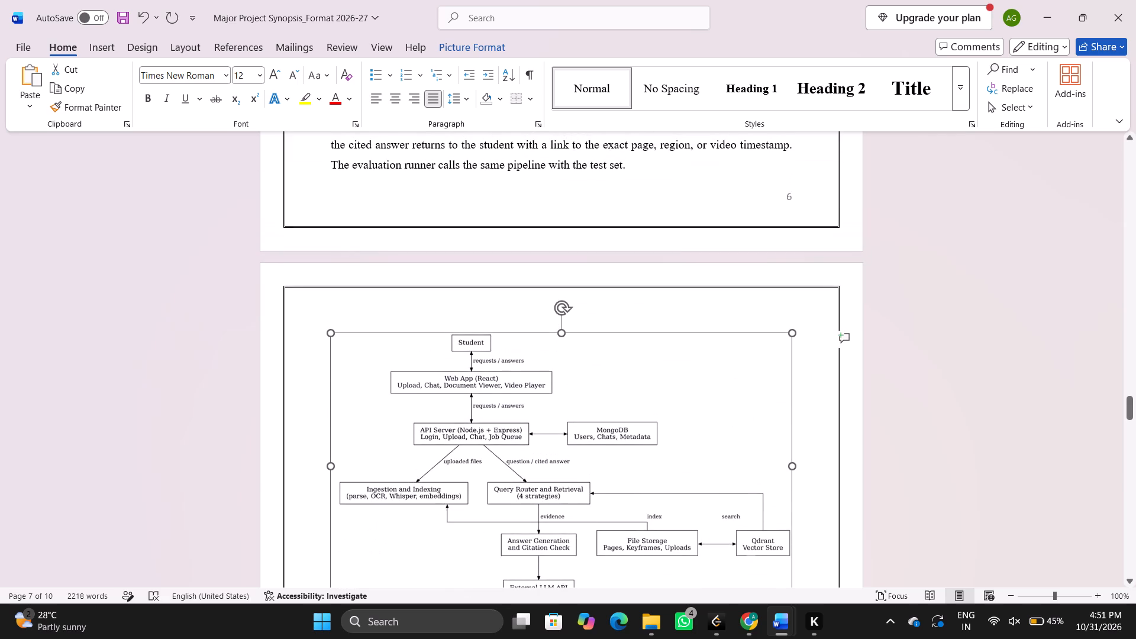
click(483, 49)
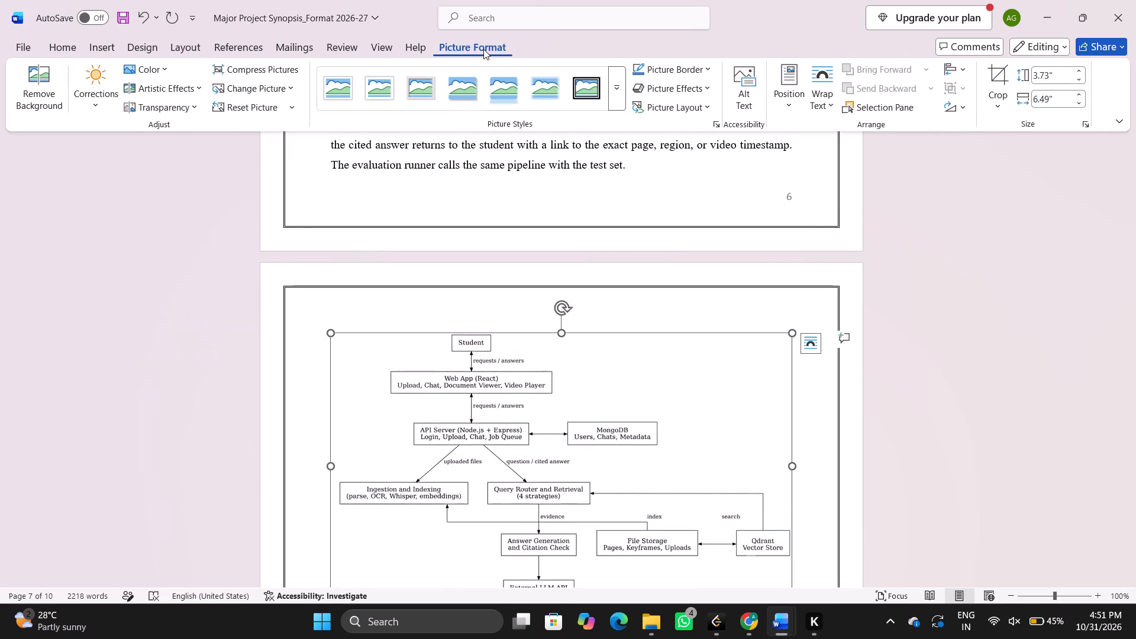
click(1006, 82)
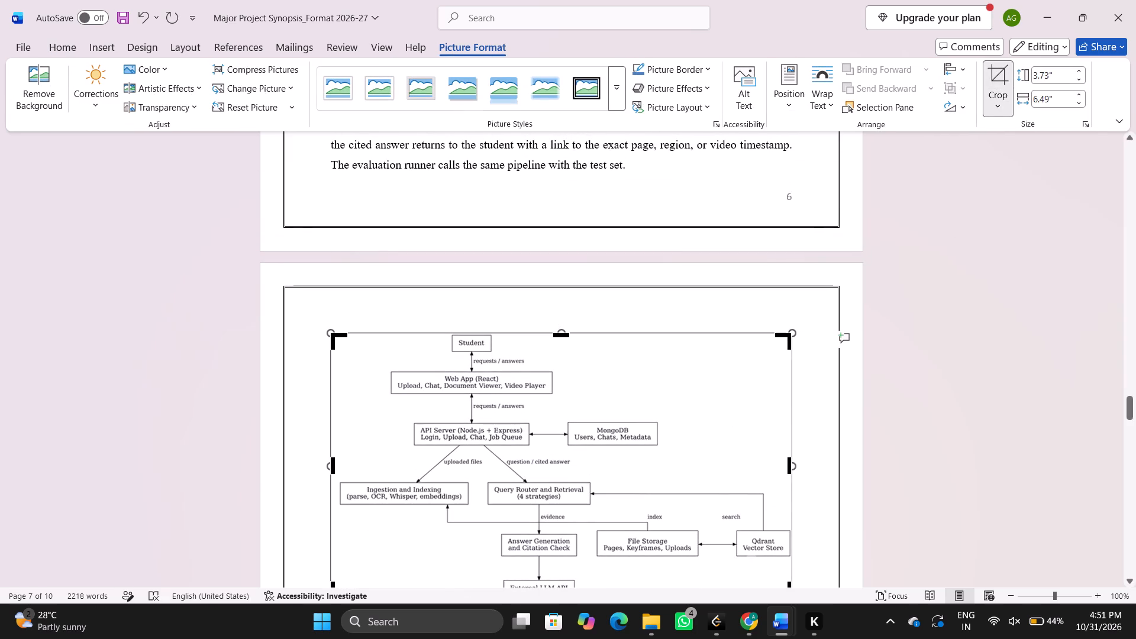
click(785, 466)
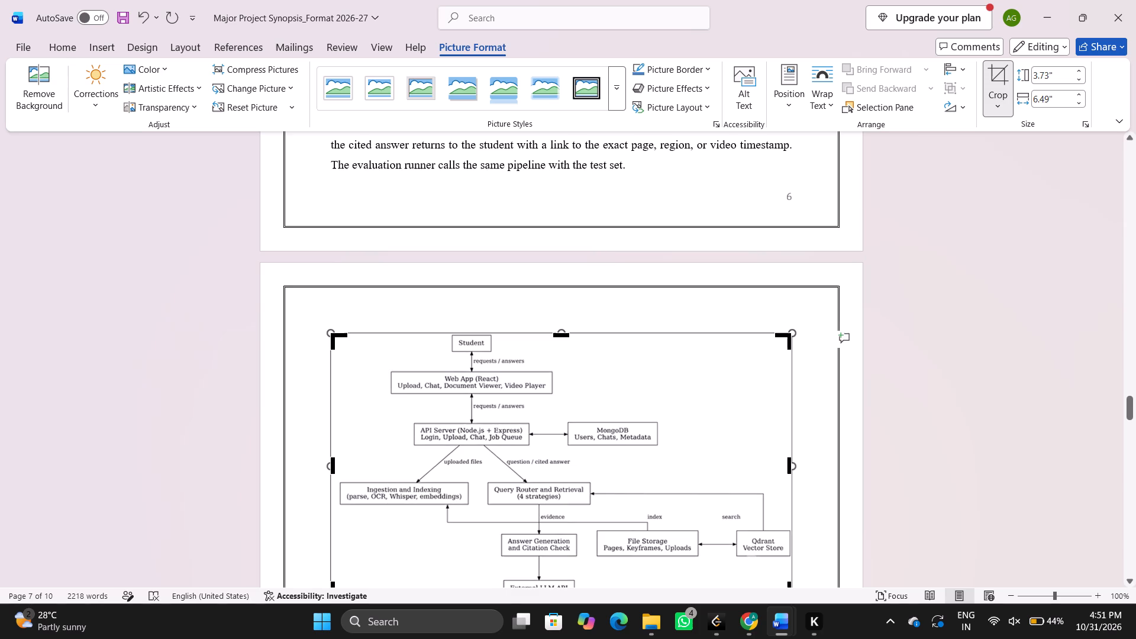
click(788, 465)
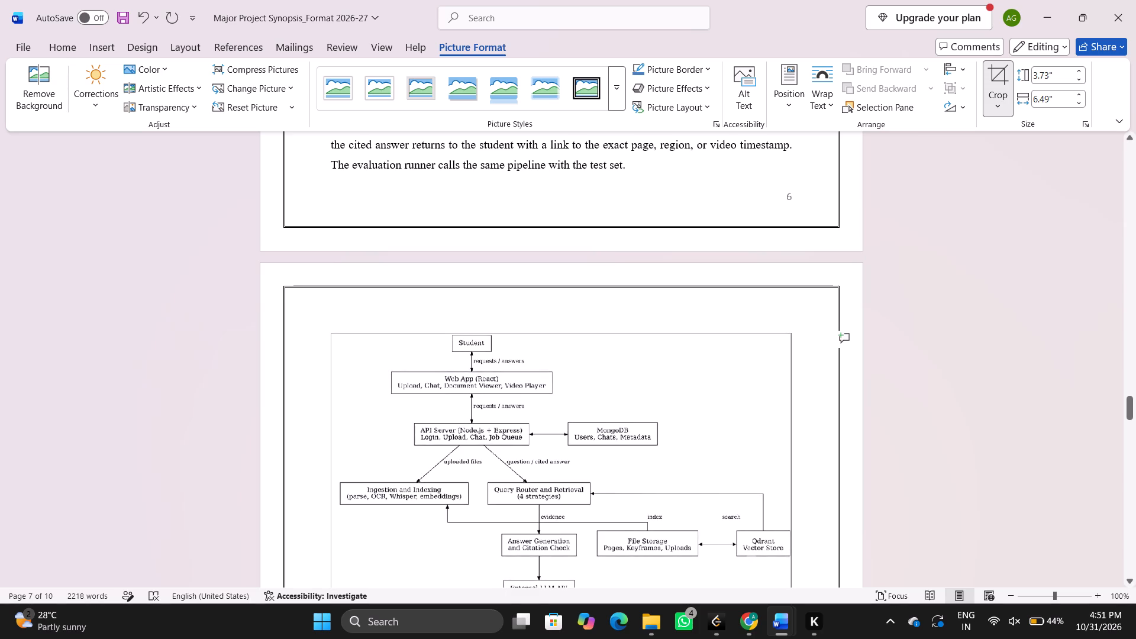
click(818, 456)
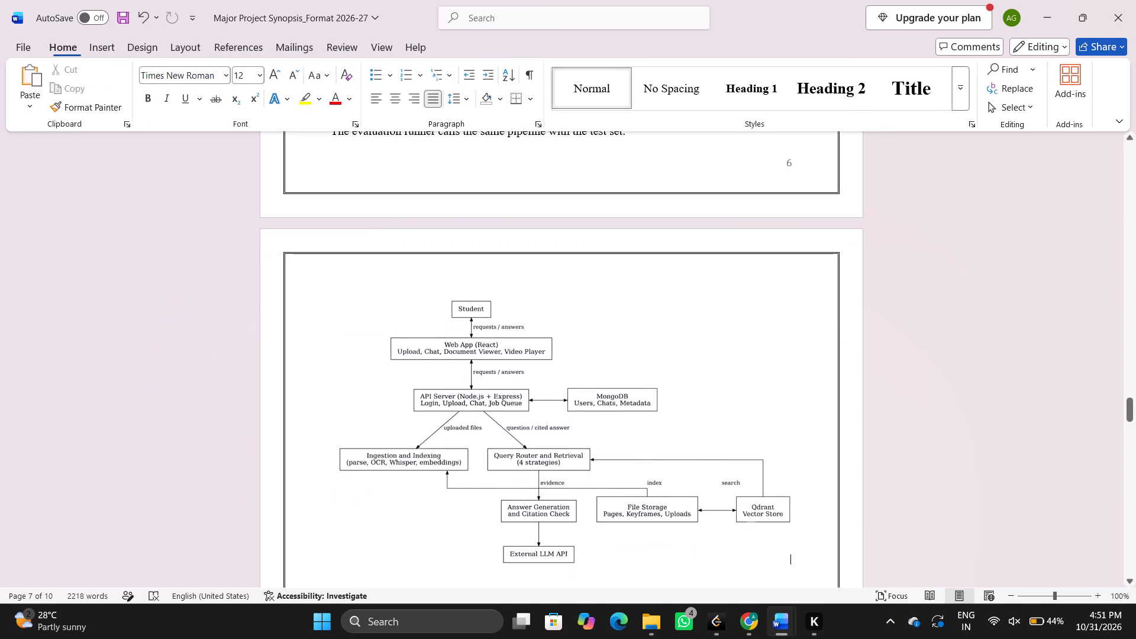
Center the architecture diagram horizontally on its page.
click(693, 451)
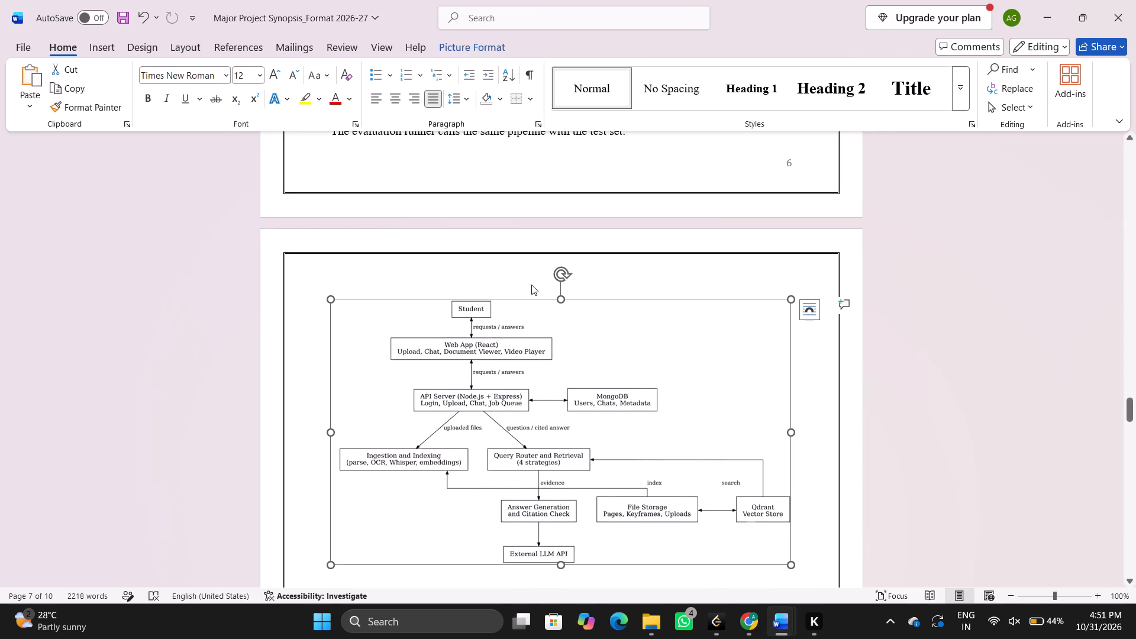
click(403, 99)
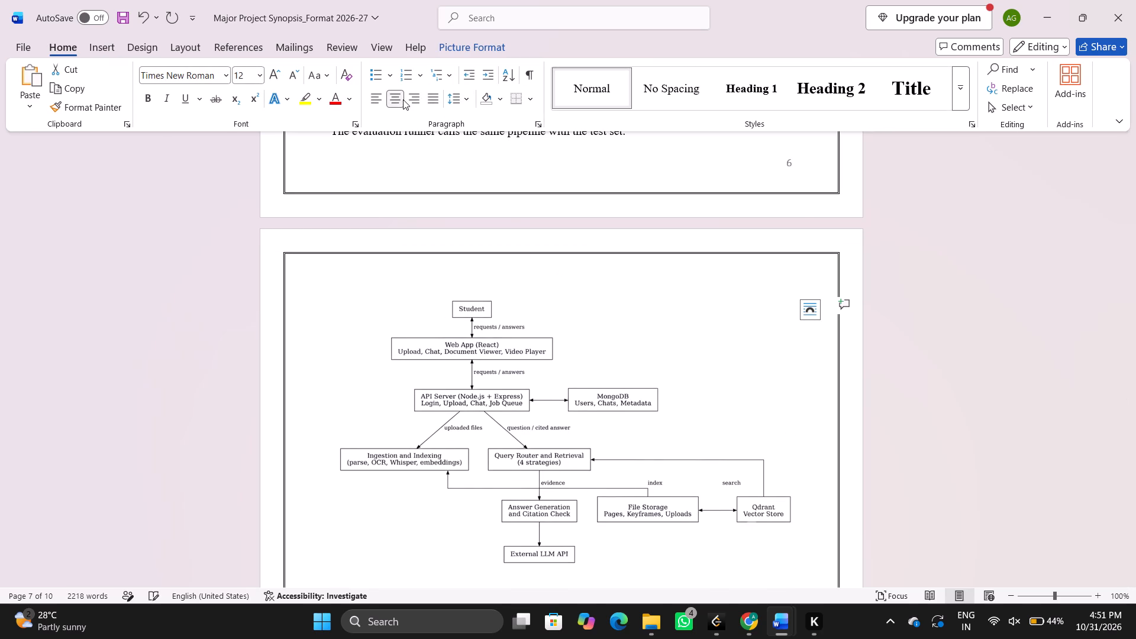
click(924, 346)
Examine how the requirements tables, references and leftover template text flow across the pages after the diagram.
scroll(924, 346, down, 3)
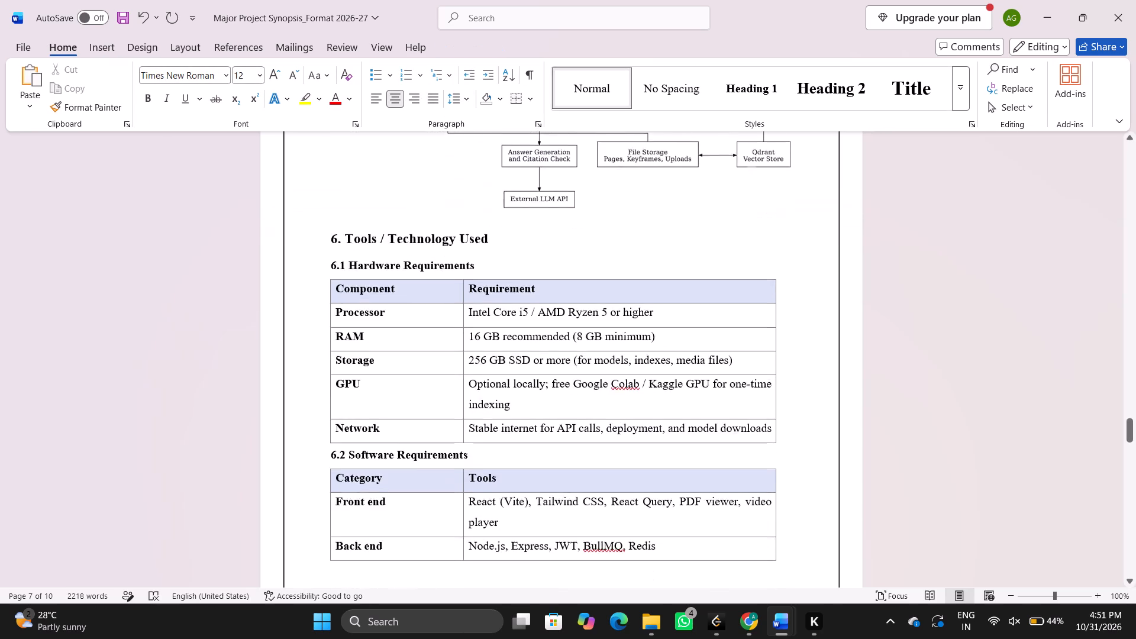
scroll(924, 346, down, 4)
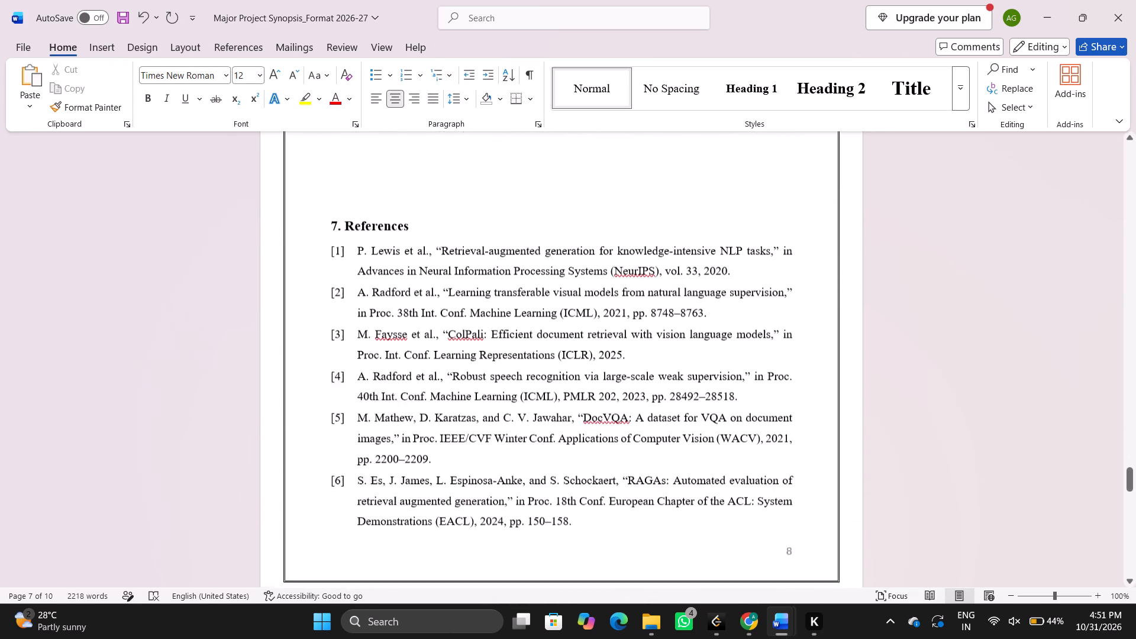
scroll(924, 346, up, 5)
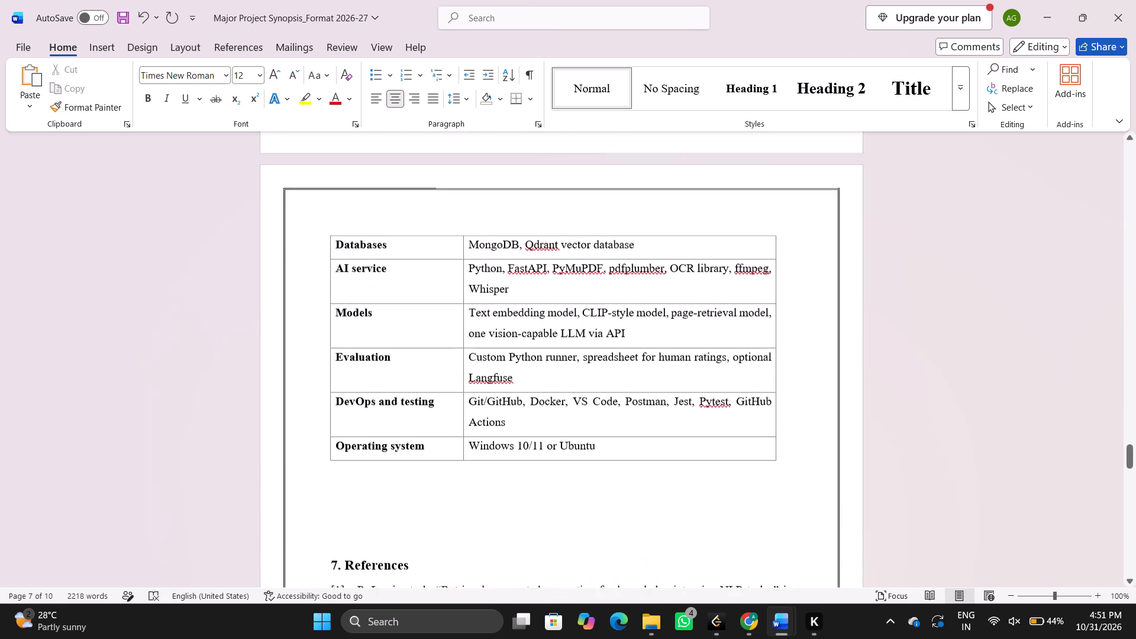
scroll(924, 346, up, 2)
scroll(924, 346, left, 1)
scroll(924, 346, down, 3)
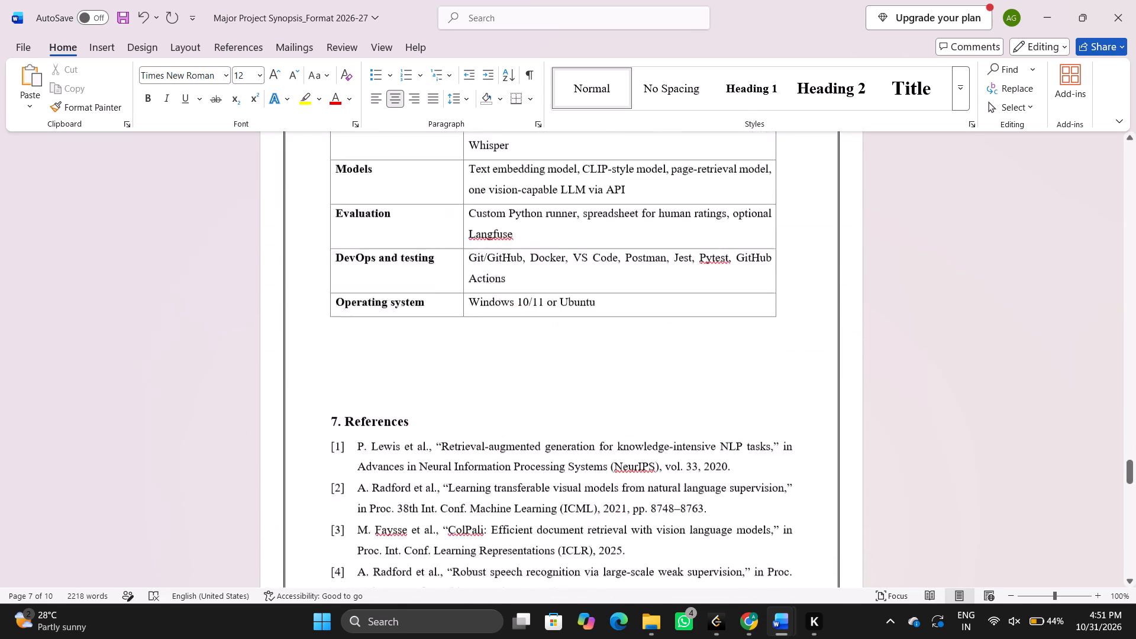
scroll(924, 346, down, 4)
scroll(924, 346, up, 5)
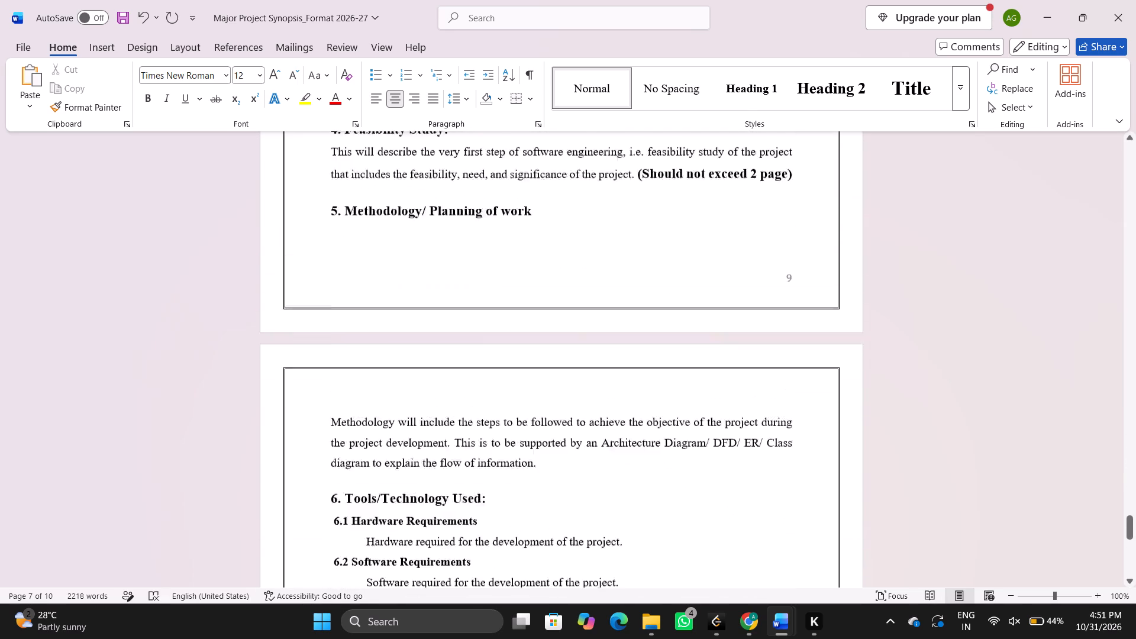
scroll(924, 346, up, 2)
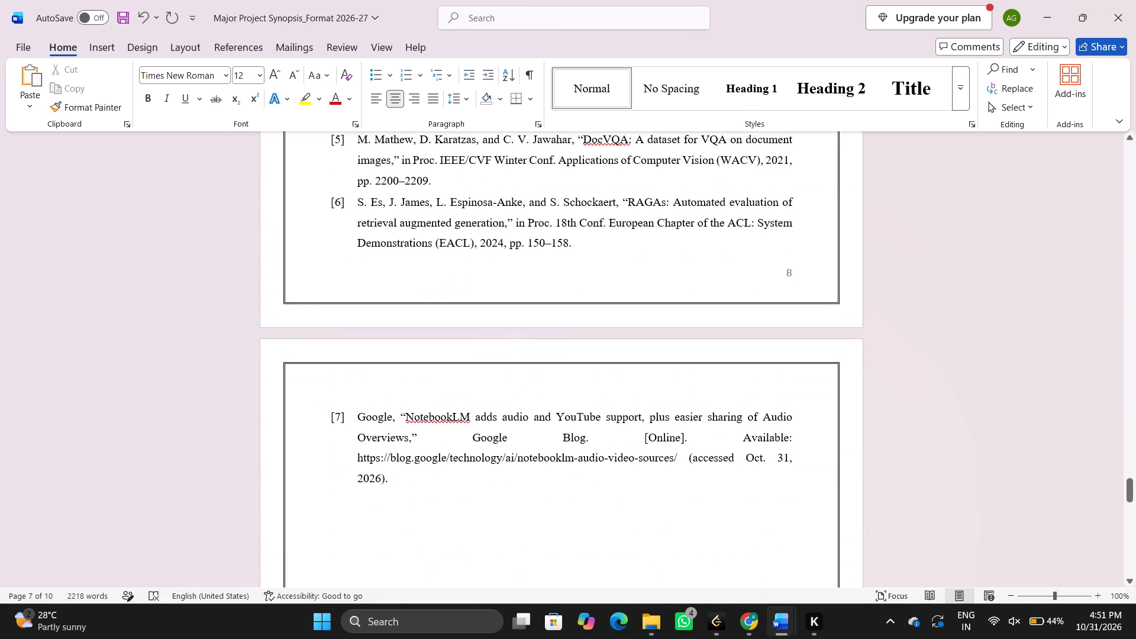
scroll(609, 351, up, 2)
Adjust the blank lines after the Software Requirements table so the 7. References heading starts at the top of a new page.
click(395, 268)
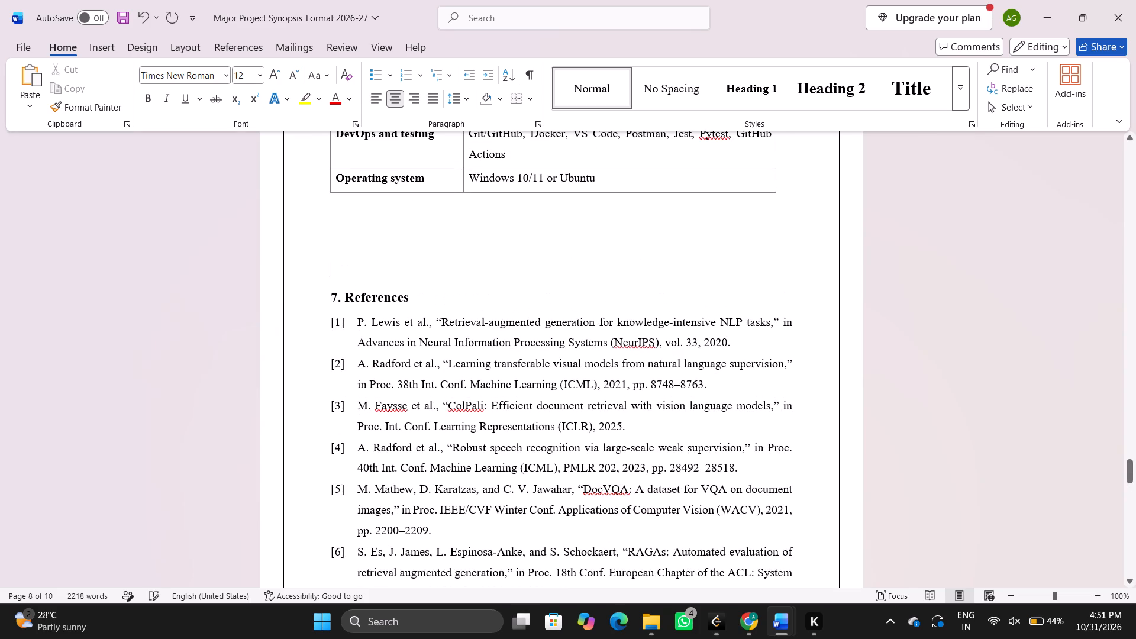
key(BackSpace)
key(BackSpace)
scroll(395, 268, up, 1)
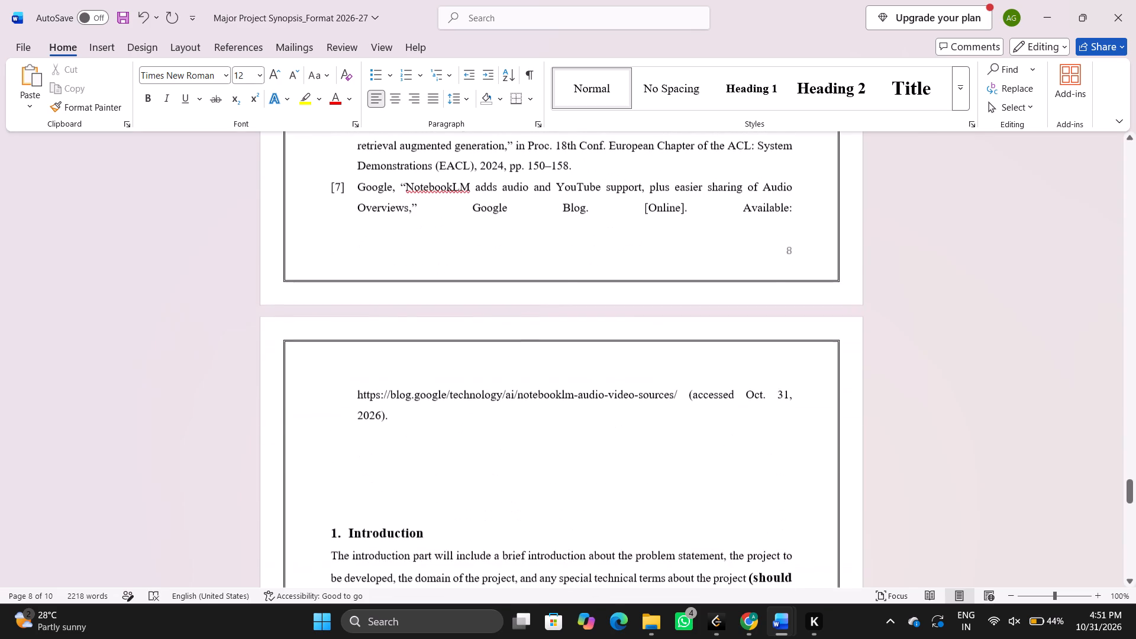
scroll(395, 268, up, 1)
key(Return)
key(Return)
key(Return)
key(Return)
key(Return)
key(Return)
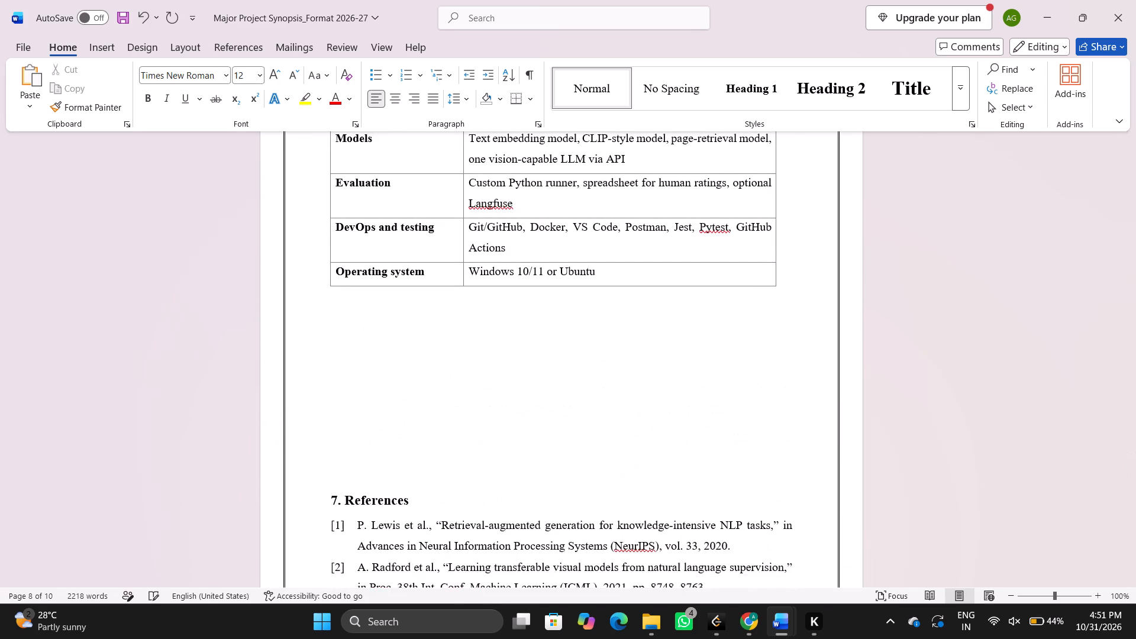
key(Return)
key(Return)
key(Return)
key(Return)
key(Return)
scroll(395, 268, down, 3)
key(Return)
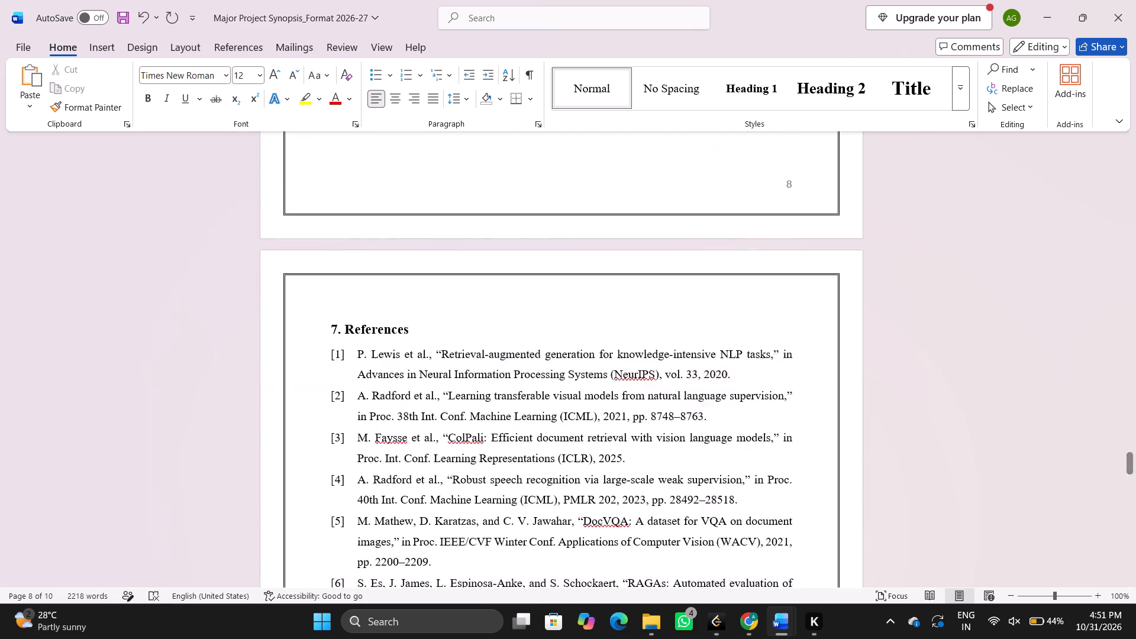
Insert four blank lines before the 6.2 Software Requirements heading to push it and its table onto the next page.
scroll(395, 268, up, 7)
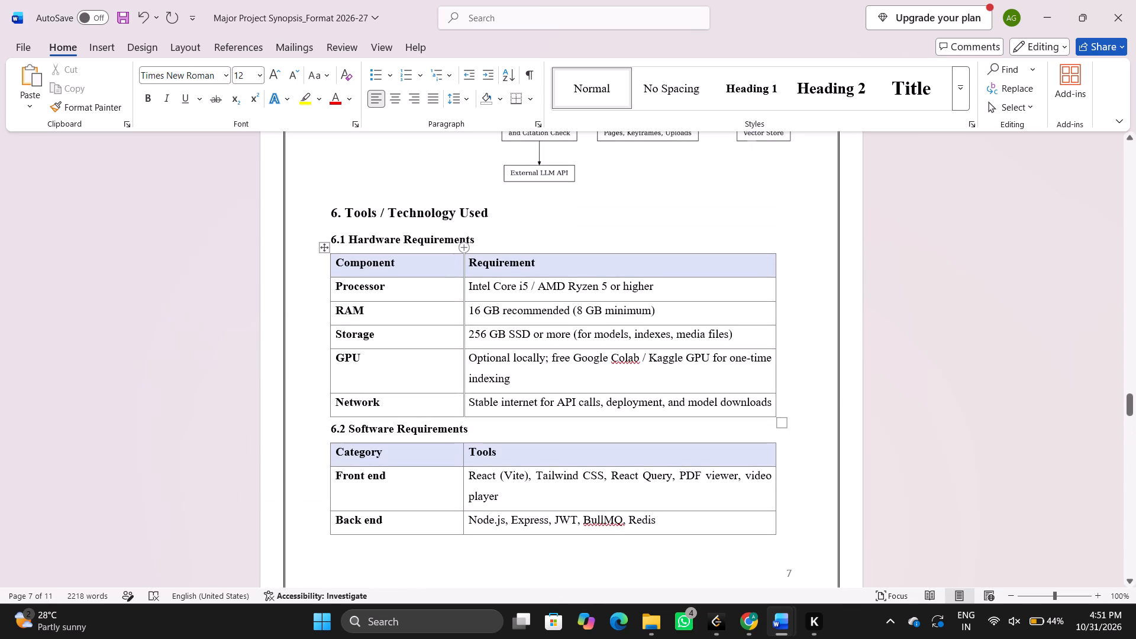
click(328, 428)
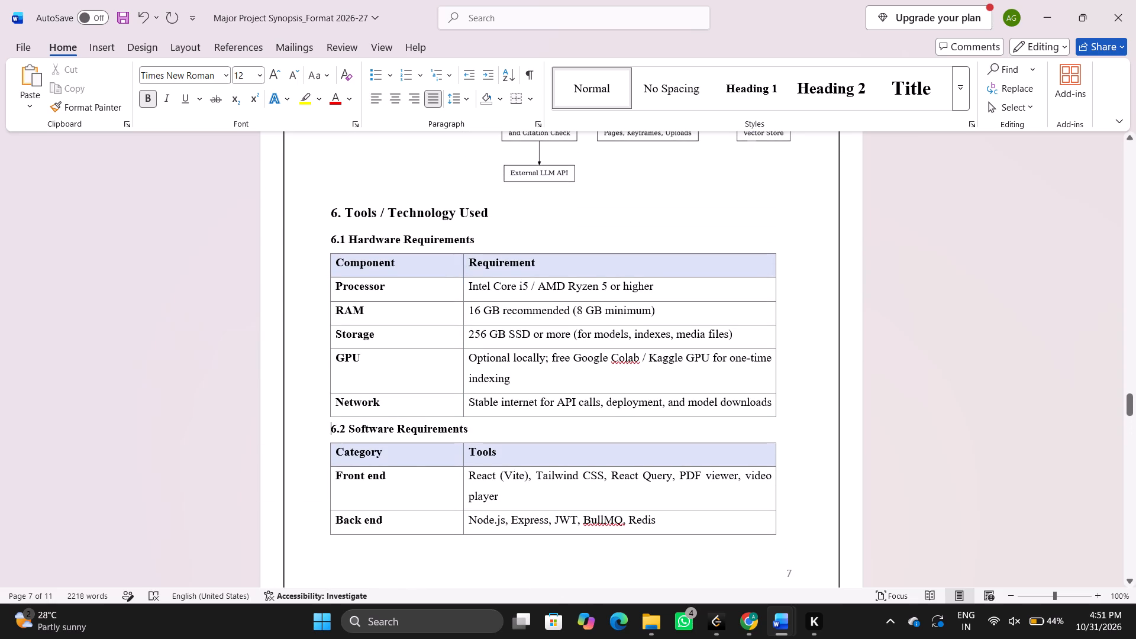
key(Return)
key(Return)
key(Return)
key(Return)
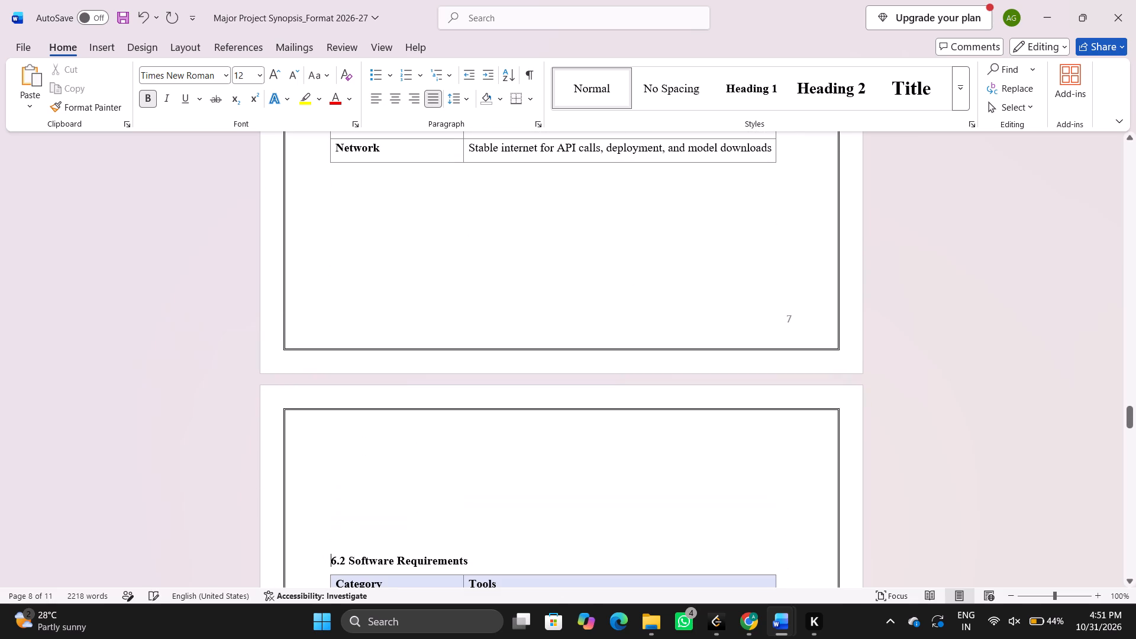
Remove one of the blank lines between the Hardware Requirements table and the 6.2 Software Requirements heading.
key(BackSpace)
key(Return)
click(359, 499)
key(BackSpace)
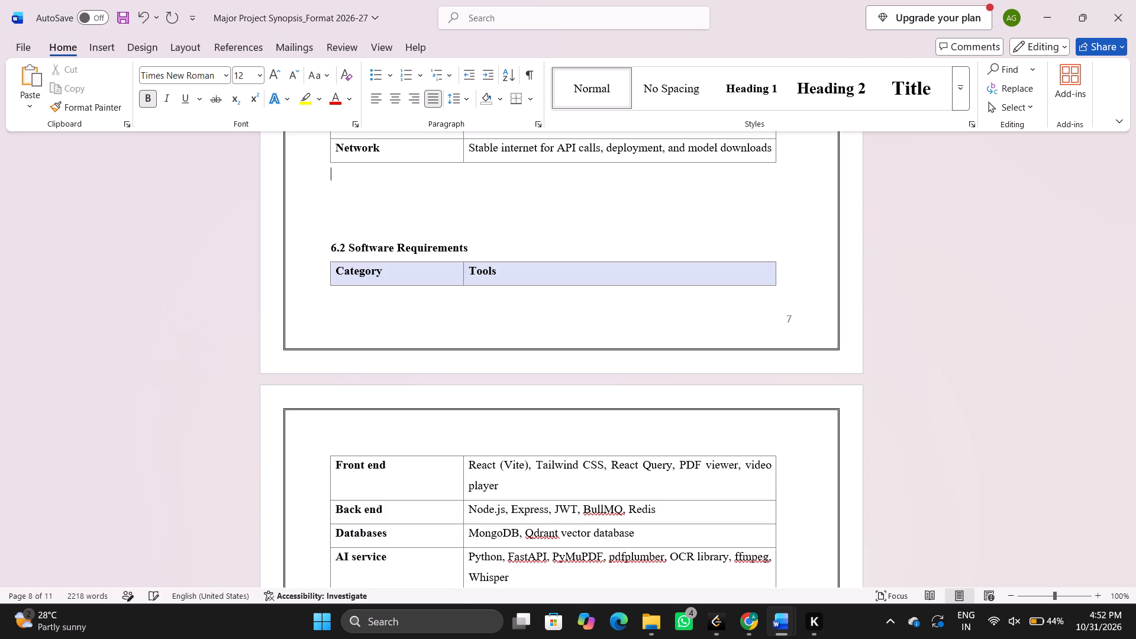
key(Down)
key(Down)
key(Down)
key(Return)
key(BackSpace)
Delete the surplus blank lines before the 7. References heading so the references follow the Software Requirements table.
scroll(362, 505, down, 4)
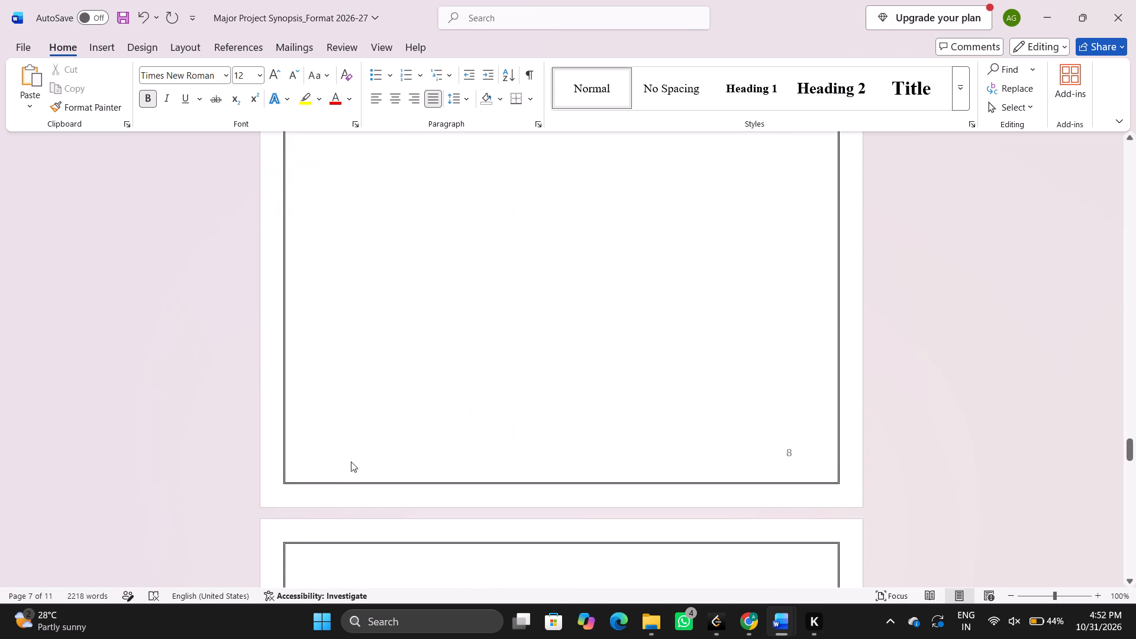
click(344, 444)
key(BackSpace)
key(BackSpace)
key(BackSpace)
key(BackSpace)
key(BackSpace)
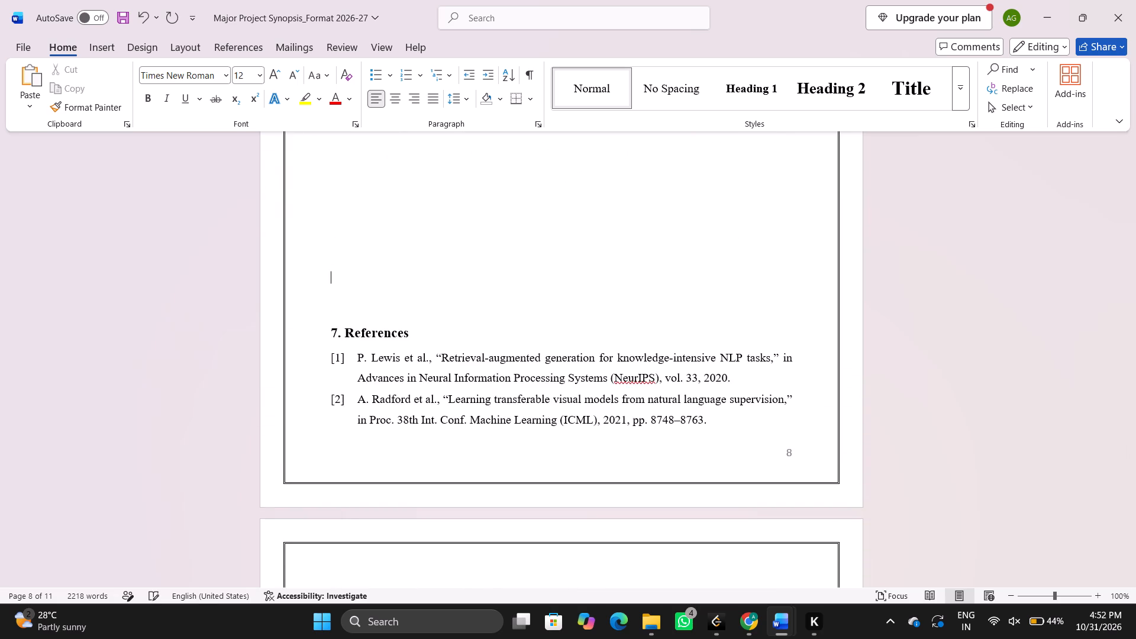
key(BackSpace)
key(BackSpace)
key(BackSpace)
key(BackSpace)
key(BackSpace)
key(BackSpace)
scroll(375, 617, up, 2)
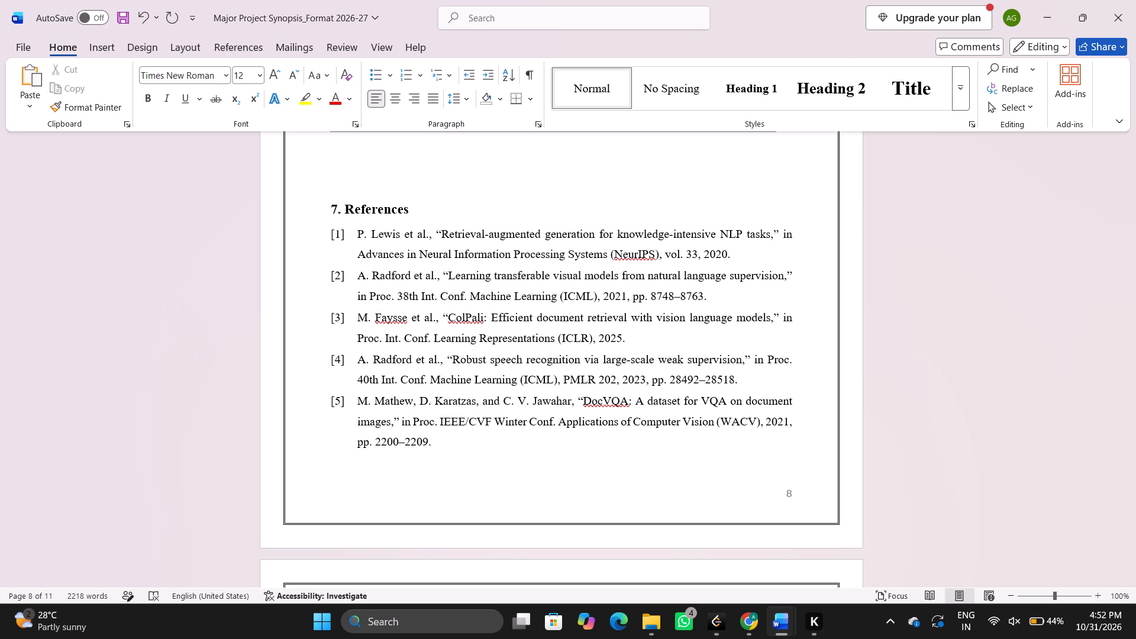
key(BackSpace)
key(BackSpace)
key(BackSpace)
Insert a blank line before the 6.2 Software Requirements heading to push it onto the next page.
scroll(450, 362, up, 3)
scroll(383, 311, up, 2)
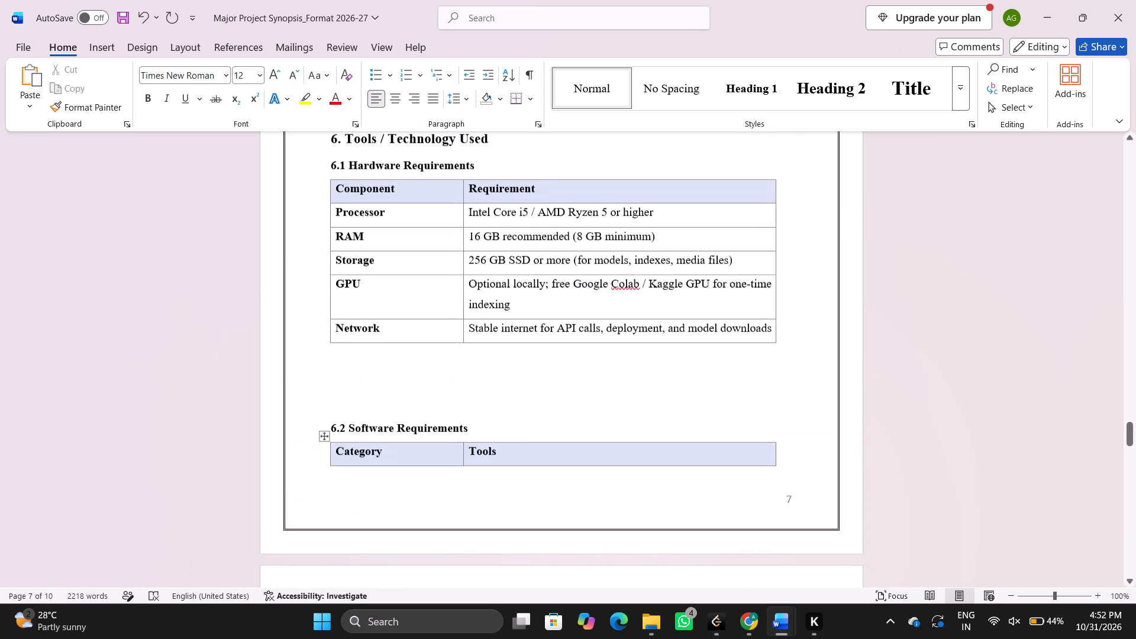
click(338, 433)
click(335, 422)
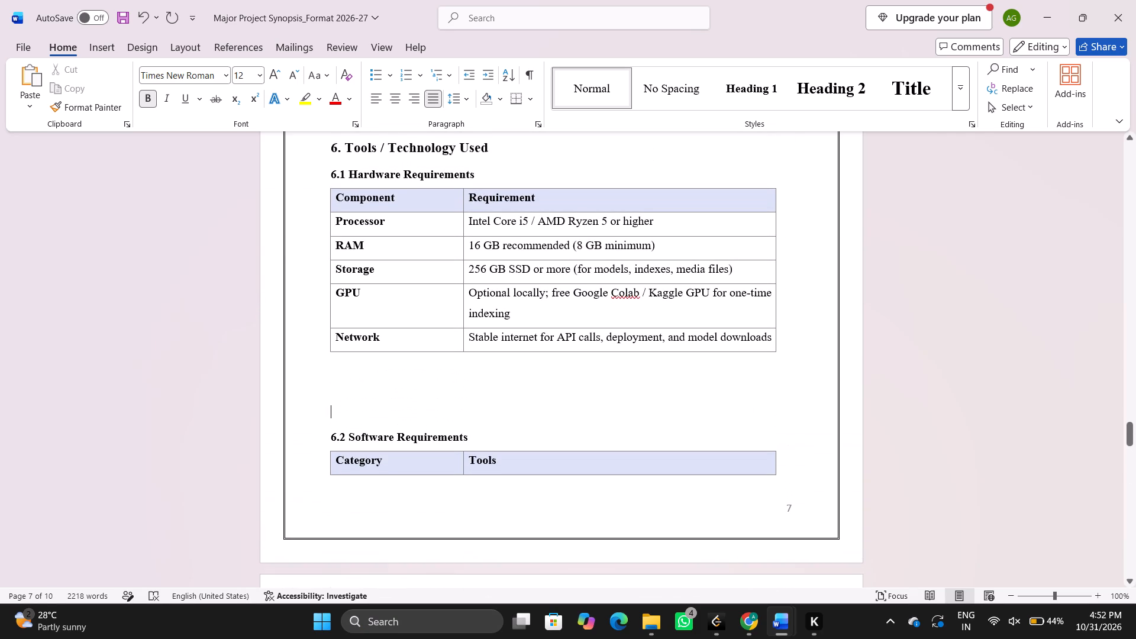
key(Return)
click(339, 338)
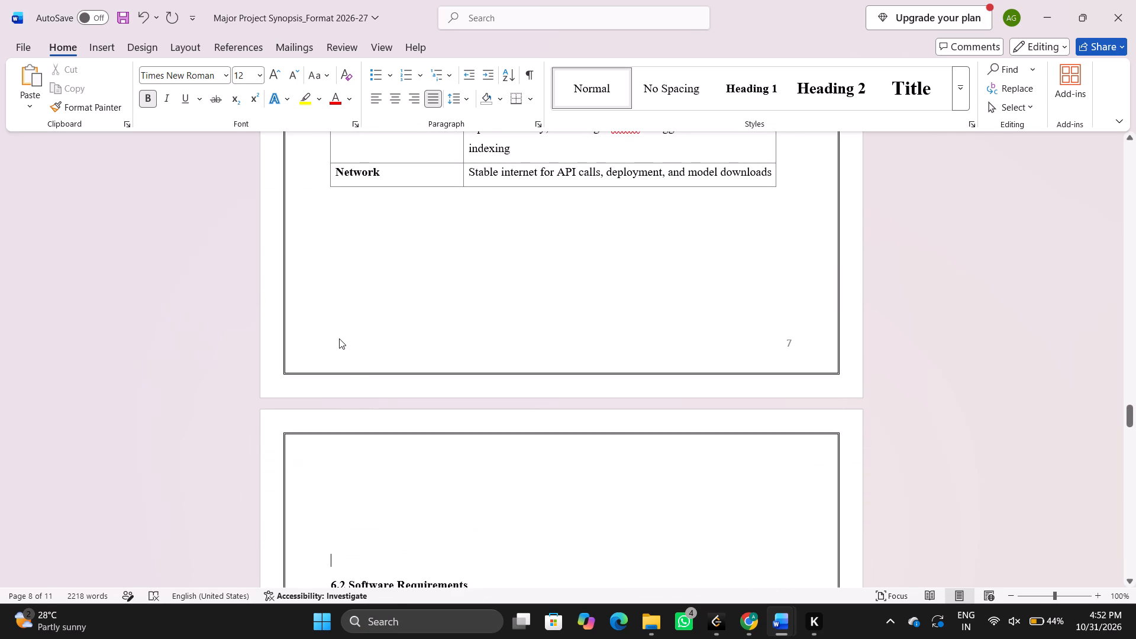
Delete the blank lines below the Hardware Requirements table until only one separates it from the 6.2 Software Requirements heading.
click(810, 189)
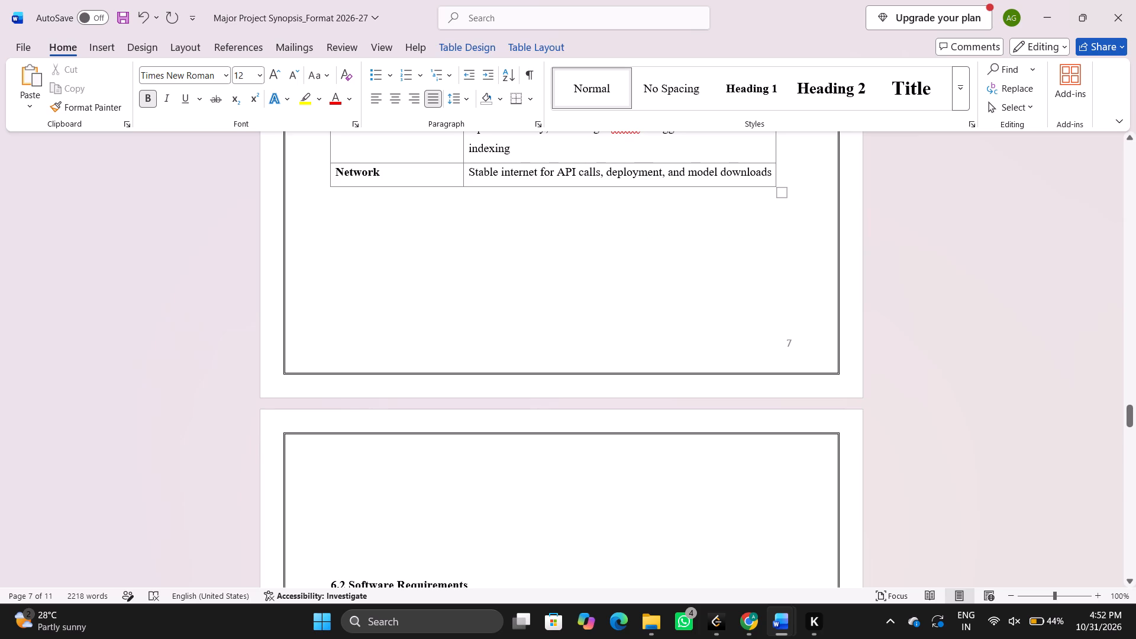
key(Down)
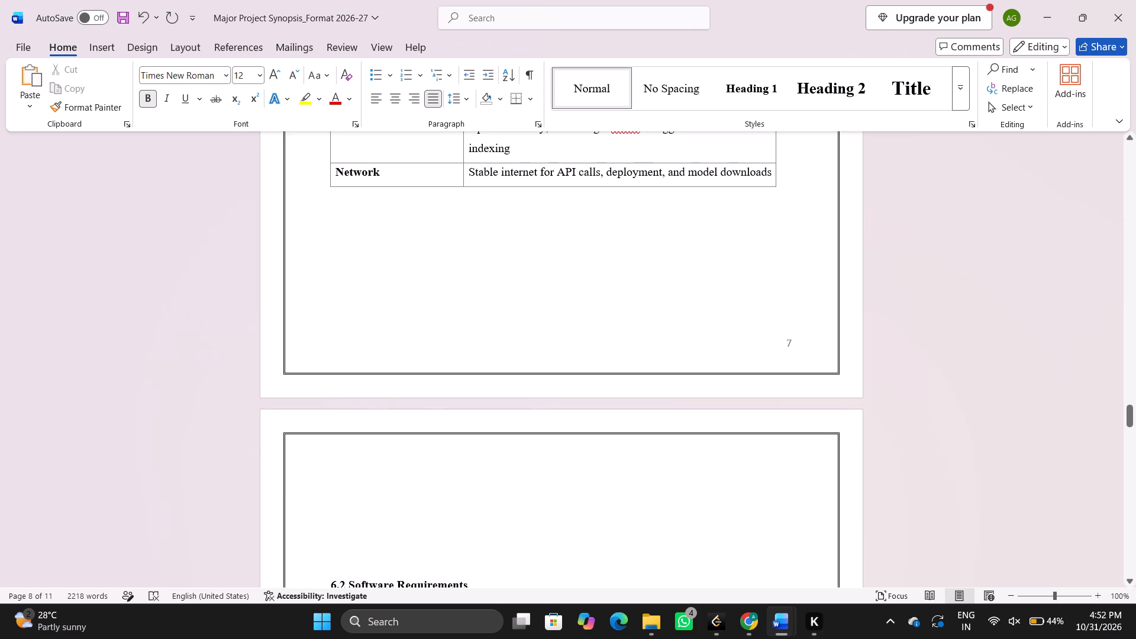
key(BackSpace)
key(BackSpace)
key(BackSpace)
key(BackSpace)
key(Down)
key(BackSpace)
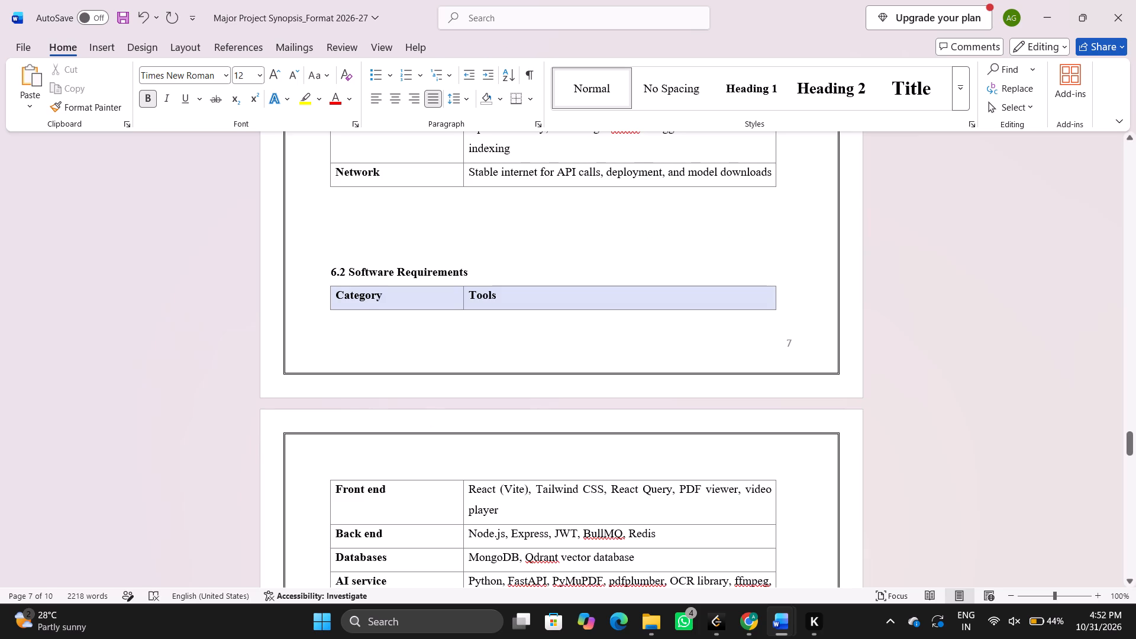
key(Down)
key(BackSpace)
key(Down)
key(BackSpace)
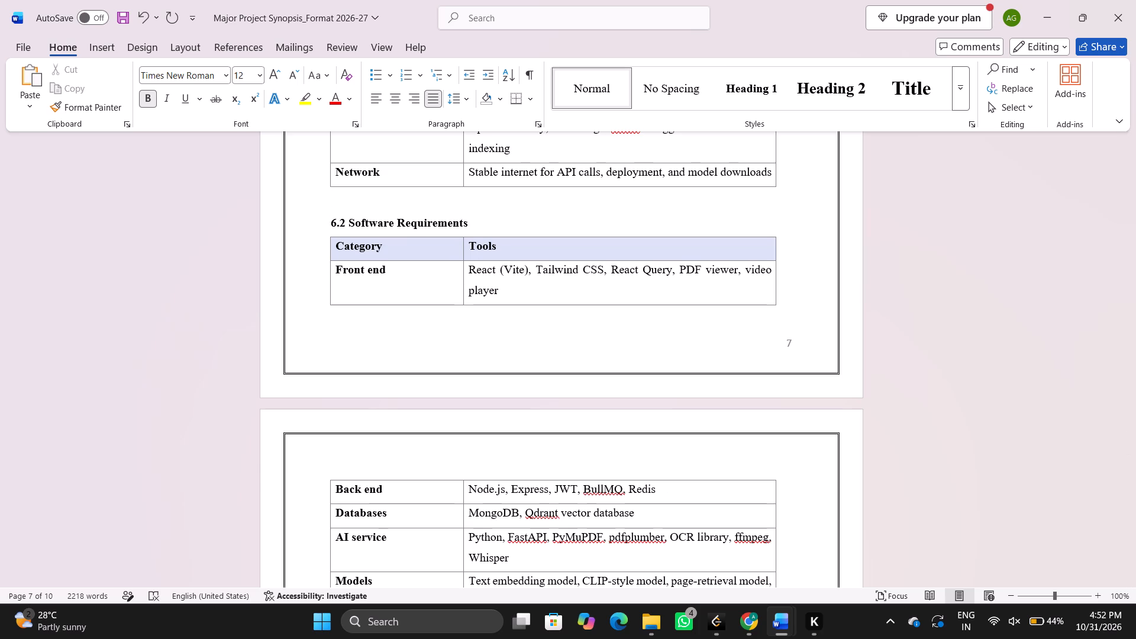
Adjust the spacing between the Hardware Requirements table and the 6.2 Software Requirements heading to three blank lines.
key(Return)
key(Return)
key(Return)
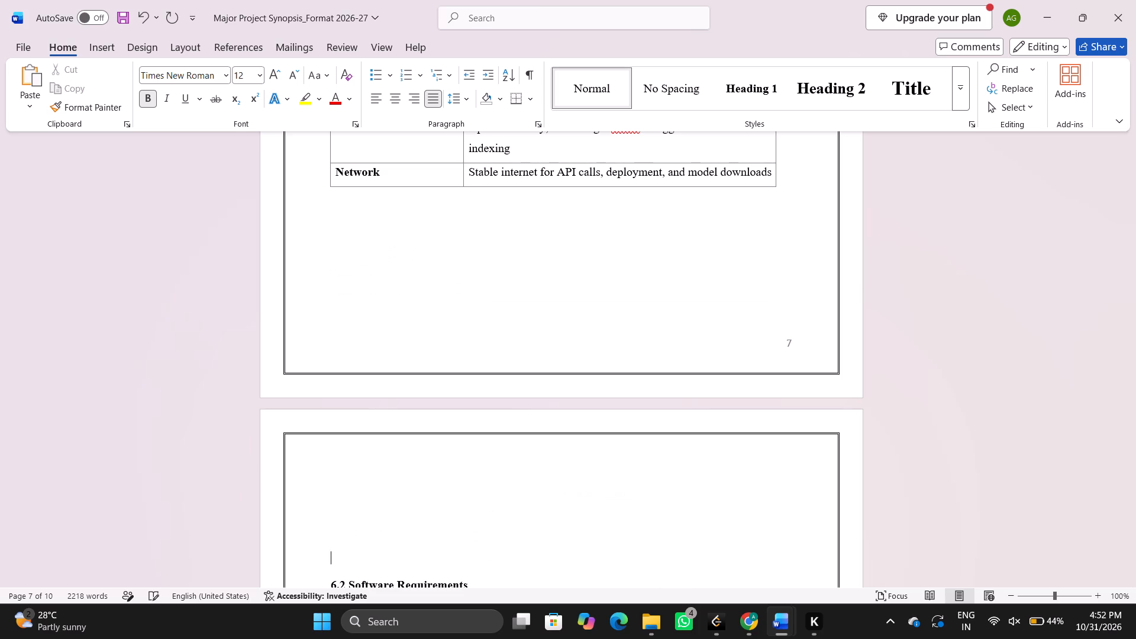
key(Down)
key(BackSpace)
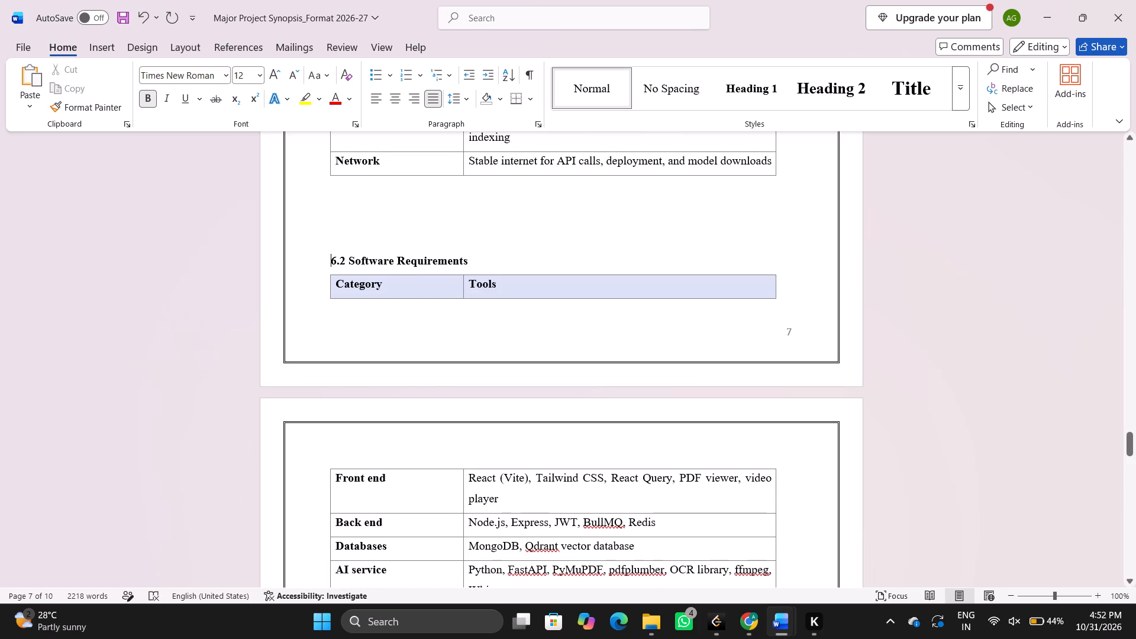
key(Return)
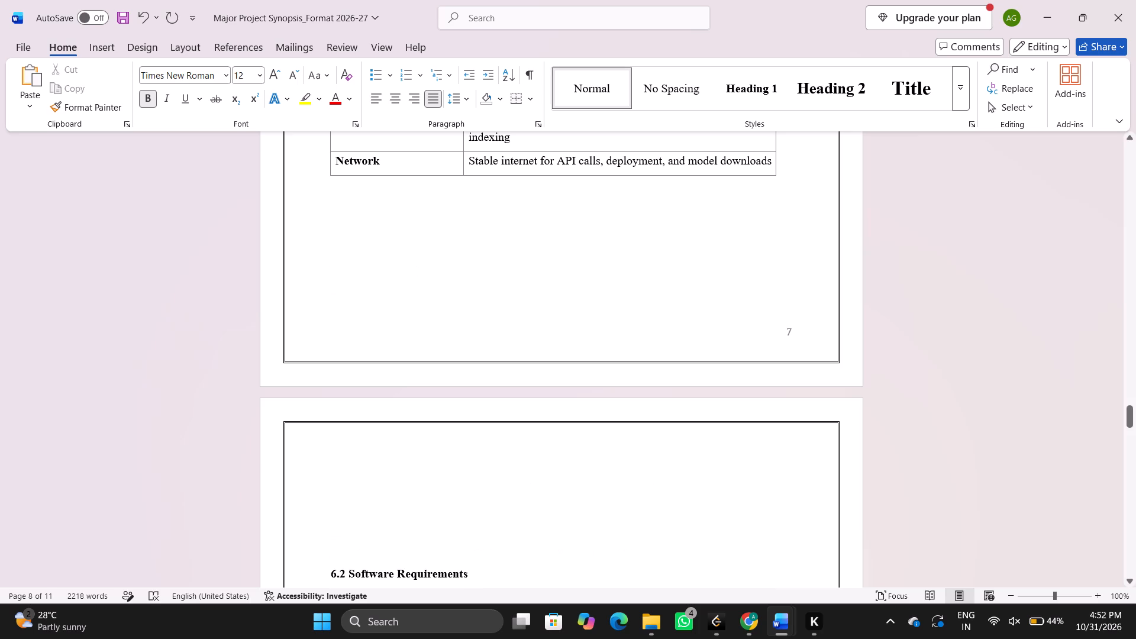
drag(467, 463, 409, 507)
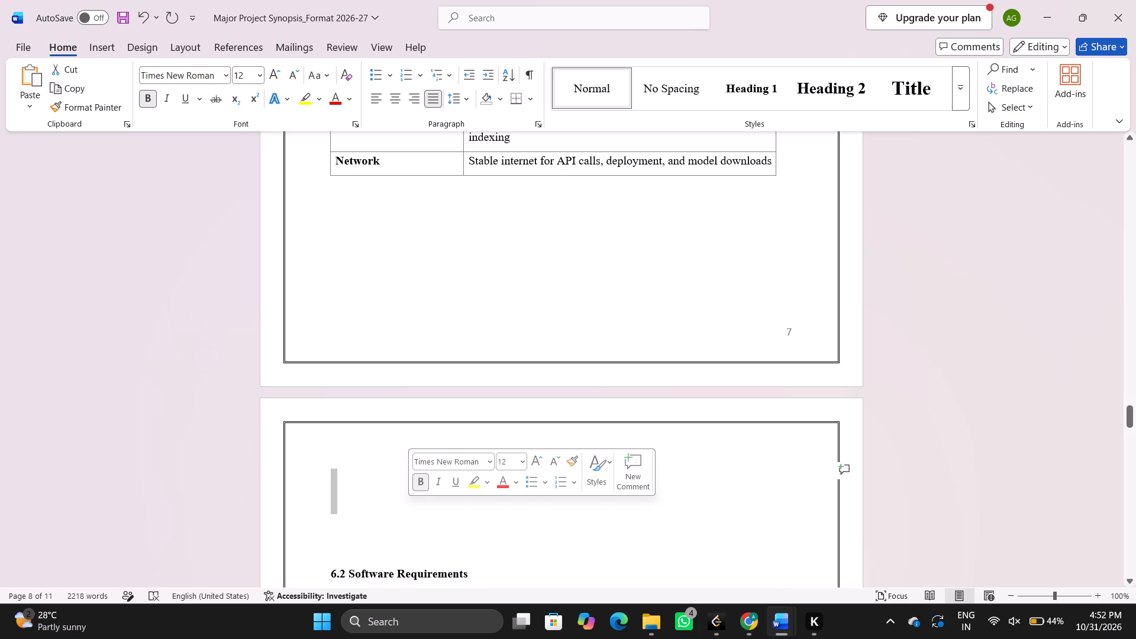
key(BackSpace)
key(Return)
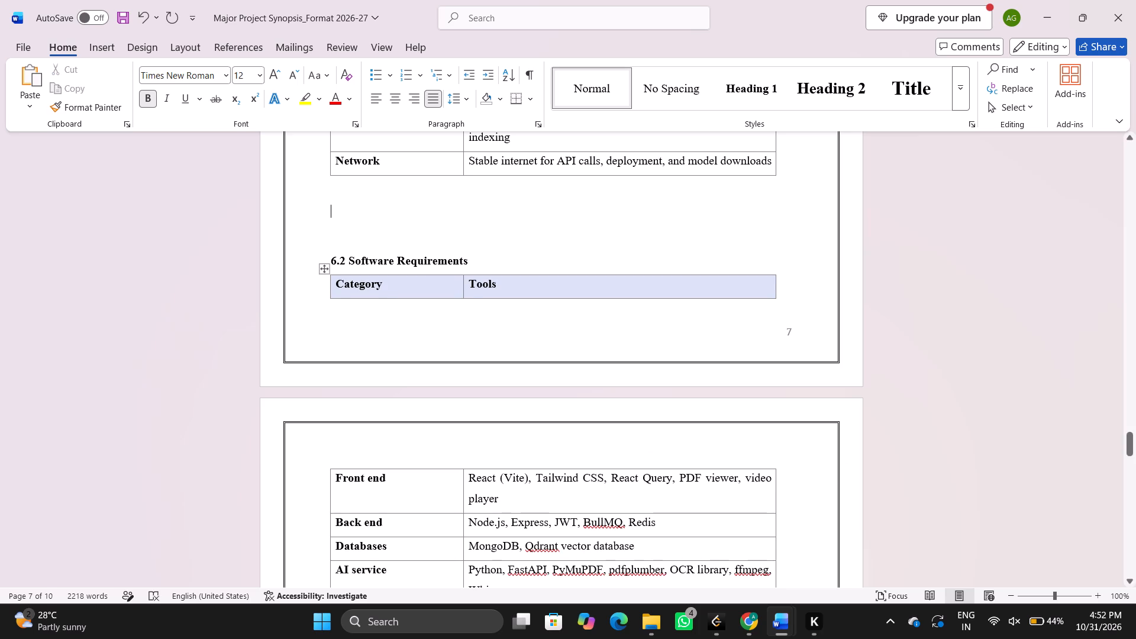
Enlarge the middle blank line above the 6.2 Software Requirements heading to 22 pt.
click(273, 83)
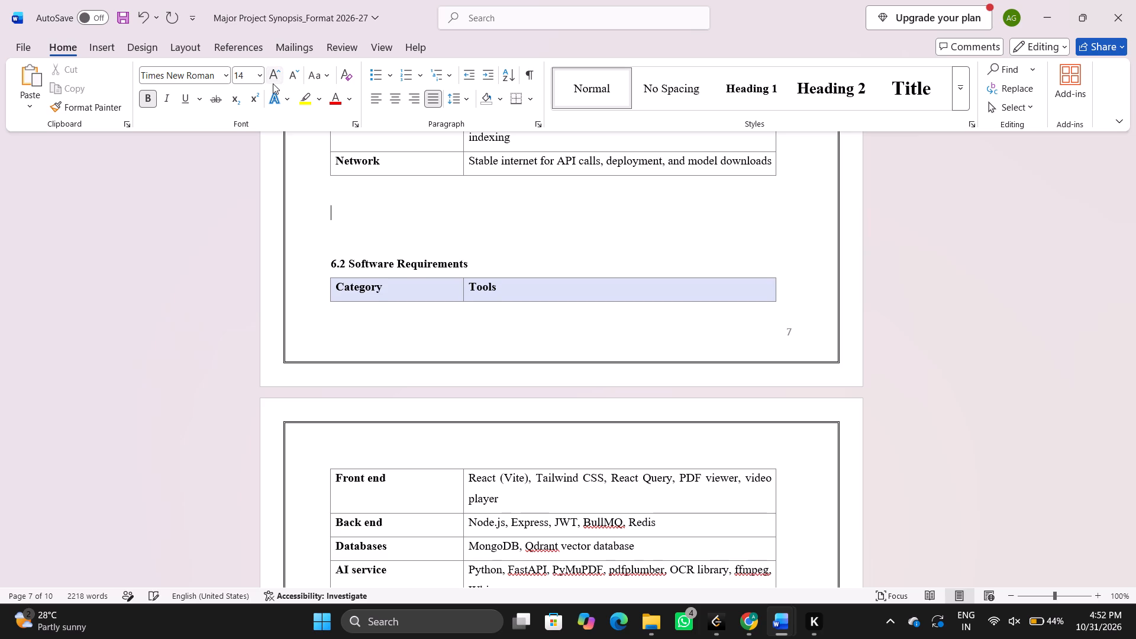
double_click(273, 83)
click(273, 83)
click(273, 83)
click(273, 83)
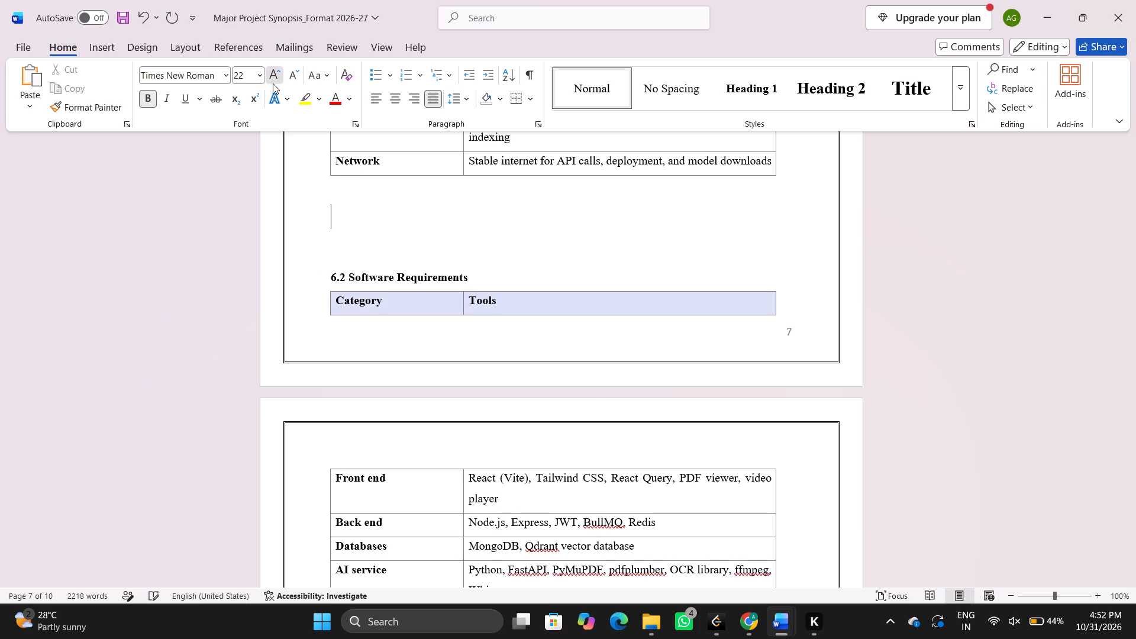
click(273, 83)
click(296, 80)
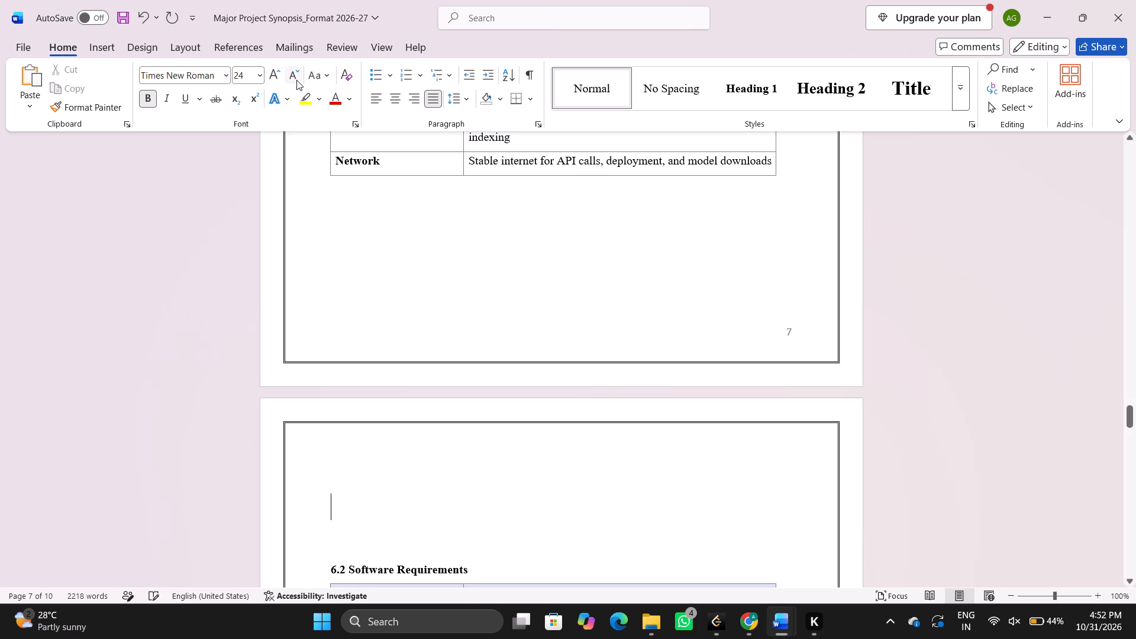
Reduce the enlarged blank line above the 6.2 Software Requirements heading to 22 pt.
click(296, 80)
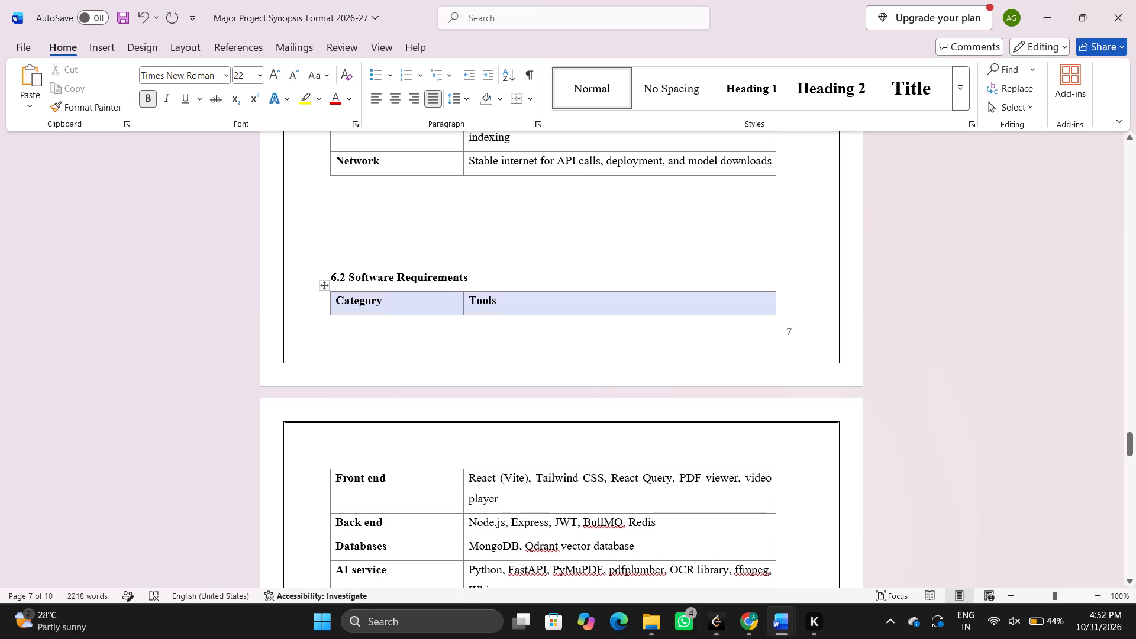
Review the page layout around the architecture diagram, the hardware and software requirements tables, and the remaining template sections.
scroll(412, 295, up, 2)
scroll(433, 461, down, 1)
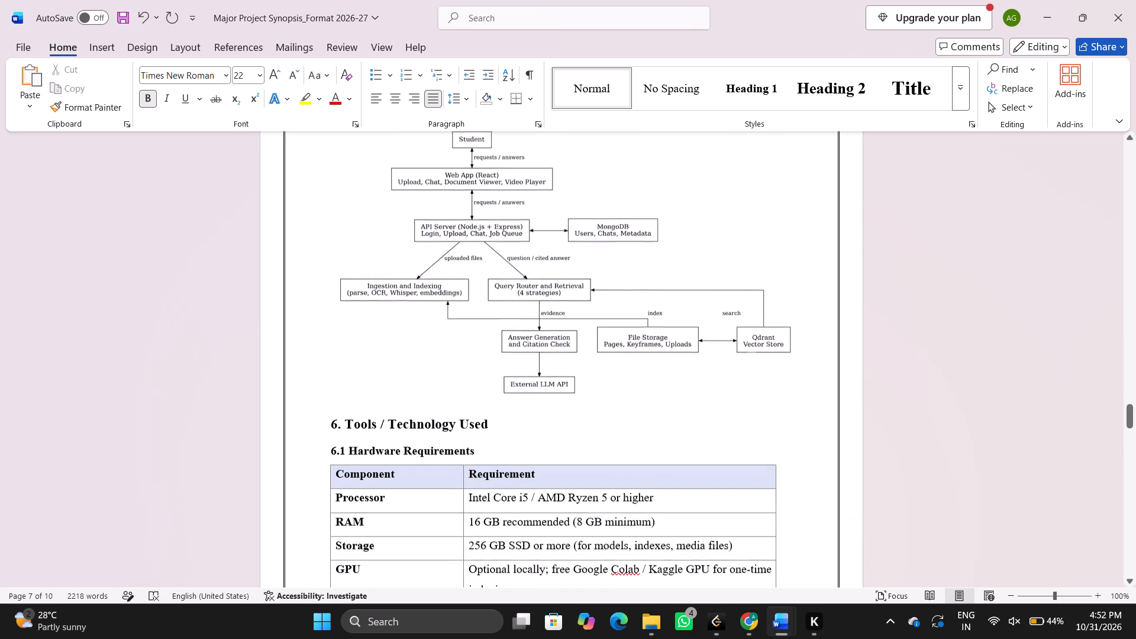
scroll(433, 461, down, 1)
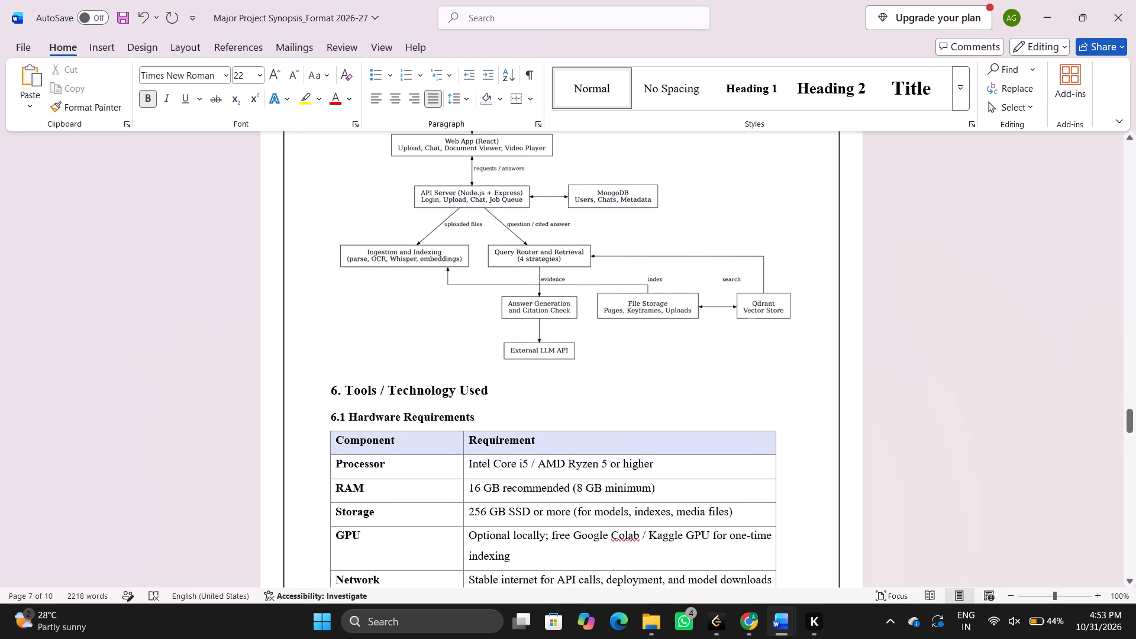
scroll(439, 481, down, 1)
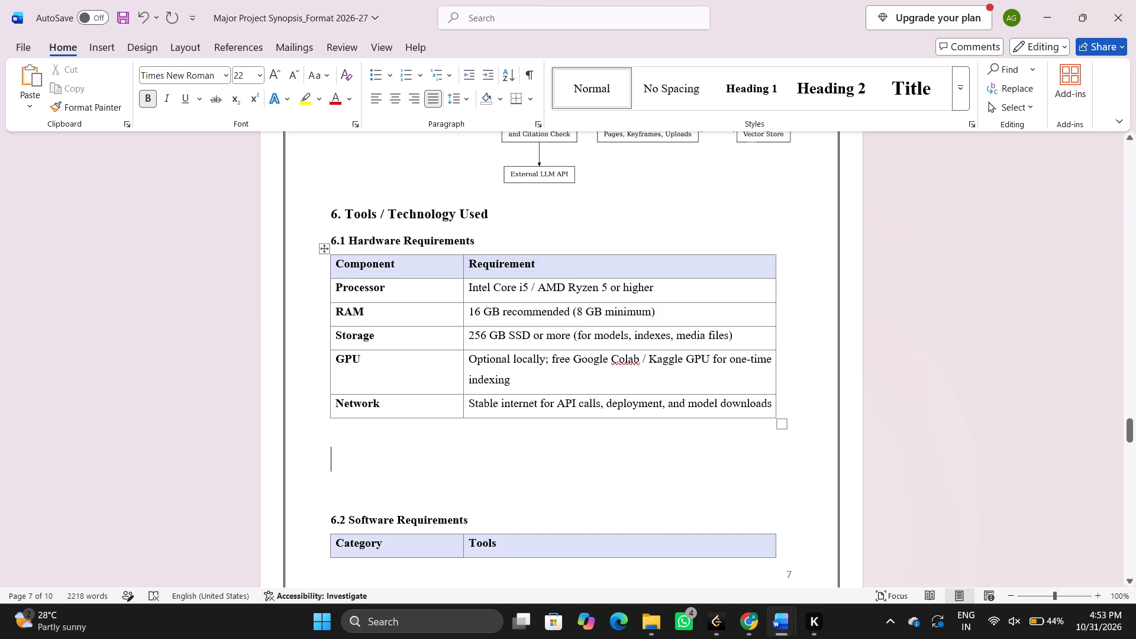
scroll(573, 205, down, 9)
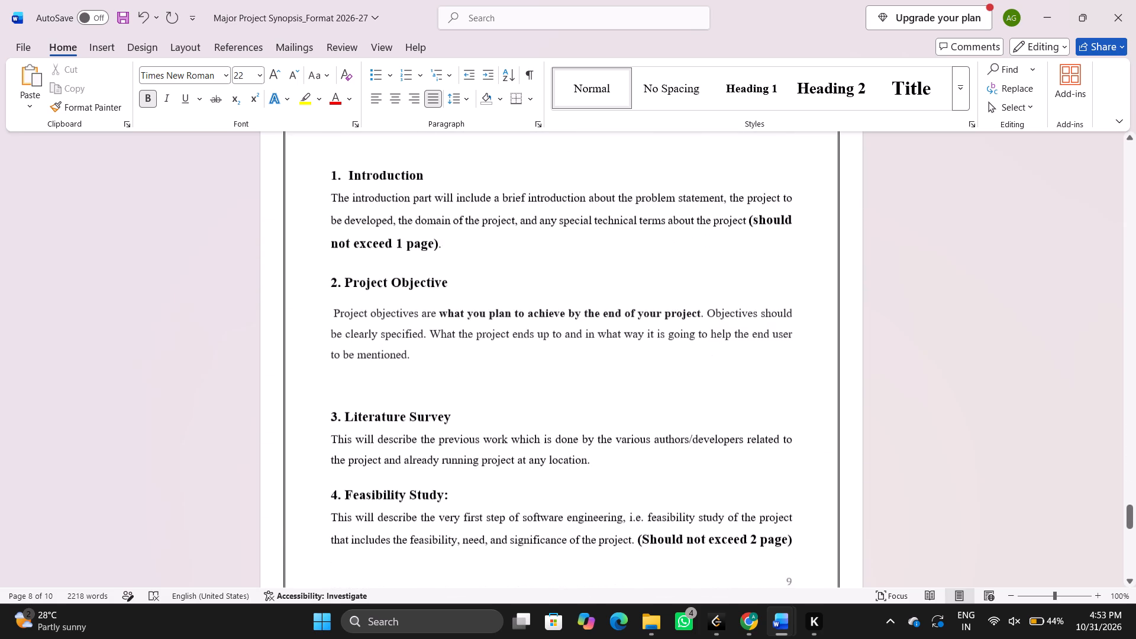
scroll(573, 205, up, 2)
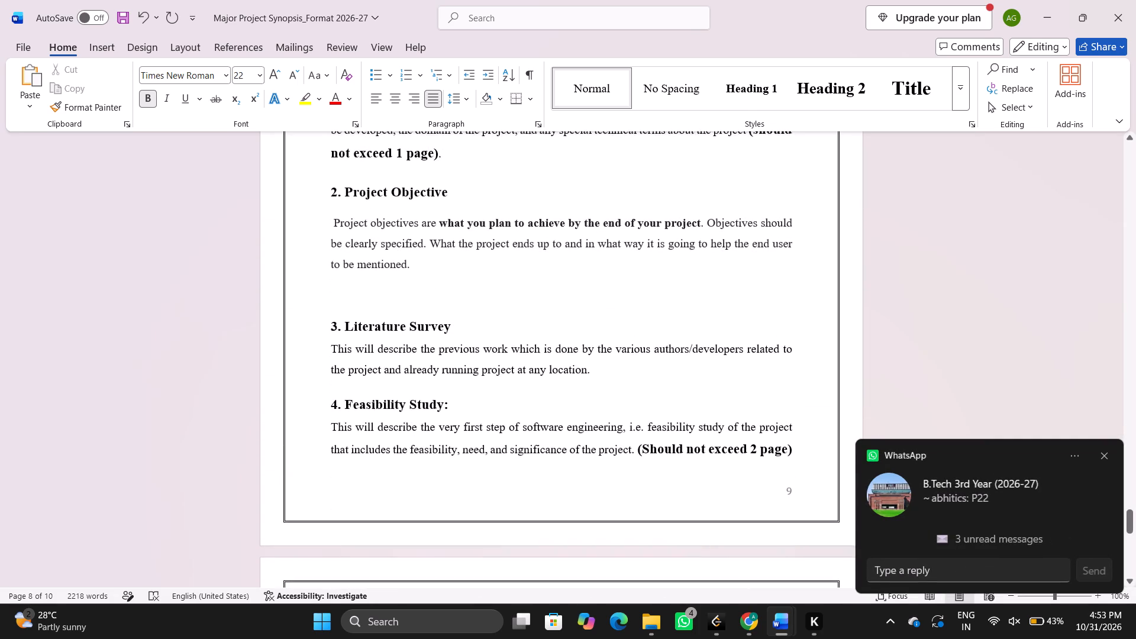
scroll(573, 205, up, 3)
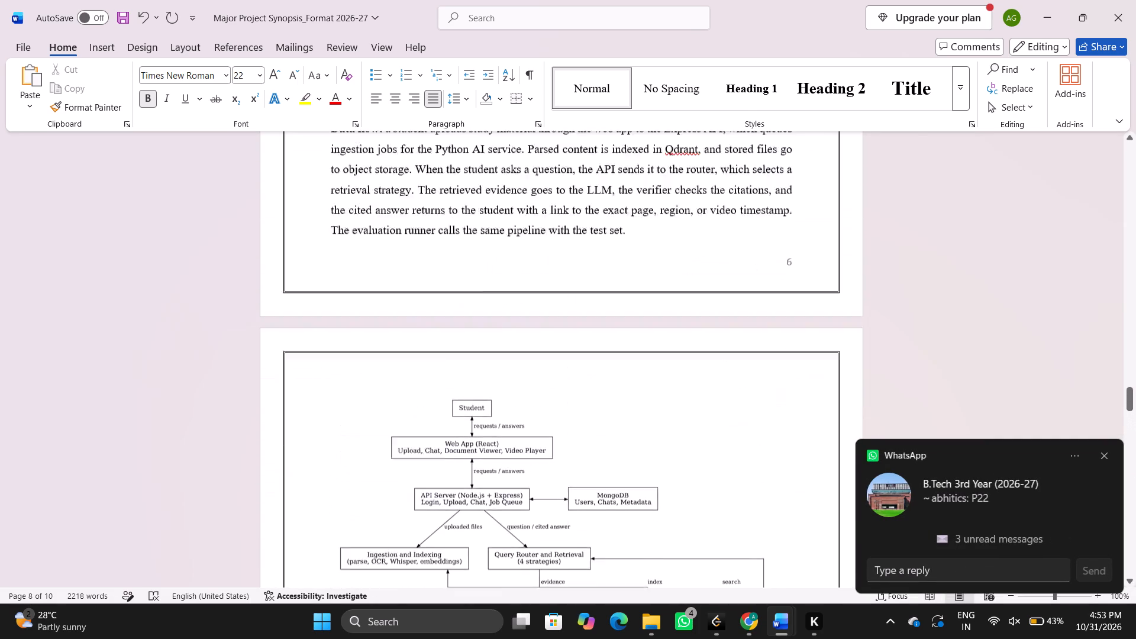
scroll(573, 205, down, 1)
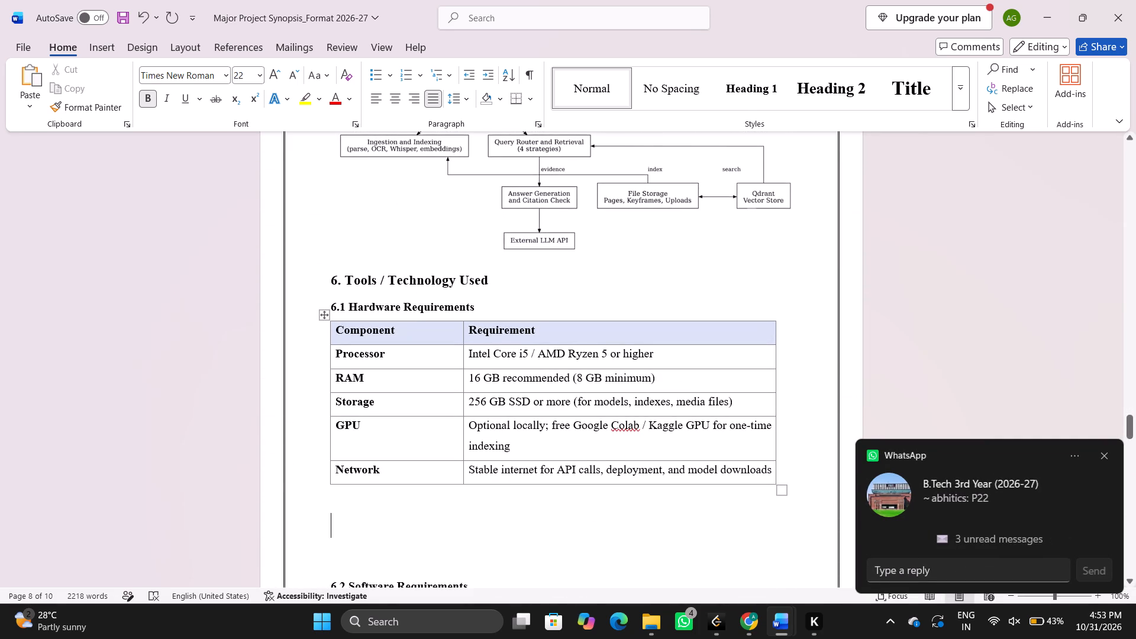
Insert blank lines before the 6. Tools / Technology Used heading to push the whole section onto the page after the architecture diagram.
click(547, 276)
key(Left)
key(Left)
key(Left)
key(Left)
key(Left)
key(Left)
key(Left)
key(Left)
key(Left)
key(Left)
key(Left)
key(Left)
key(Left)
key(Left)
key(Left)
key(Left)
key(Left)
key(Left)
key(Left)
key(Left)
key(Left)
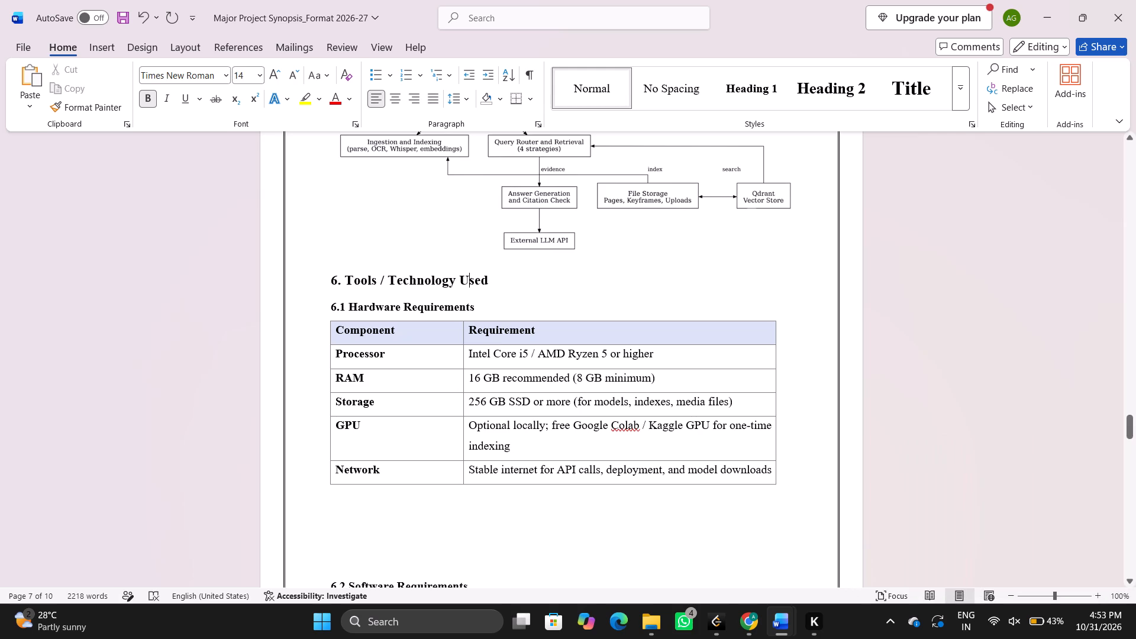
key(Left)
key(Left)
key(Return)
key(BackSpace)
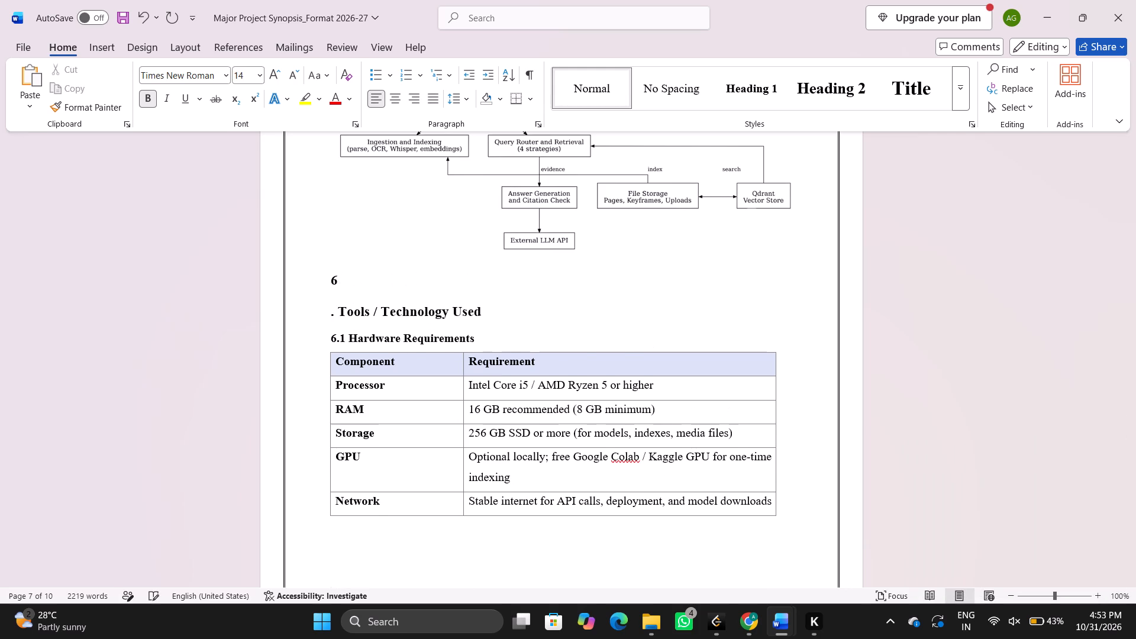
key(Left)
key(Return)
key(Return)
key(Return)
key(Return)
key(Return)
key(Return)
key(Return)
key(Return)
key(Return)
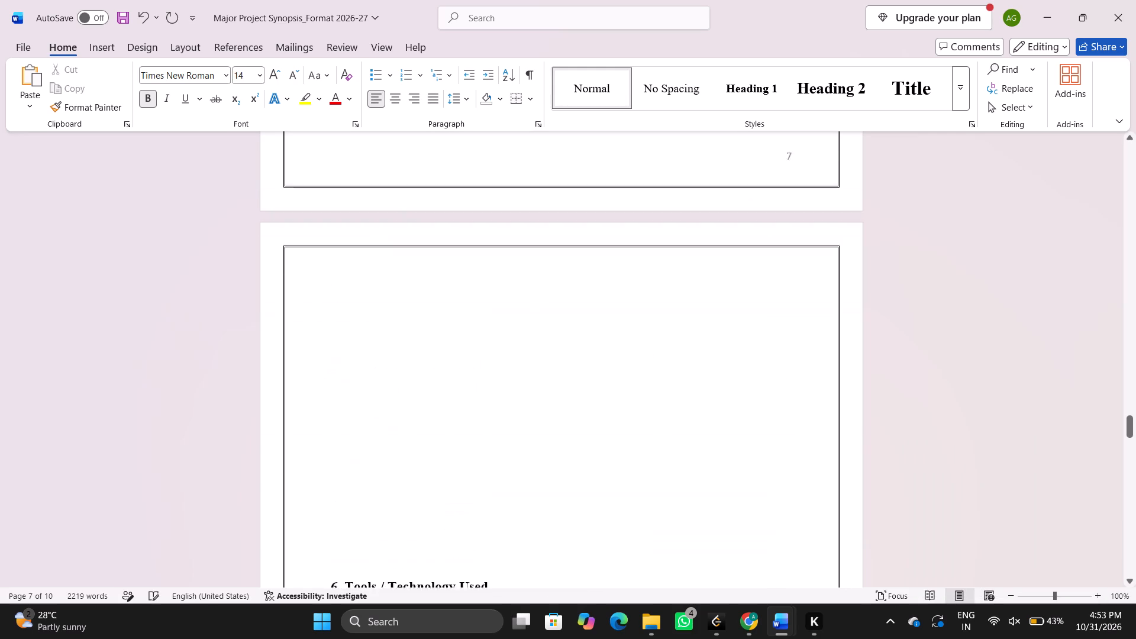
key(BackSpace)
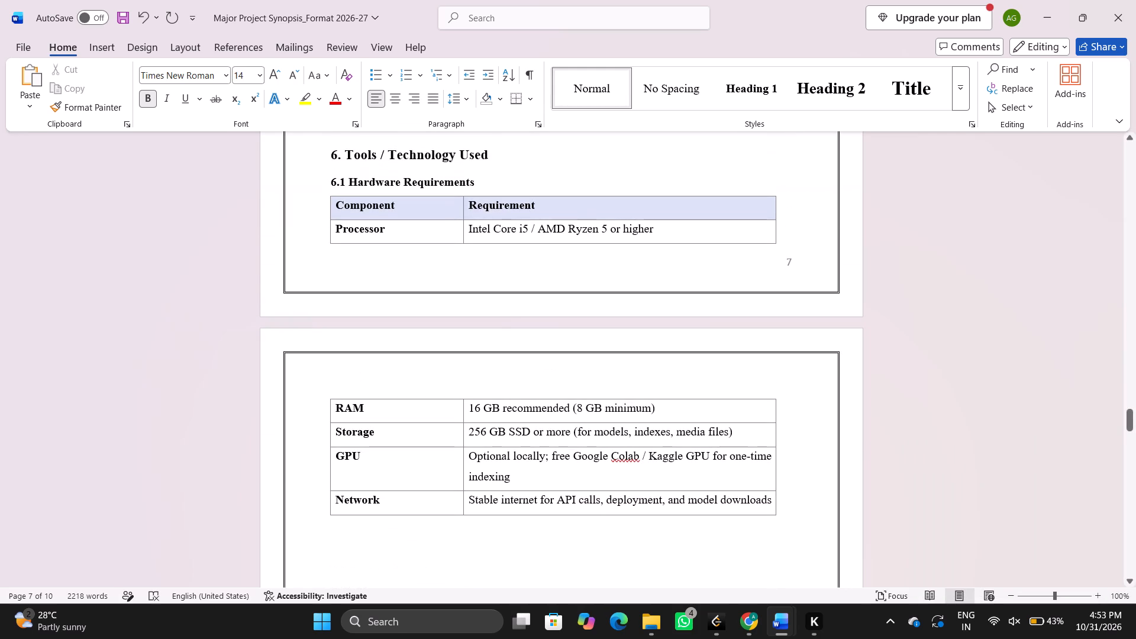
key(Return)
click(602, 382)
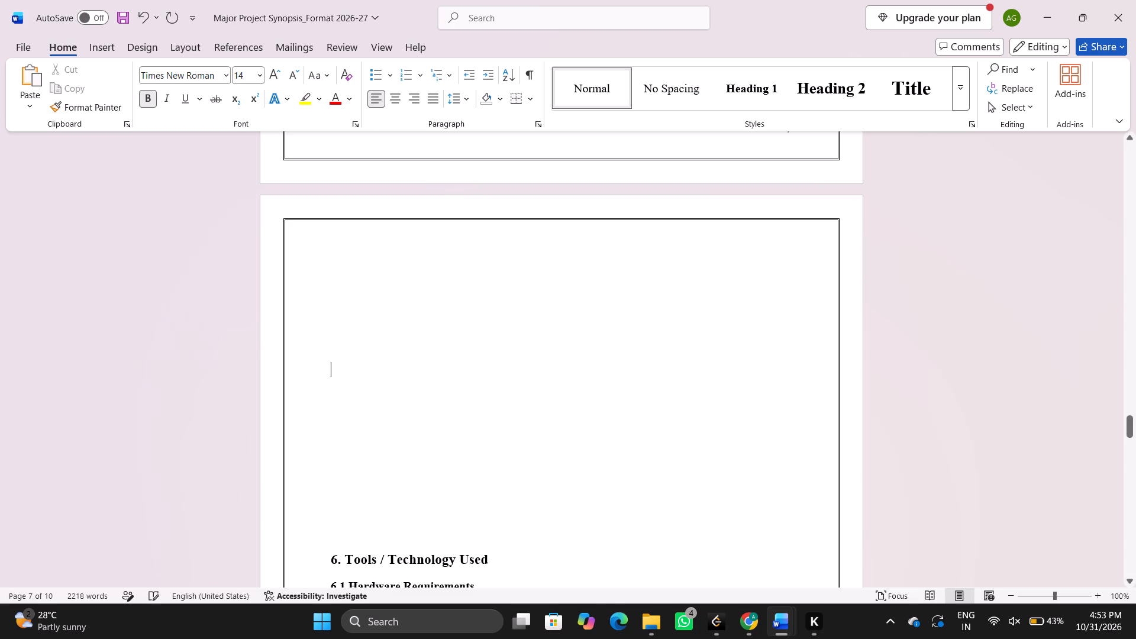
Delete the block of blank lines above the 6. Tools / Technology Used heading to bring it up beneath the architecture diagram.
click(384, 104)
drag(460, 462, 318, 410)
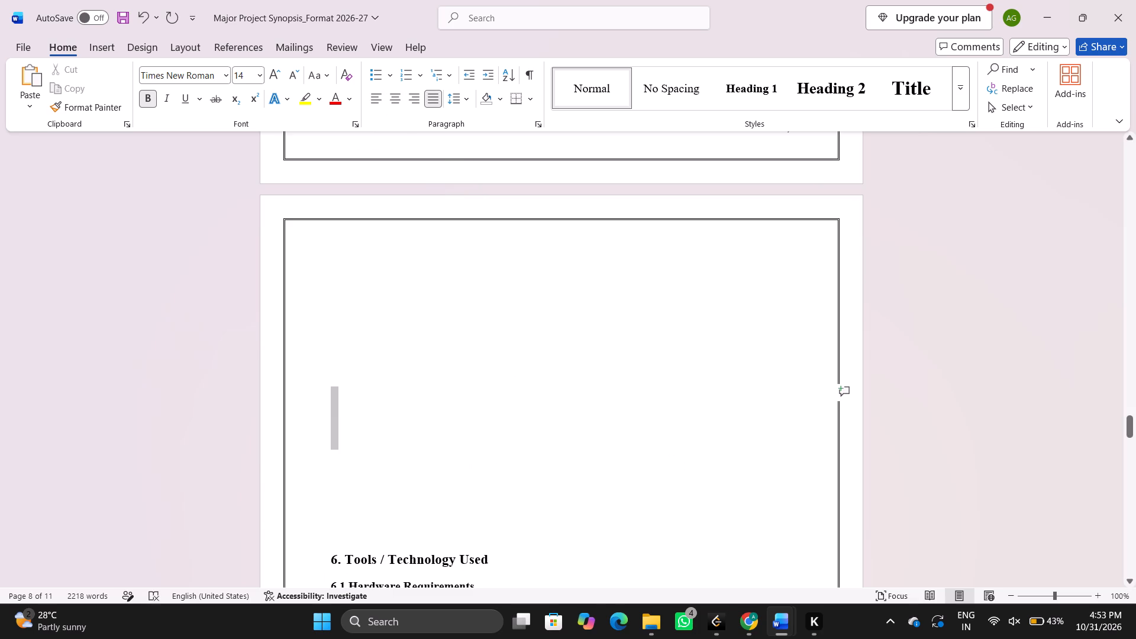
drag(318, 410, 317, 406)
drag(347, 504, 248, 284)
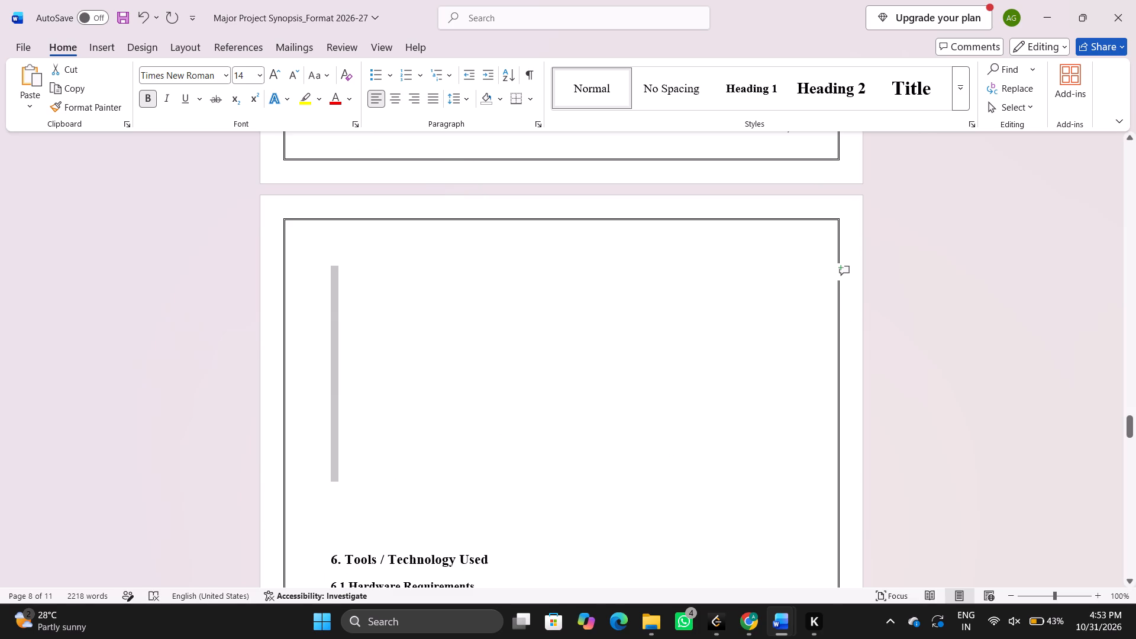
drag(248, 284, 248, 285)
key(BackSpace)
Examine the page flow of the requirements tables and leftover template text, and then of the earlier sections from Key Technical Terms to Feasibility Study.
scroll(385, 340, up, 1)
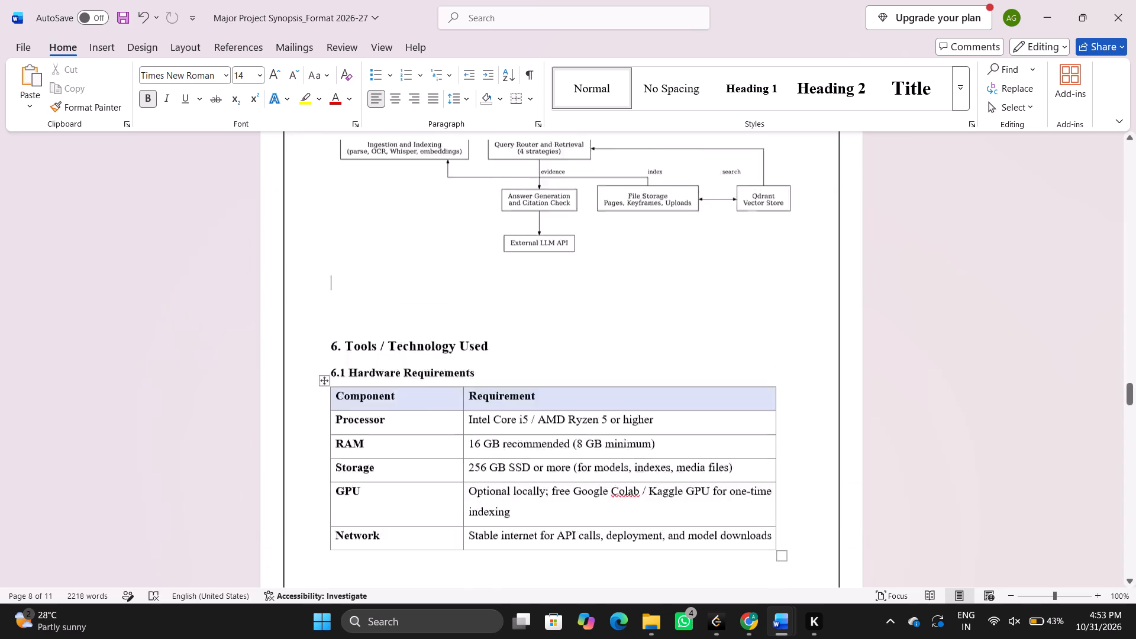
scroll(385, 340, up, 1)
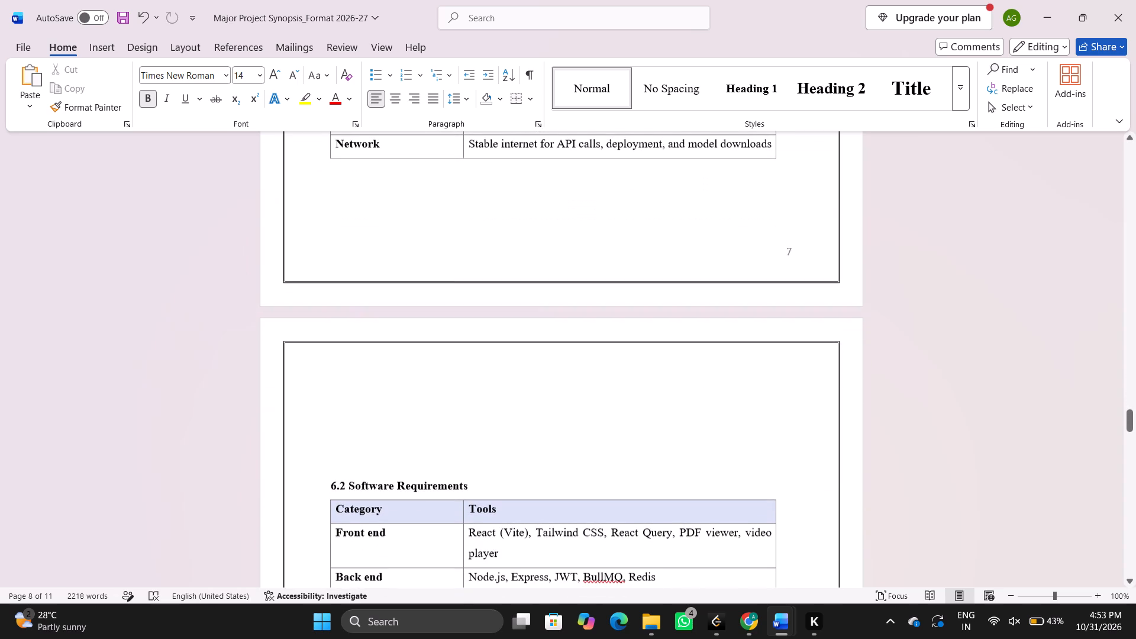
scroll(403, 448, down, 2)
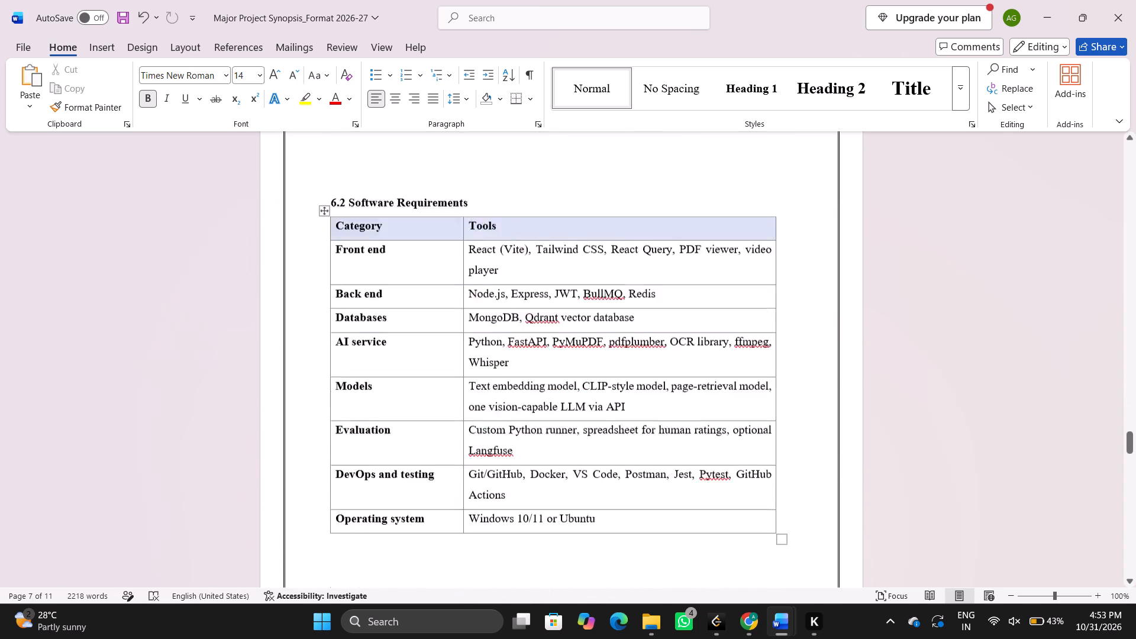
scroll(403, 448, down, 5)
scroll(403, 448, up, 2)
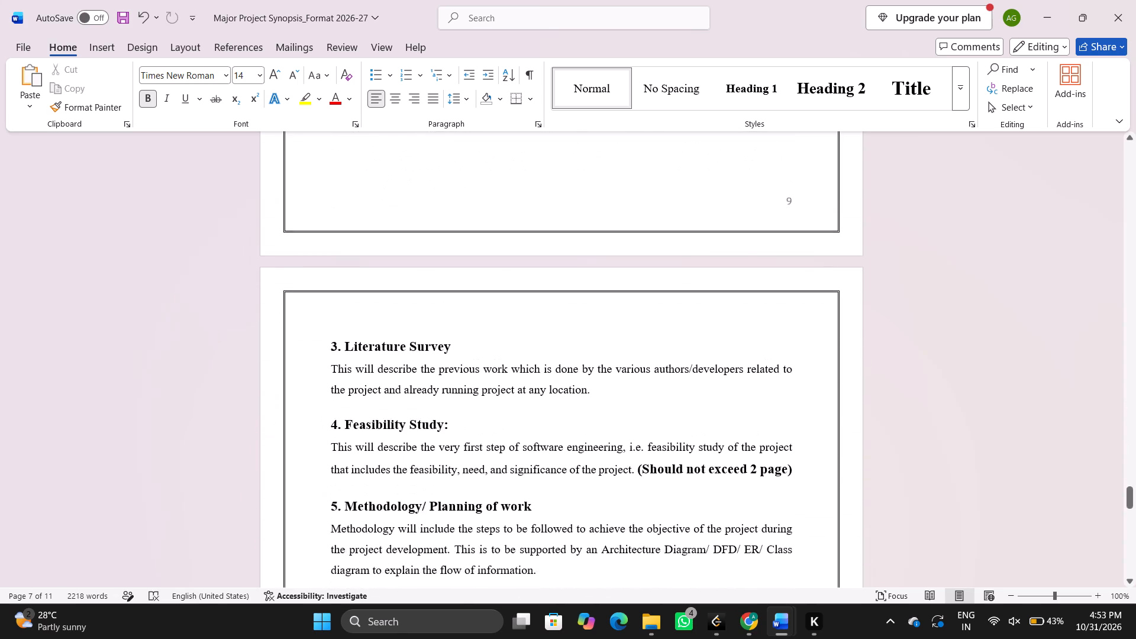
scroll(403, 448, up, 2)
scroll(418, 382, up, 1)
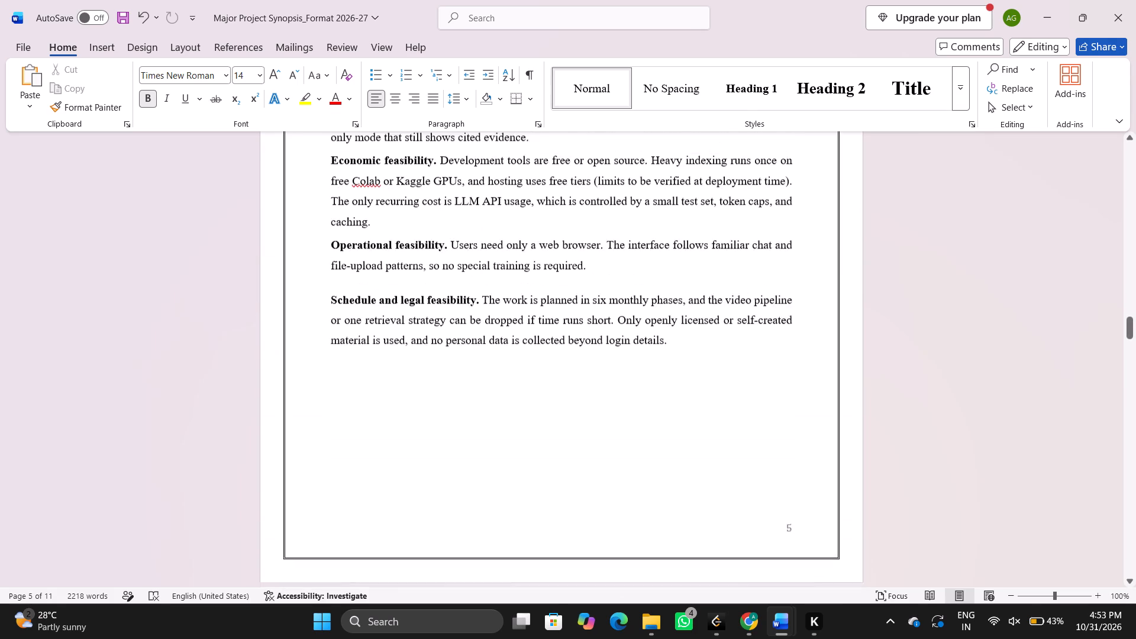
scroll(433, 470, up, 6)
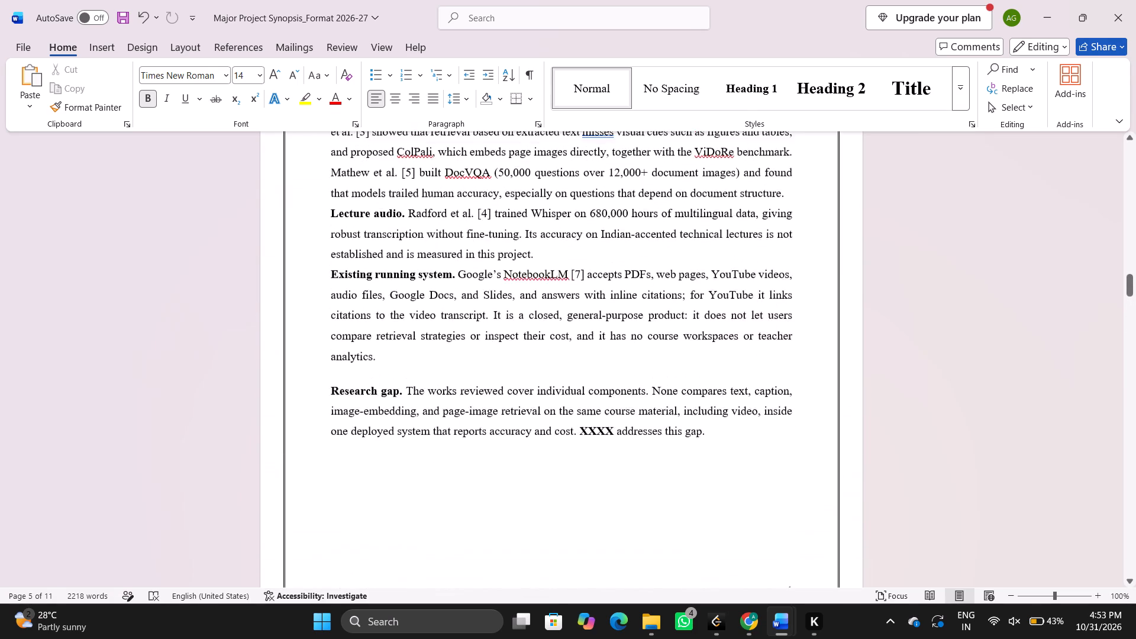
scroll(433, 470, up, 5)
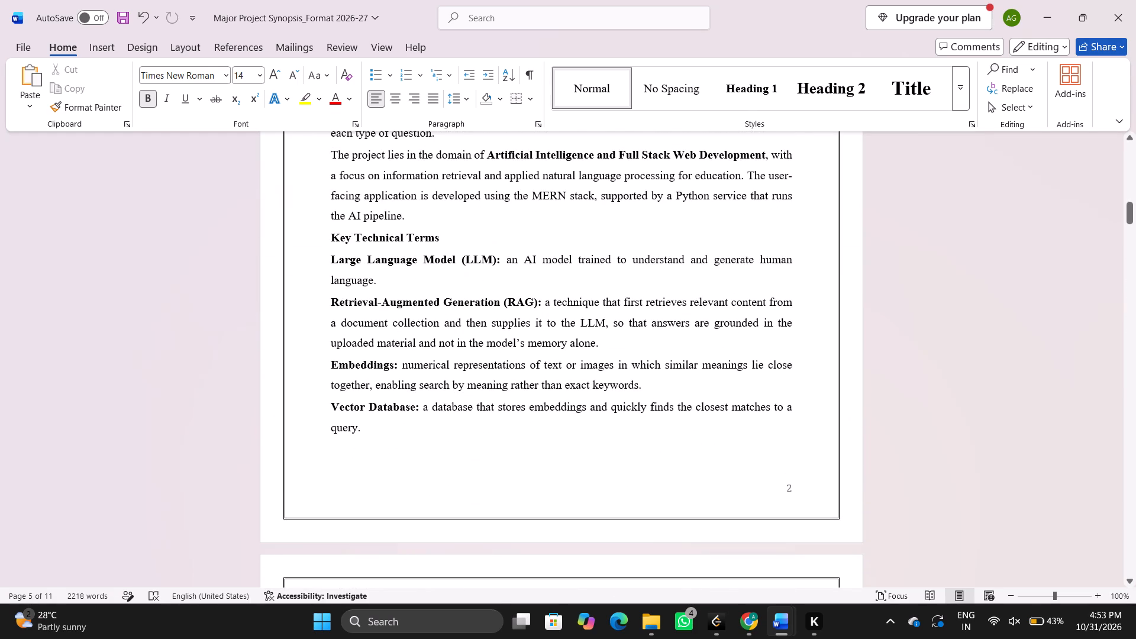
scroll(433, 470, down, 4)
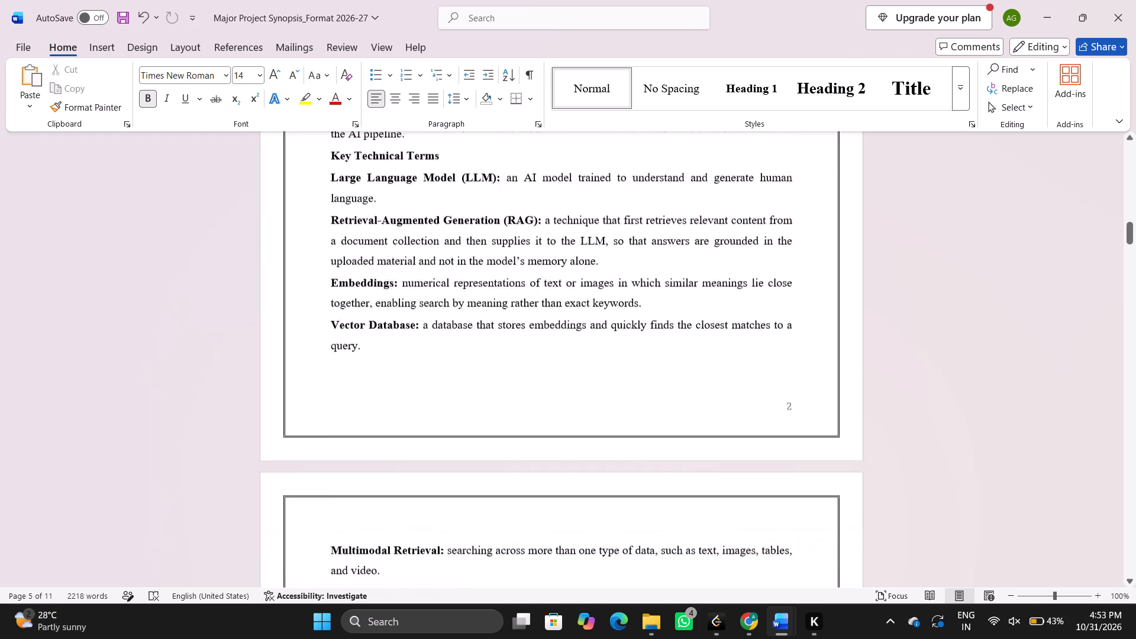
scroll(433, 470, down, 4)
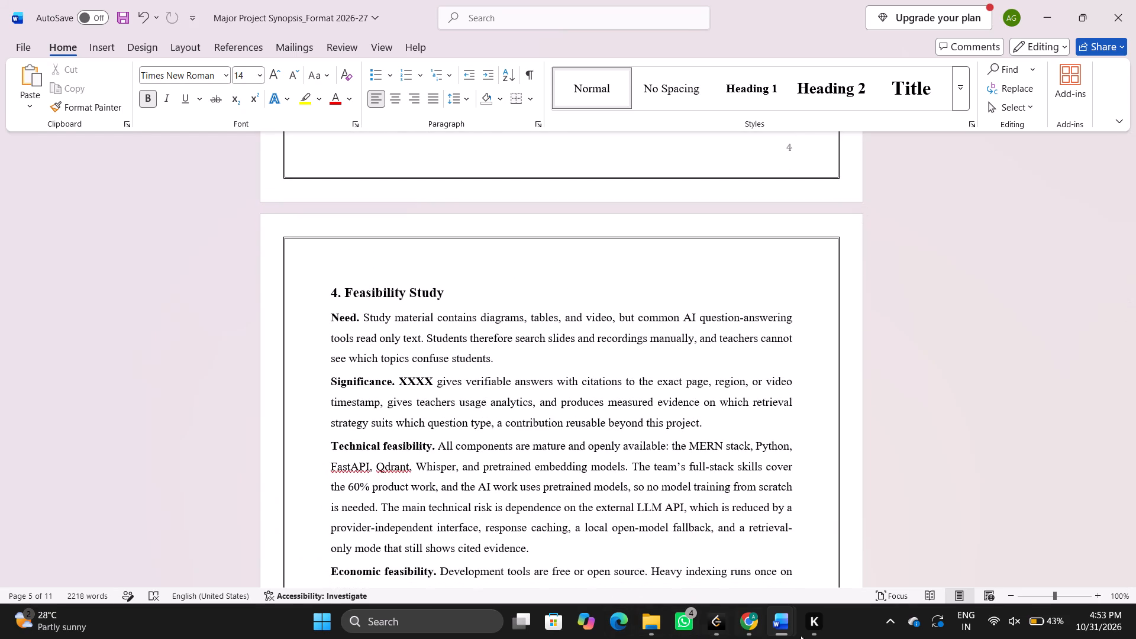
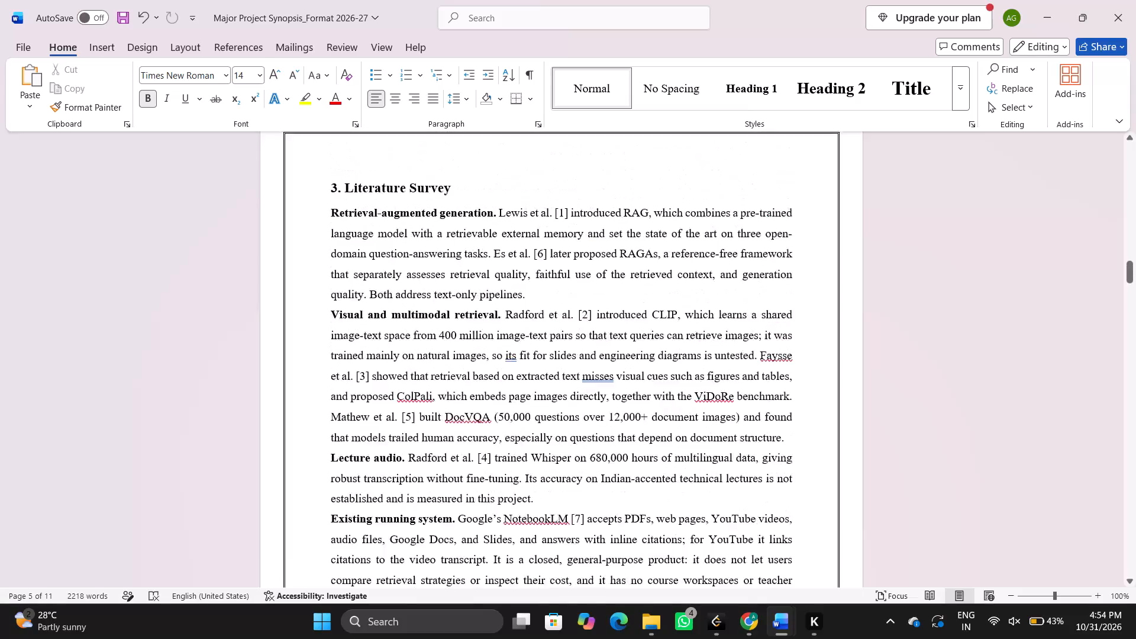
Examine the page flow from the Introduction through the objectives to the architecture diagram and Hardware Requirements table.
scroll(694, 426, up, 7)
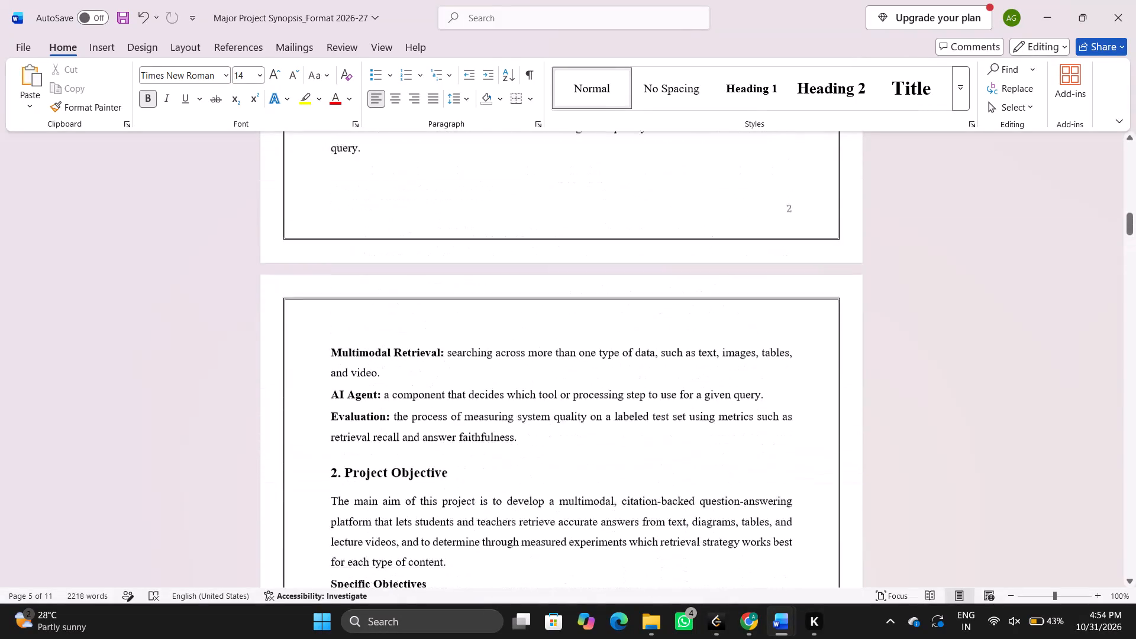
scroll(694, 426, up, 6)
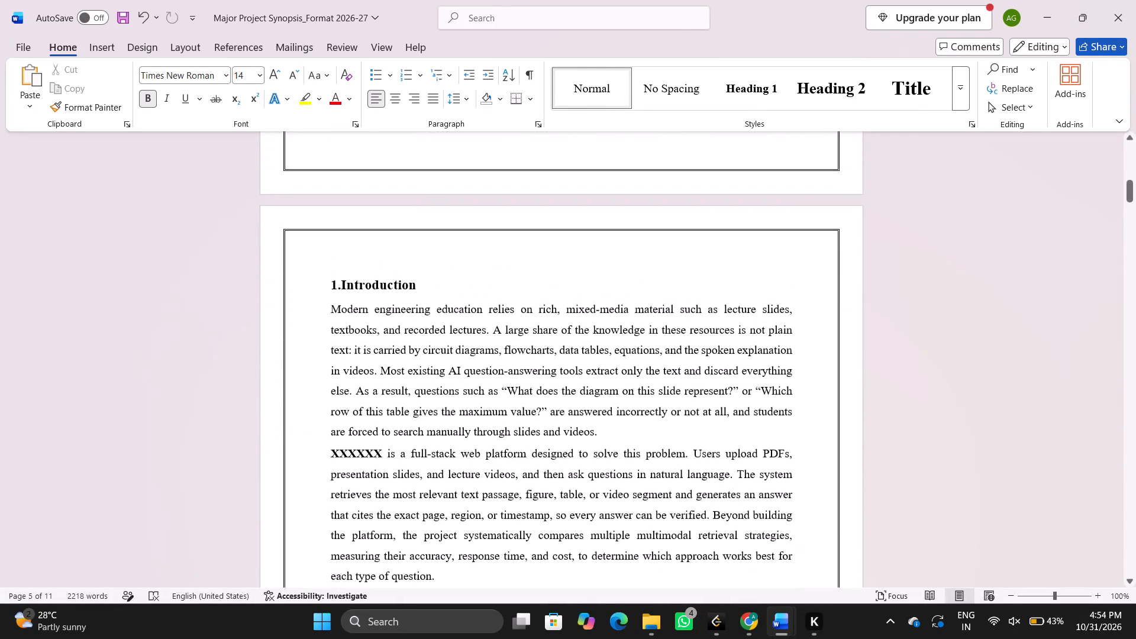
scroll(694, 426, down, 6)
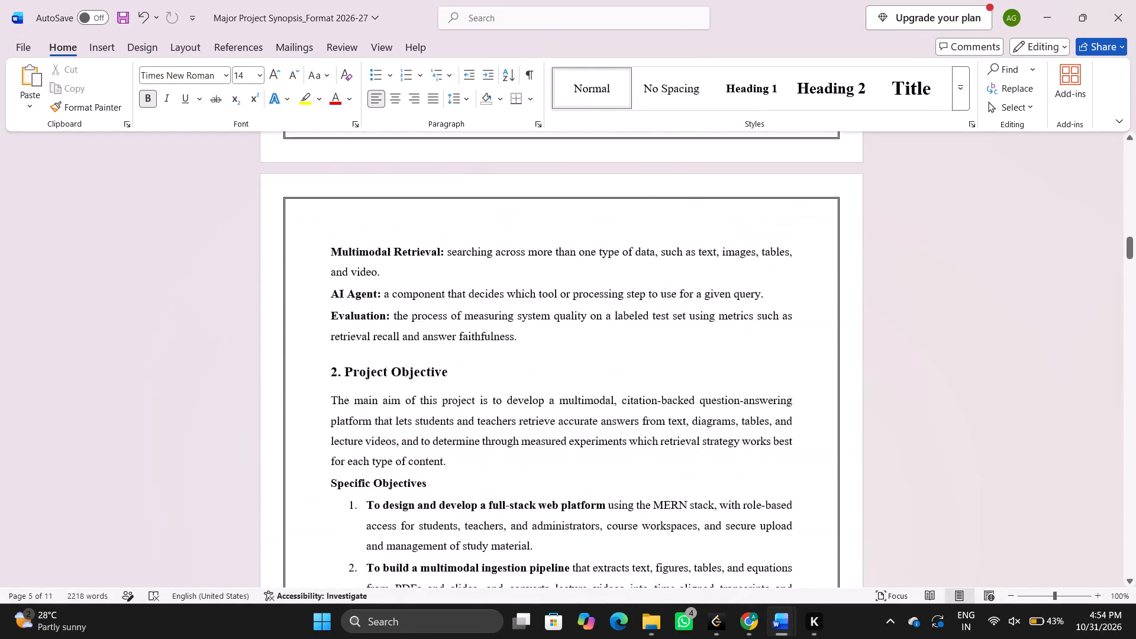
scroll(694, 426, down, 8)
scroll(694, 426, up, 4)
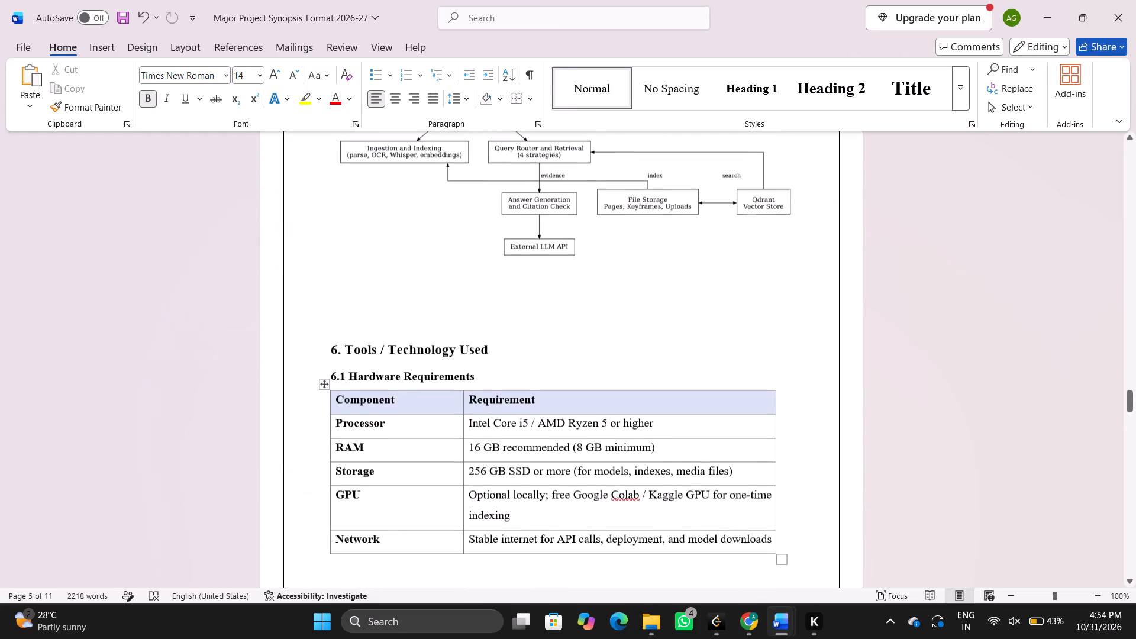
scroll(694, 426, up, 1)
Delete one blank line between the architecture diagram and the 6. Tools / Technology Used heading.
key(Down)
key(BackSpace)
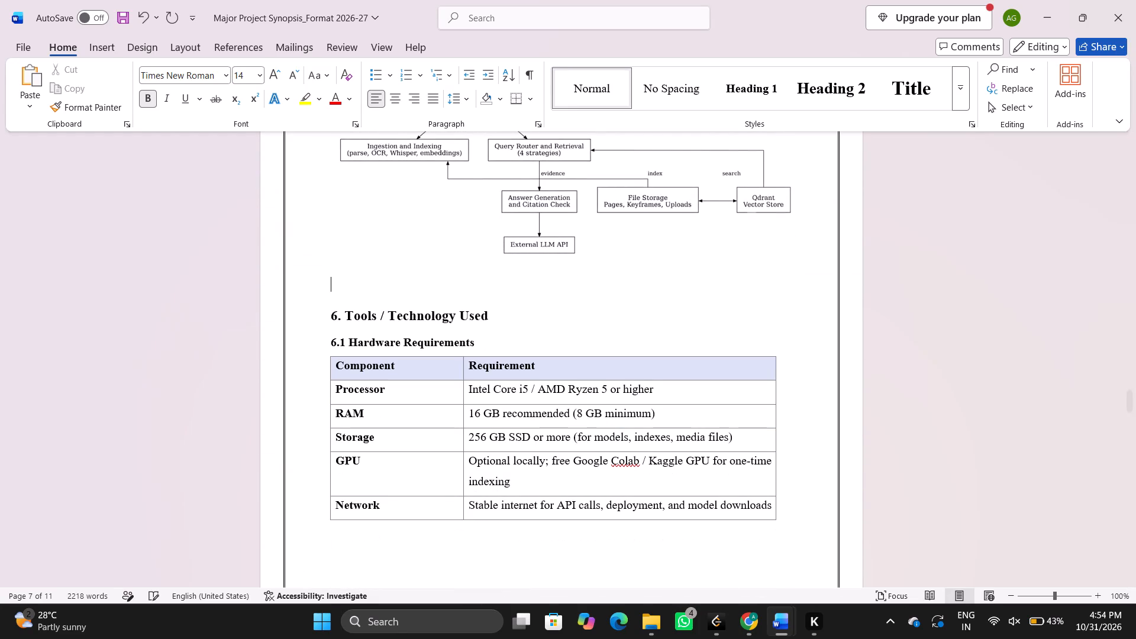
key(Down)
key(BackSpace)
key(Return)
Delete two blank lines above the 6.2 Software Requirements heading to pull it onto the Hardware Requirements table's page.
scroll(694, 426, down, 1)
click(556, 447)
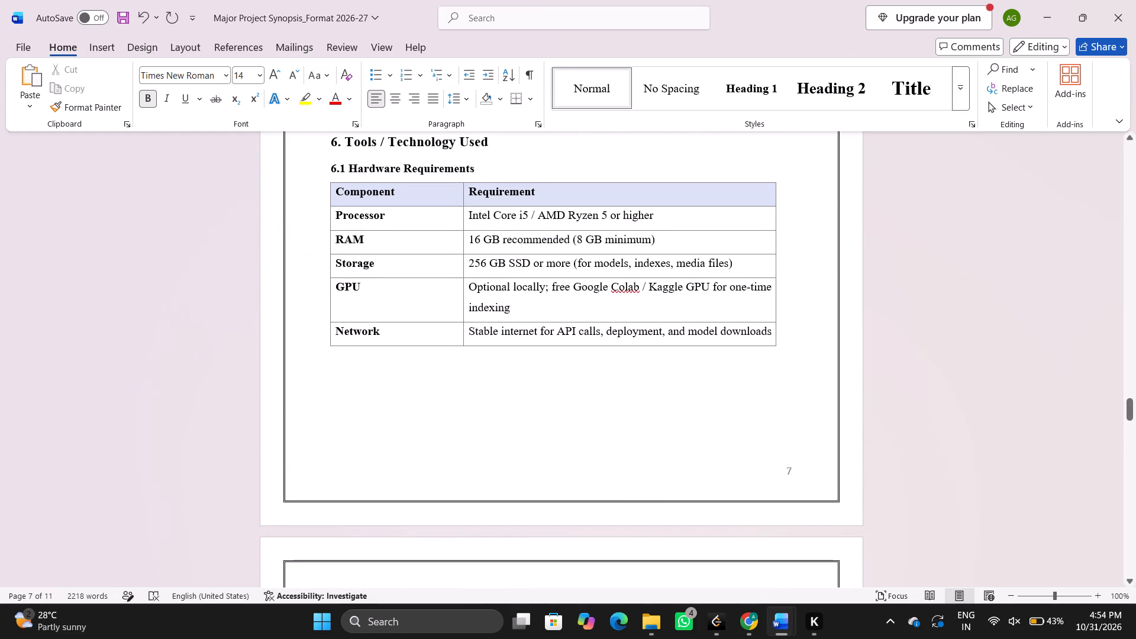
scroll(556, 447, down, 2)
click(459, 435)
key(Down)
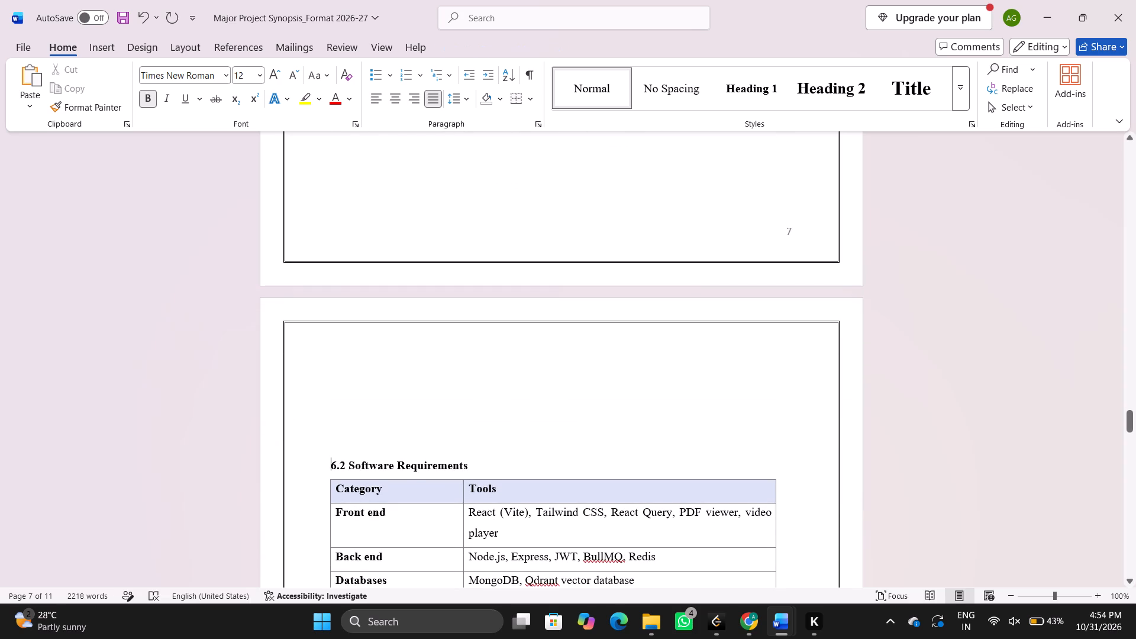
key(BackSpace)
key(BackSpace)
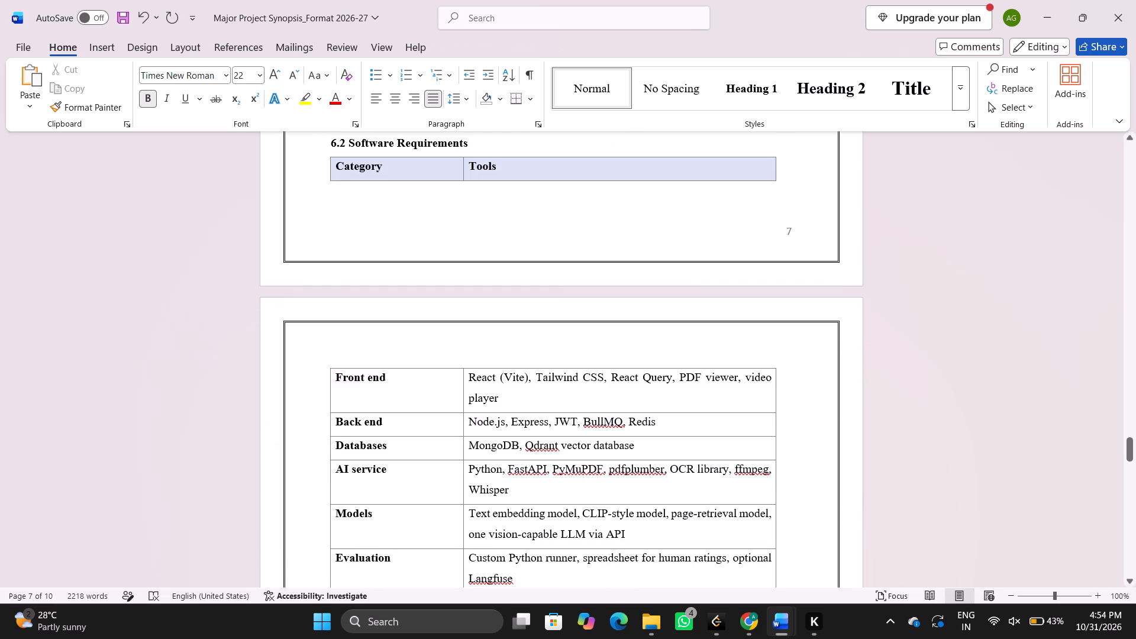
Reduce the line spacing of all rows in the Hardware Requirements table to single.
scroll(459, 435, up, 1)
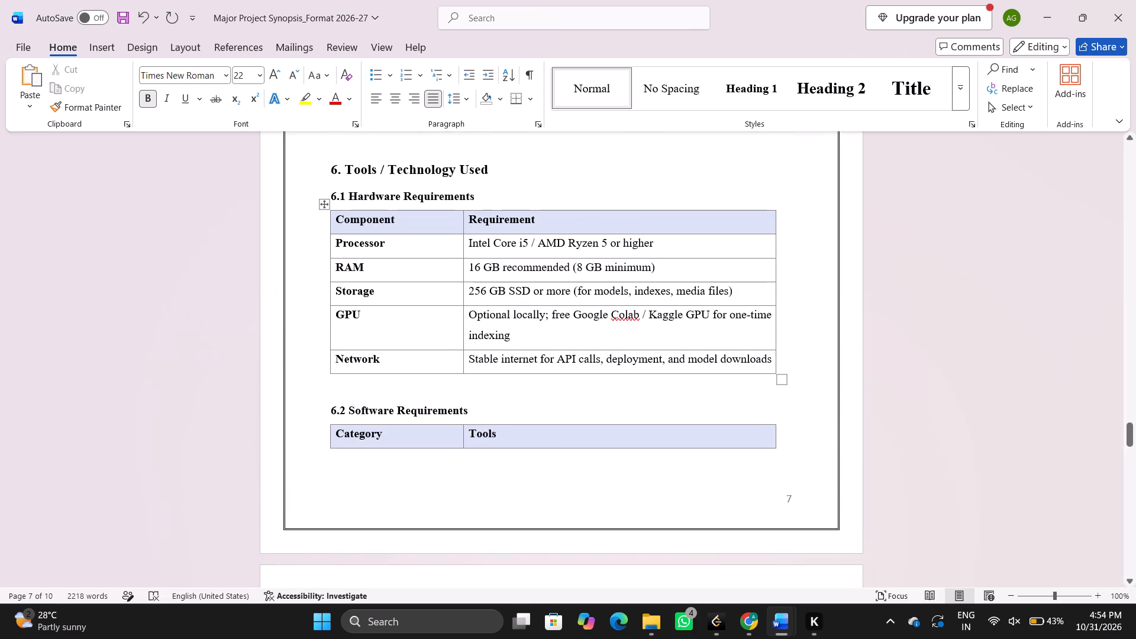
drag(337, 216, 764, 368)
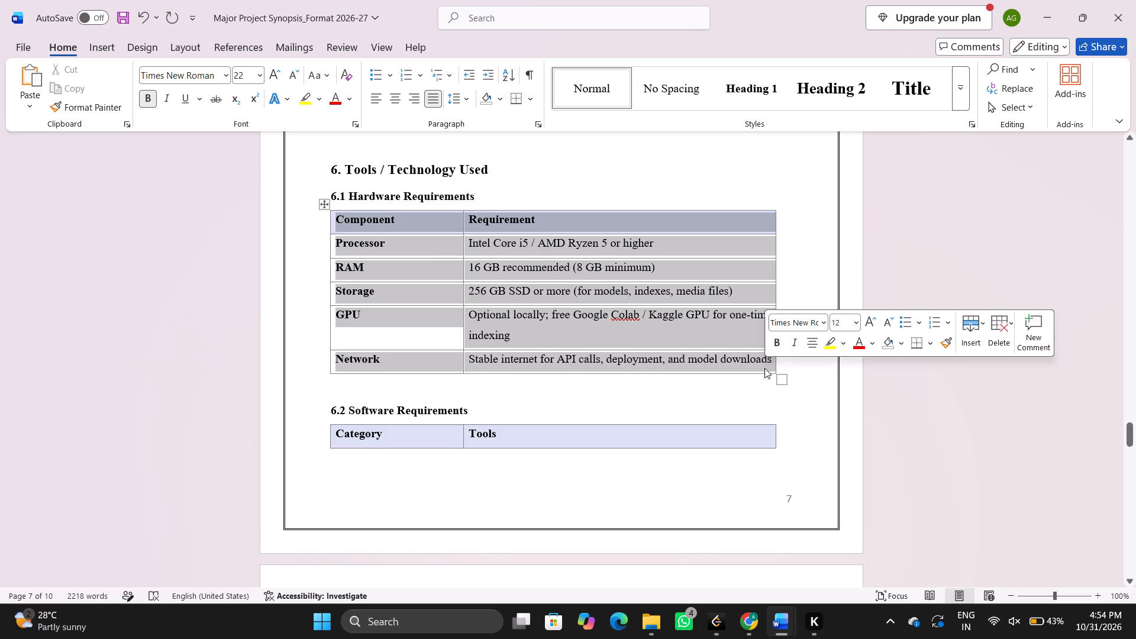
click(454, 101)
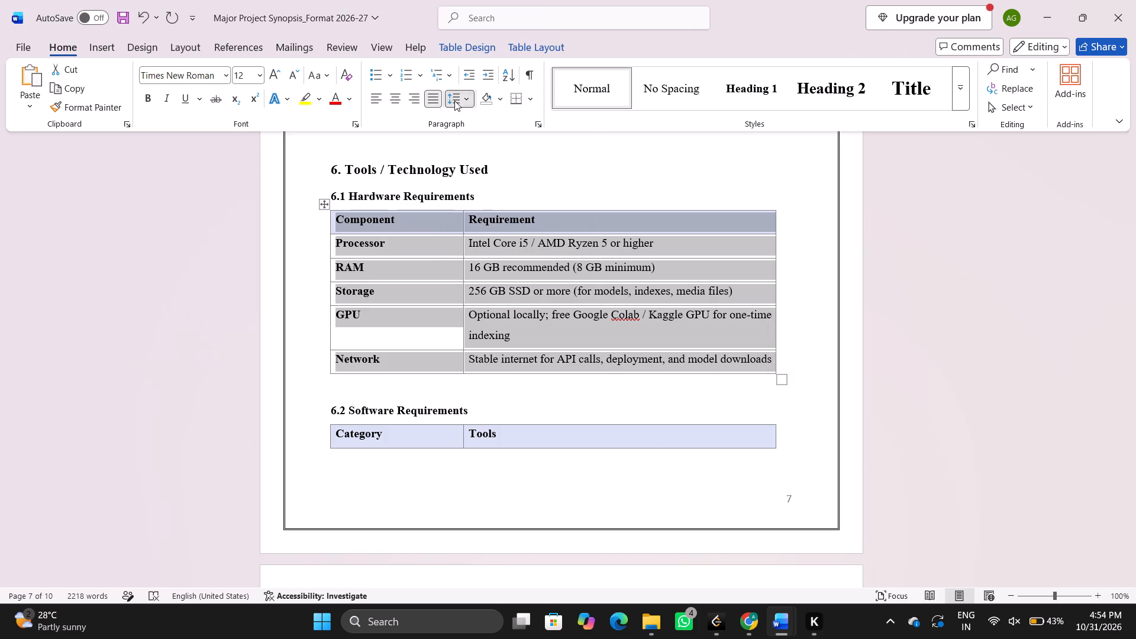
click(468, 121)
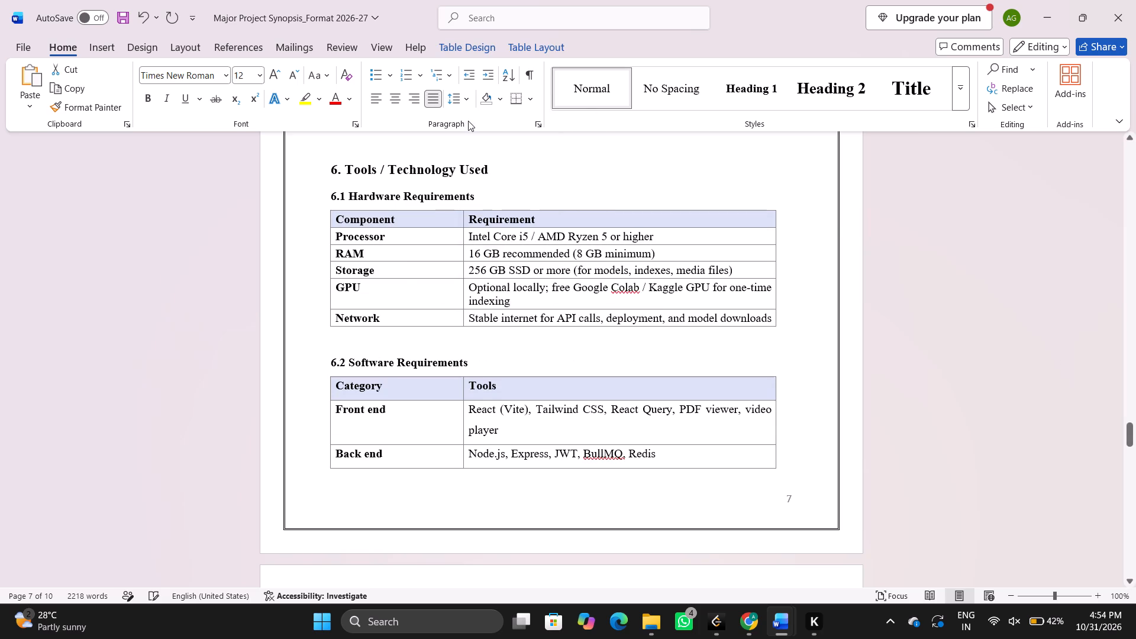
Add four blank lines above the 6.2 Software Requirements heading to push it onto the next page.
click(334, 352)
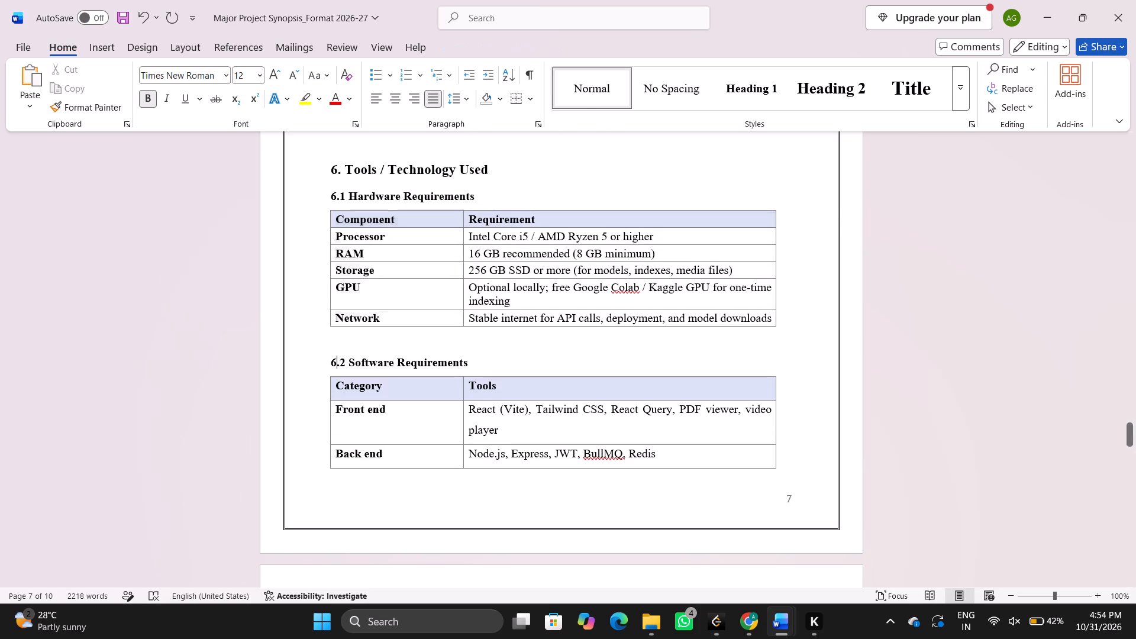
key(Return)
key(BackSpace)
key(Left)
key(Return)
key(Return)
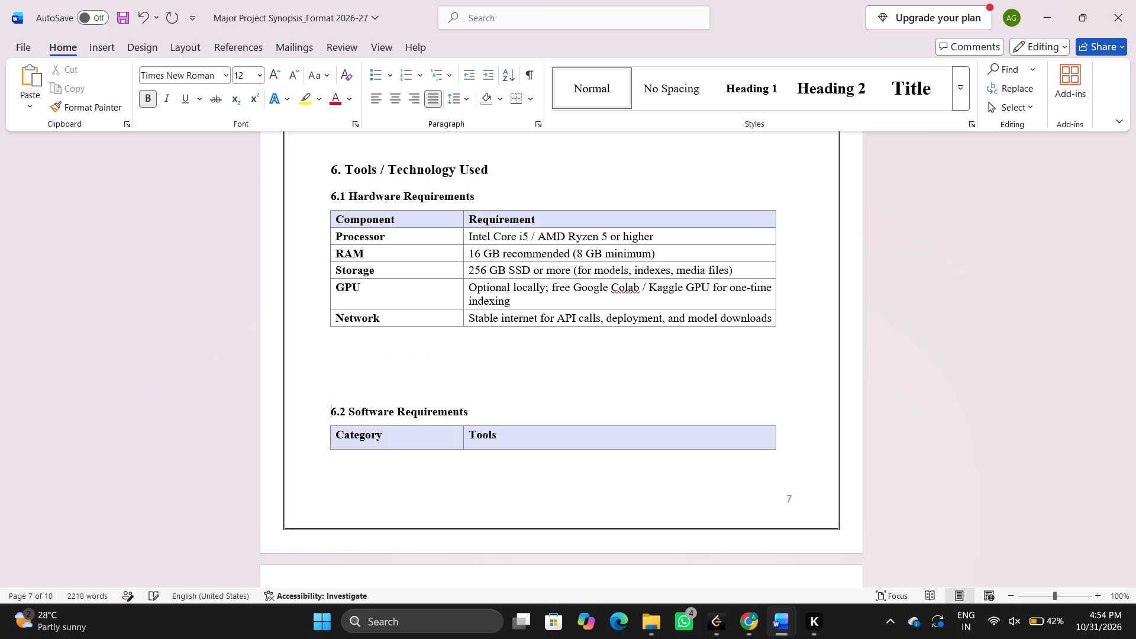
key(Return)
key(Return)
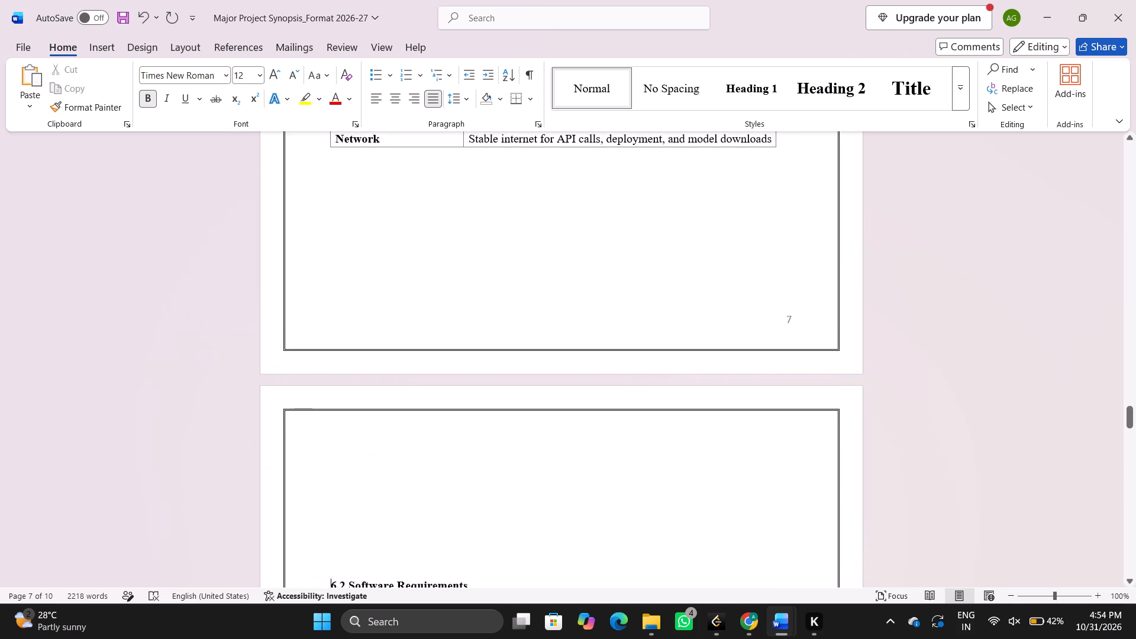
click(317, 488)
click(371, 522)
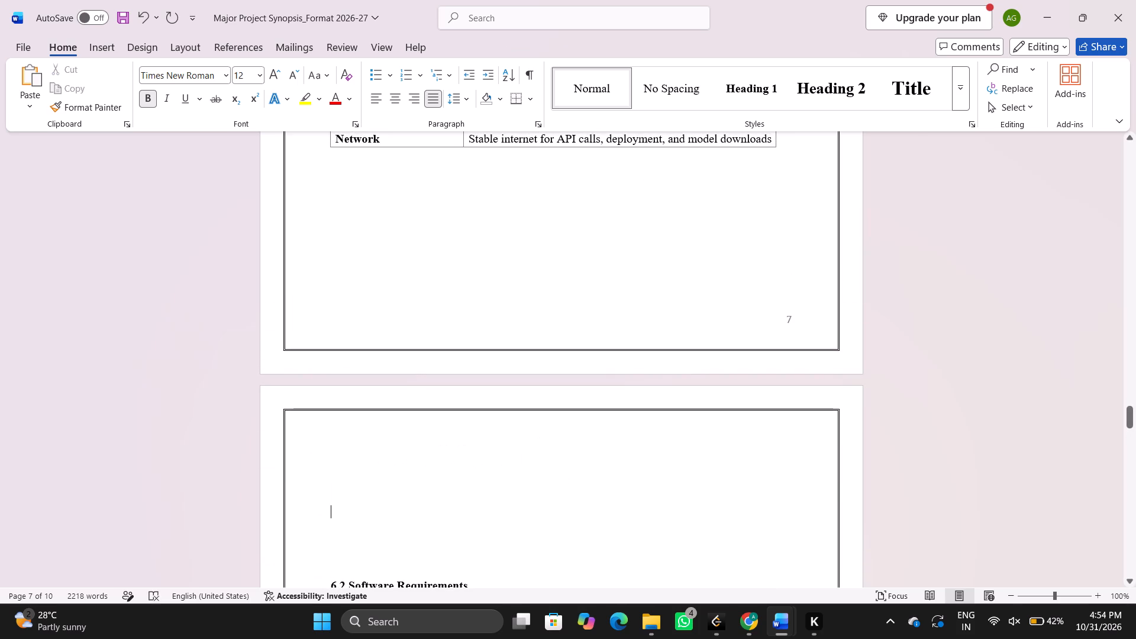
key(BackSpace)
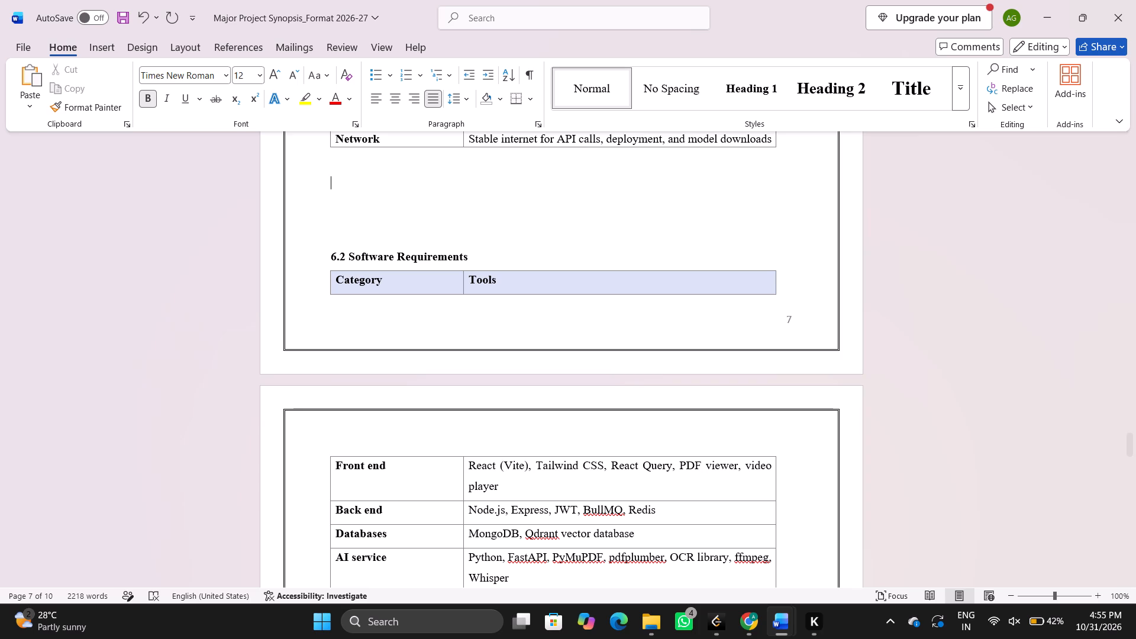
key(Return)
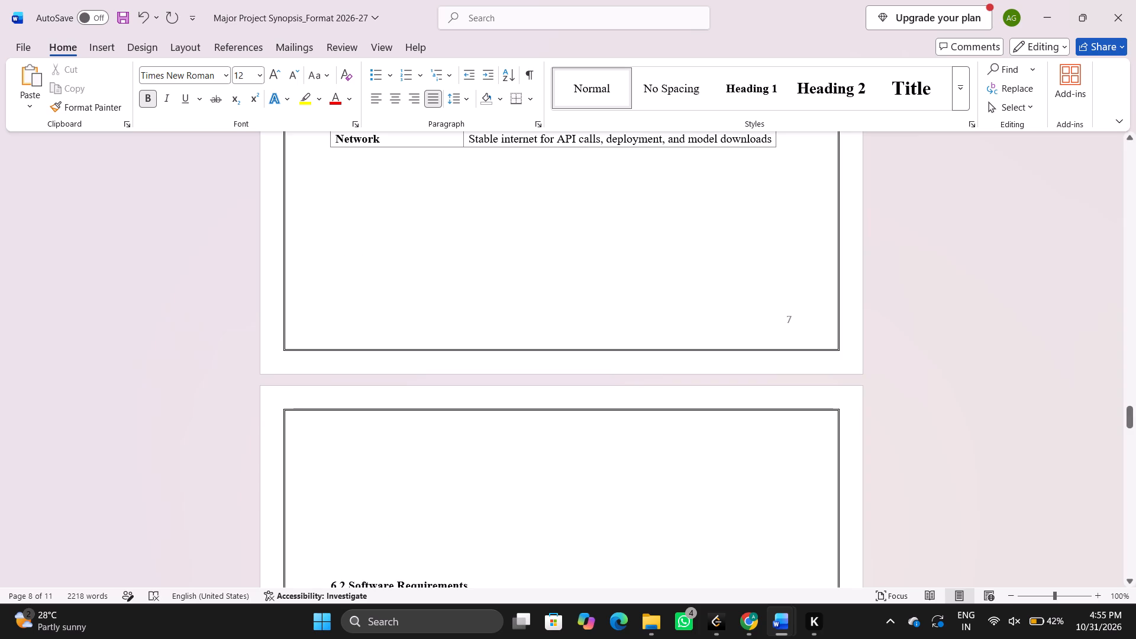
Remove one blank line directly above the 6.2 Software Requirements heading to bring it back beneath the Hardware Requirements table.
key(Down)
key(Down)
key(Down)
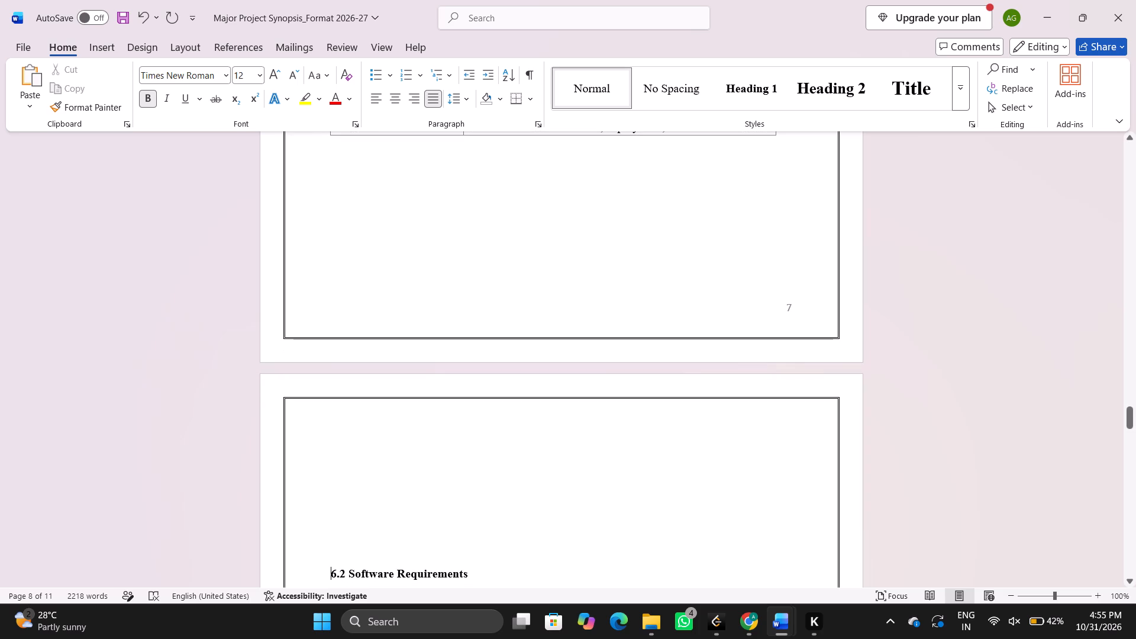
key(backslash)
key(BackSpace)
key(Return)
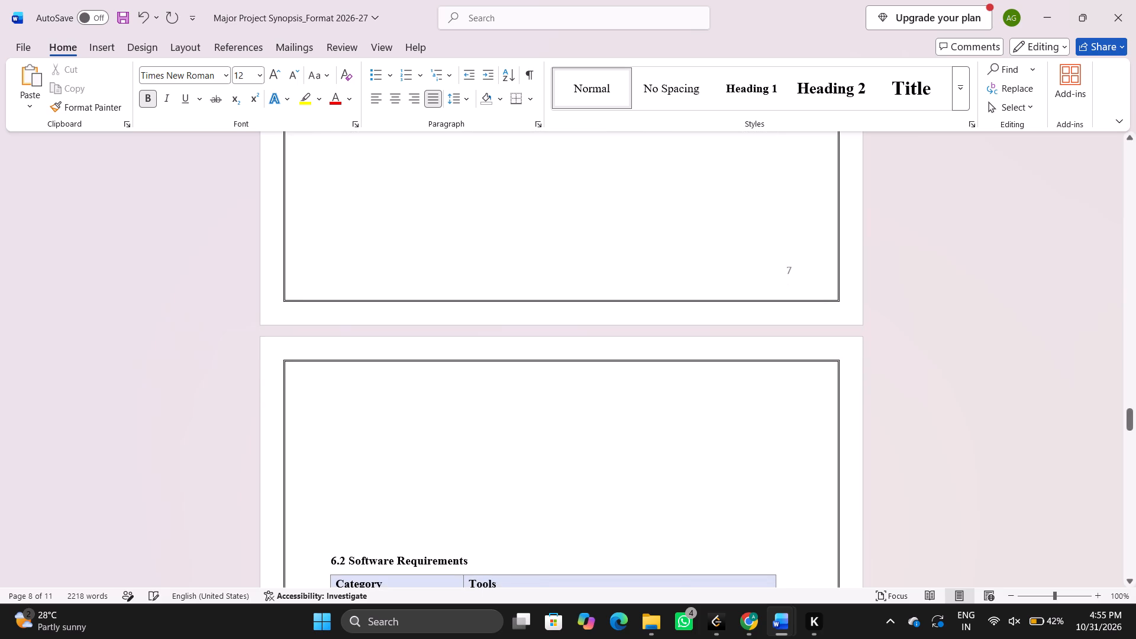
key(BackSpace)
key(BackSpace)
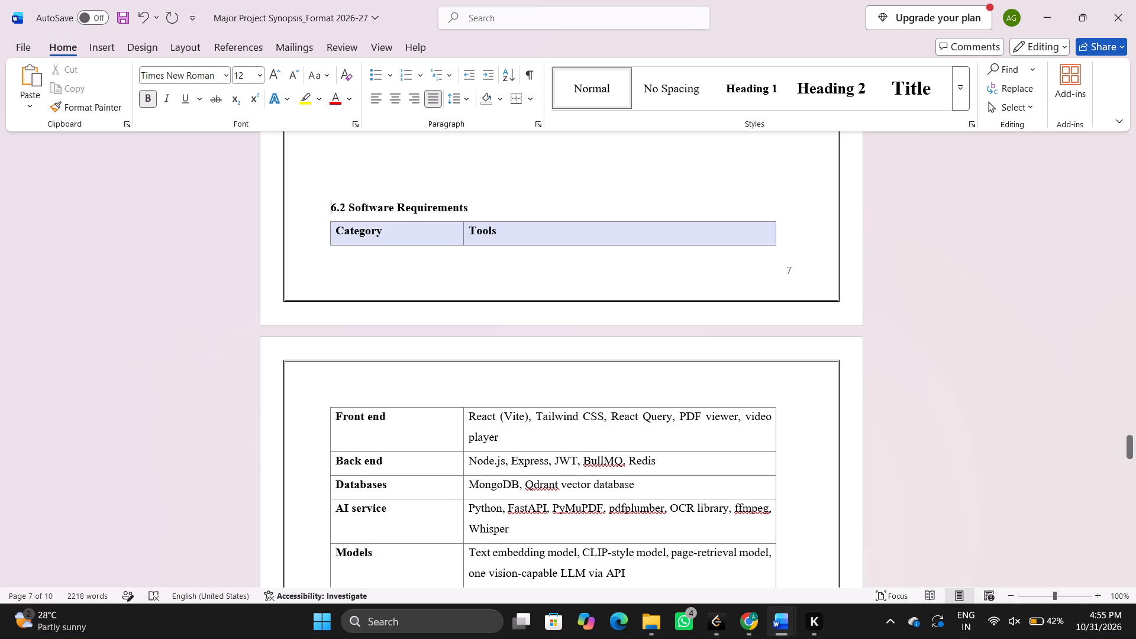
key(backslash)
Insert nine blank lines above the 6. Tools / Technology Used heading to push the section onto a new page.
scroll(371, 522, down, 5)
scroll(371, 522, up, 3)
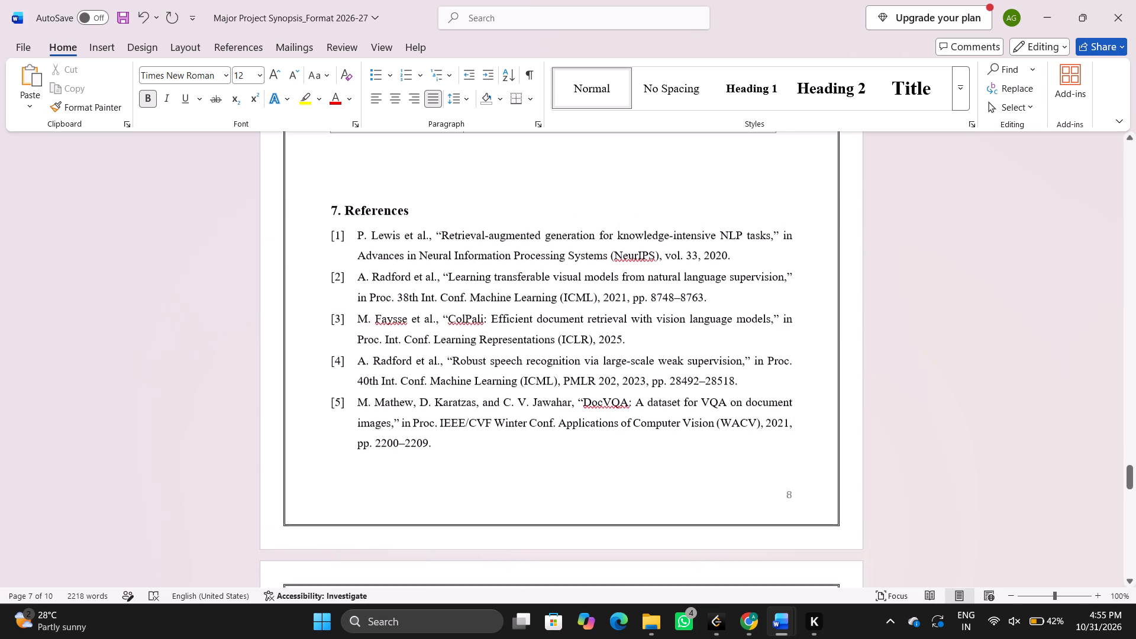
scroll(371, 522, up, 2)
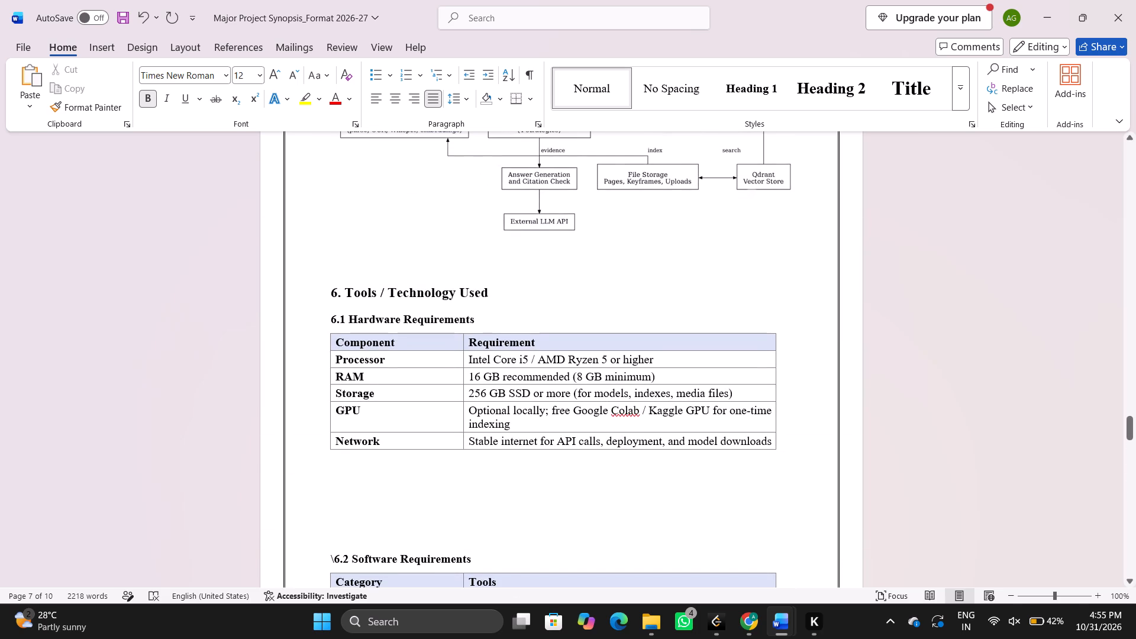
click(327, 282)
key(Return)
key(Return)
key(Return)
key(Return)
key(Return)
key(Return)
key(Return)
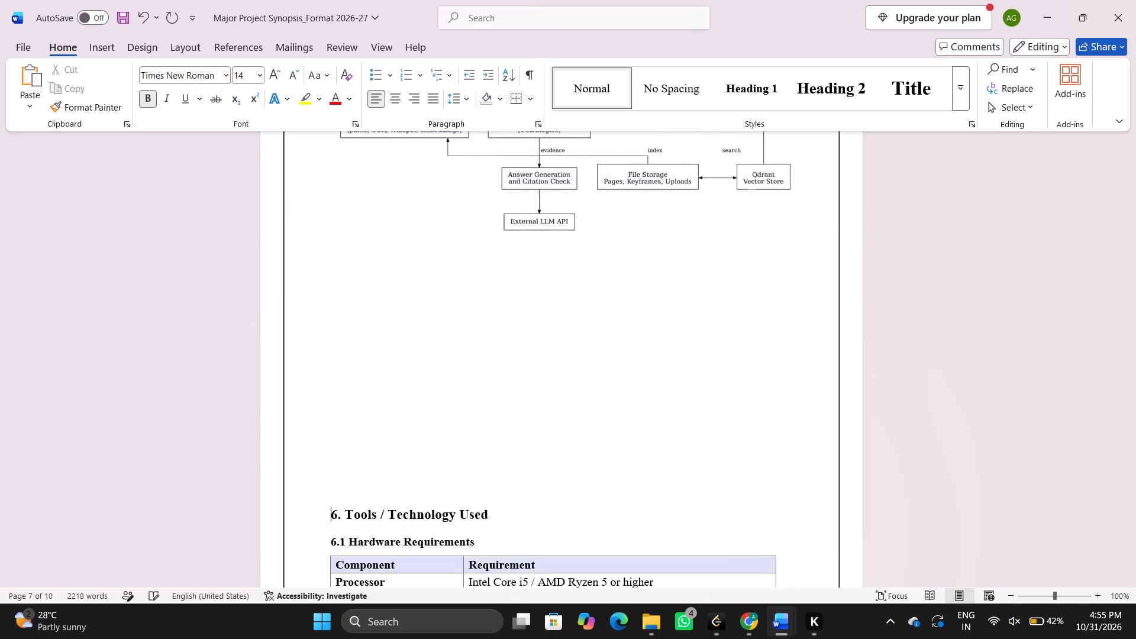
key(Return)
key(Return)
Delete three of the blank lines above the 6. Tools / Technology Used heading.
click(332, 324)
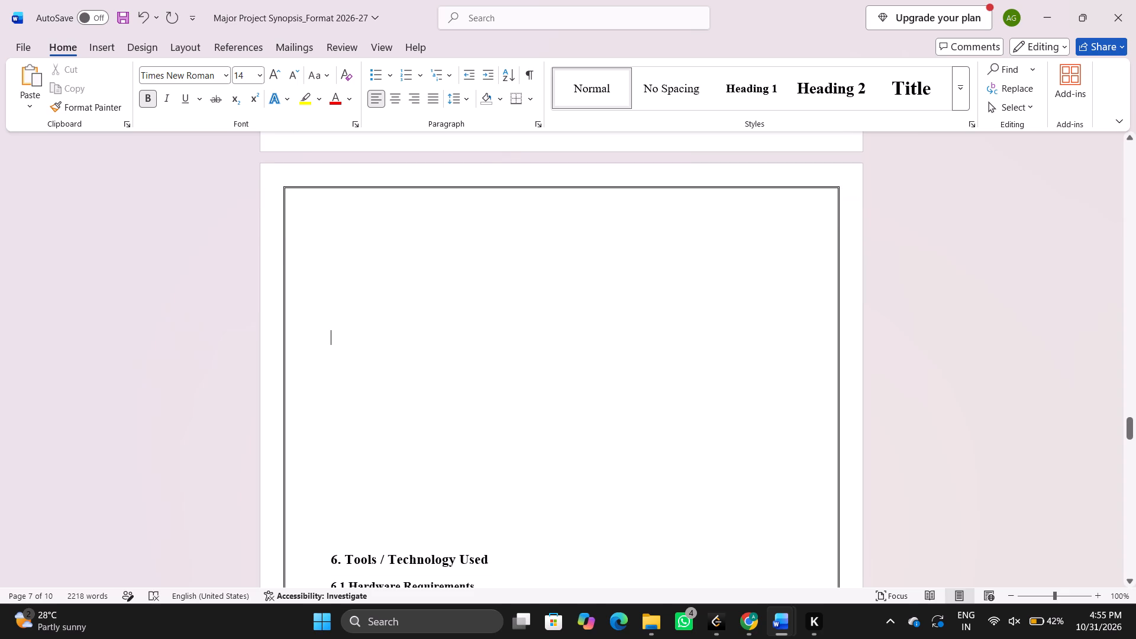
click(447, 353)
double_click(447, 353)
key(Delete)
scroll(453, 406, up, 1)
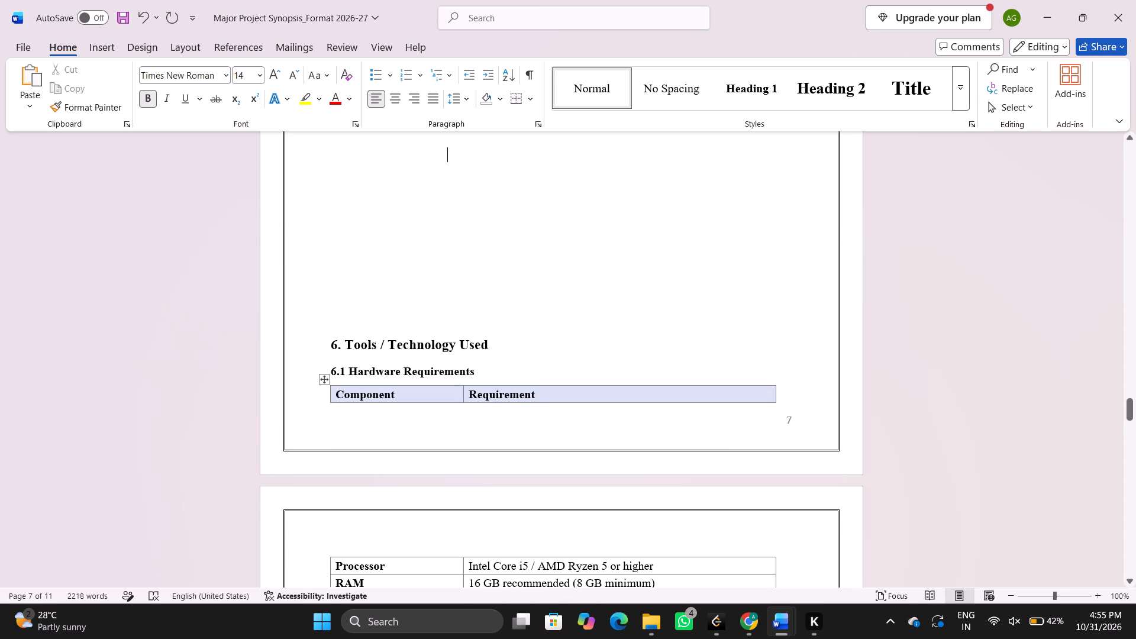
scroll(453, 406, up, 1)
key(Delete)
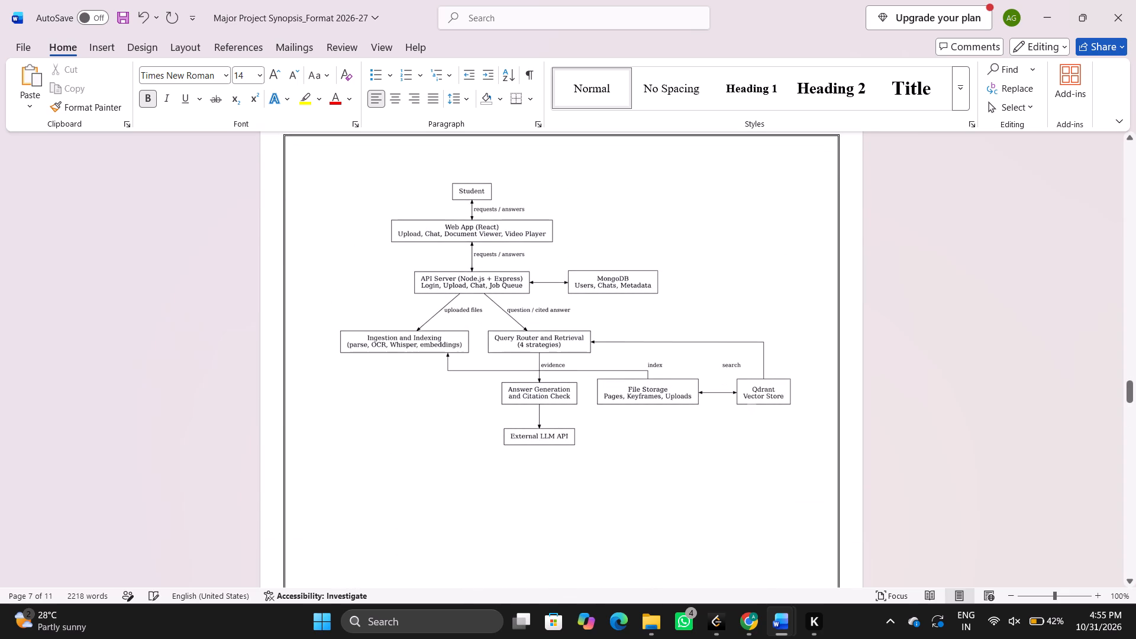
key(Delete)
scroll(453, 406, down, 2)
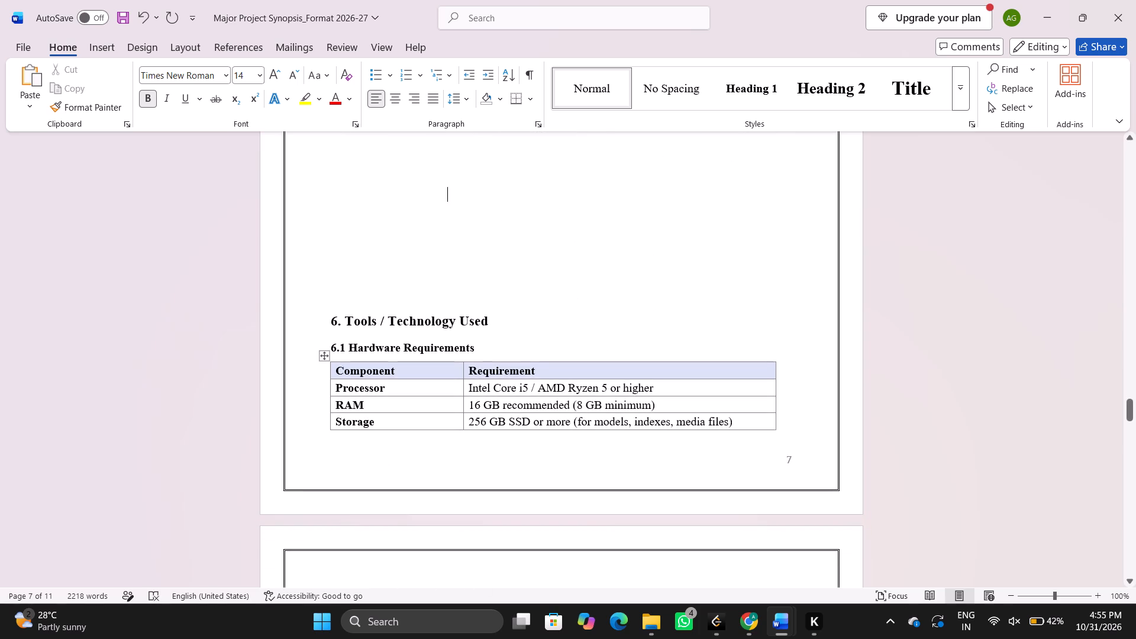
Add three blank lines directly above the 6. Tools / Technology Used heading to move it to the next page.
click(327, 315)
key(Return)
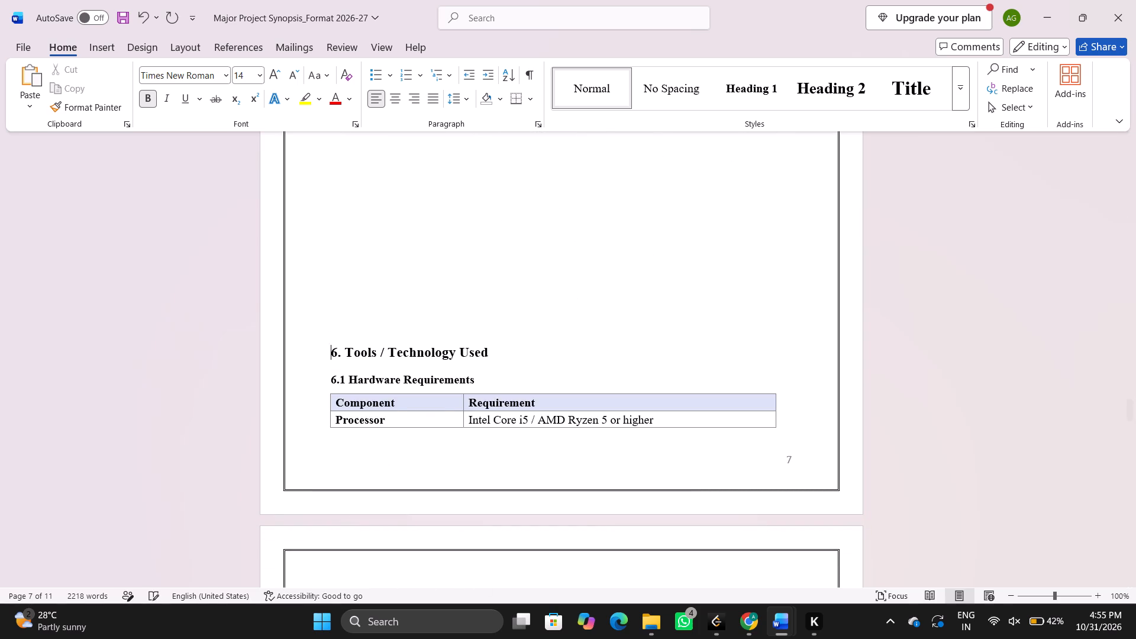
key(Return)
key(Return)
Delete the whole block of blank lines above the 6. Tools / Technology Used heading so it sits directly beneath the architecture diagram.
click(391, 376)
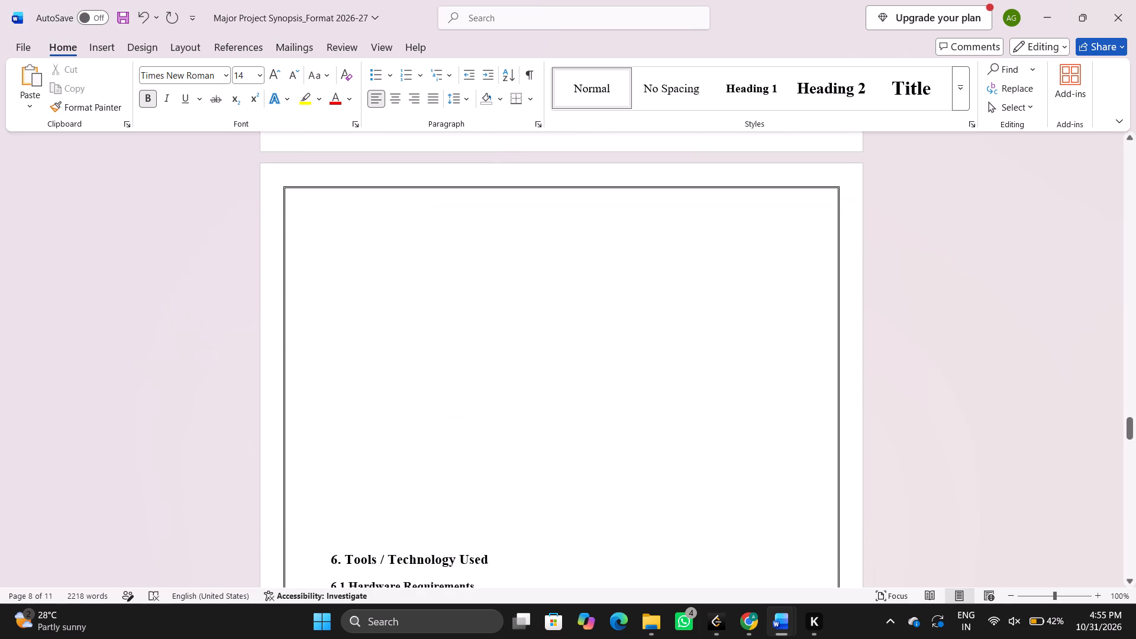
drag(317, 223, 628, 493)
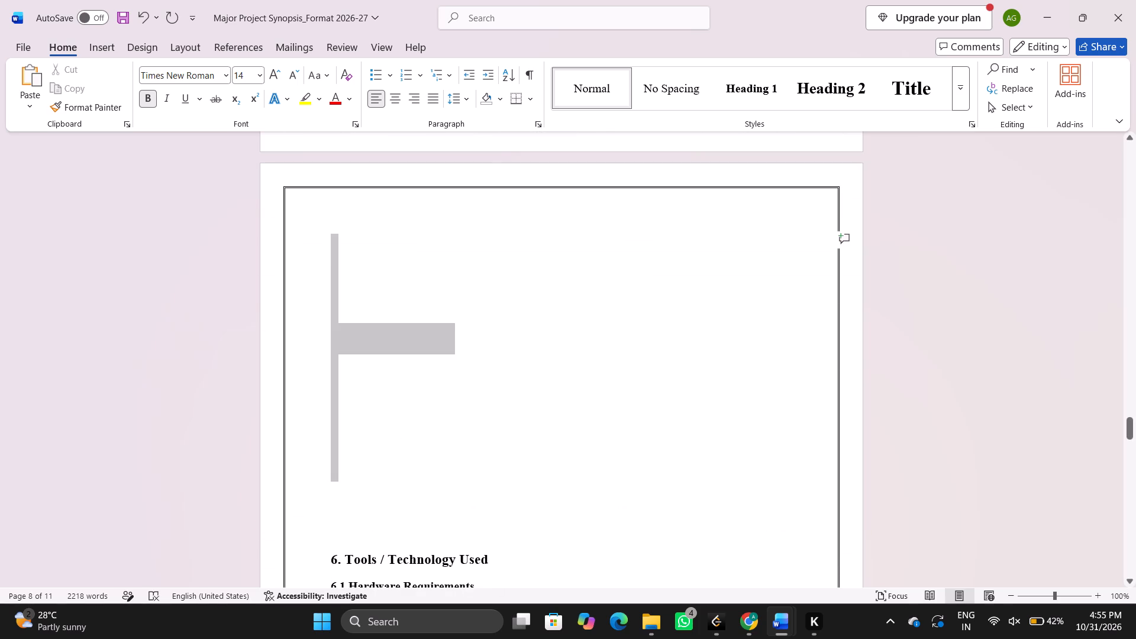
drag(628, 493, 673, 531)
key(BackSpace)
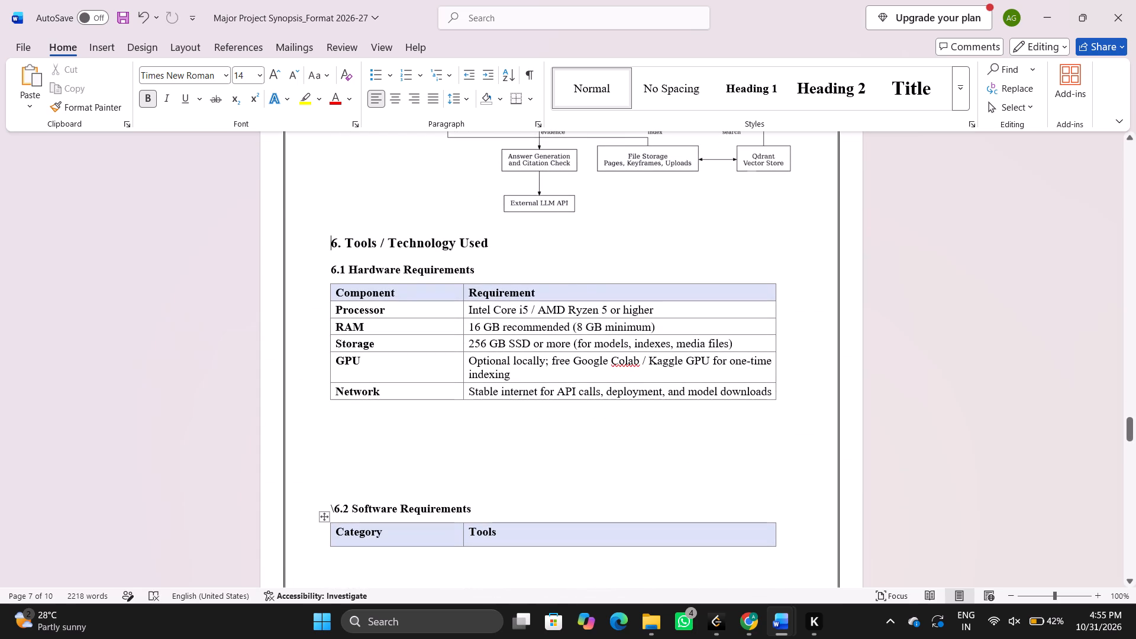
Delete the block of blank lines between the Hardware Requirements table and the 6.2 Software Requirements heading, leaving one.
click(437, 469)
drag(437, 469, 277, 420)
key(BackSpace)
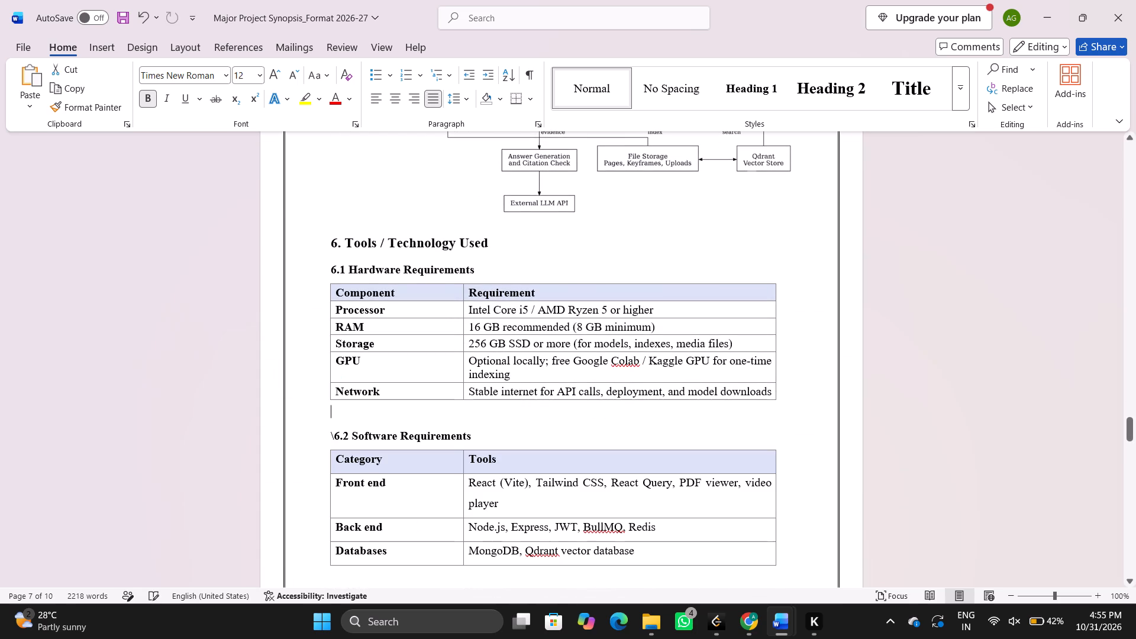
Delete the stray backslash in front of the 6.2 Software Requirements heading.
key(Down)
key(Right)
key(BackSpace)
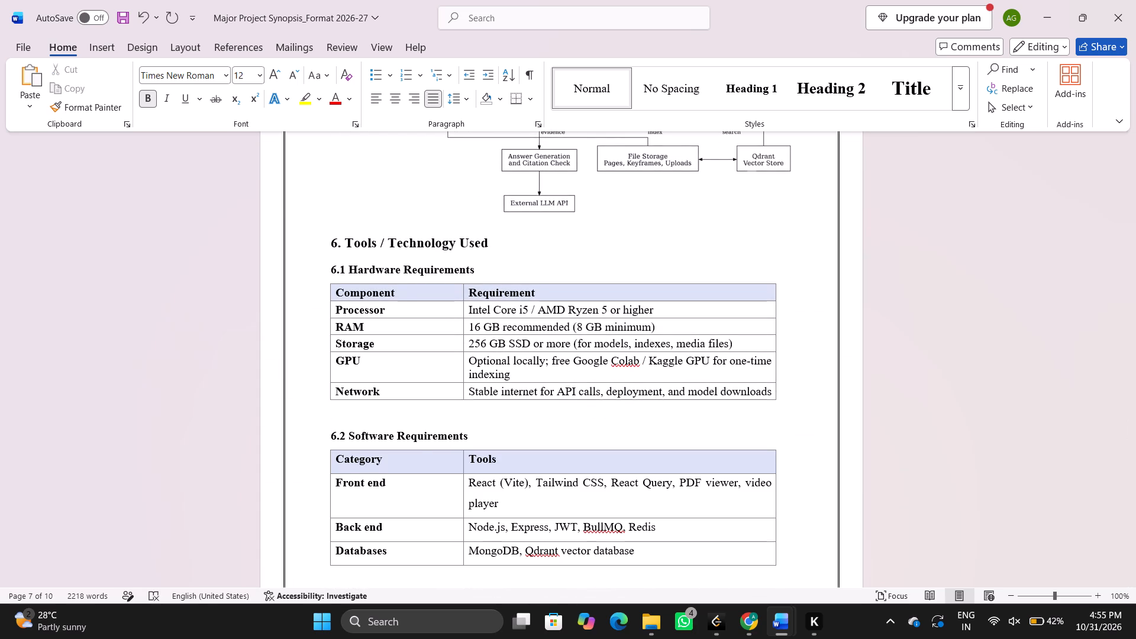
Set the line spacing of the whole Hardware Requirements table to 1.5, with its text justified.
scroll(277, 420, down, 2)
scroll(277, 420, up, 1)
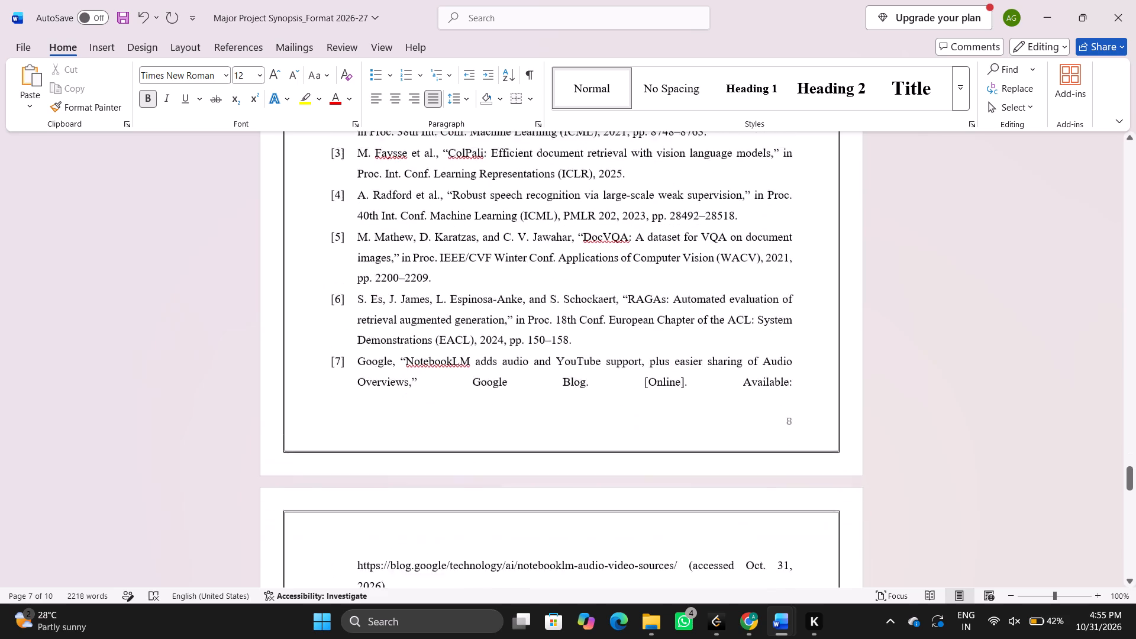
scroll(277, 420, up, 1)
scroll(277, 420, down, 1)
scroll(277, 420, up, 2)
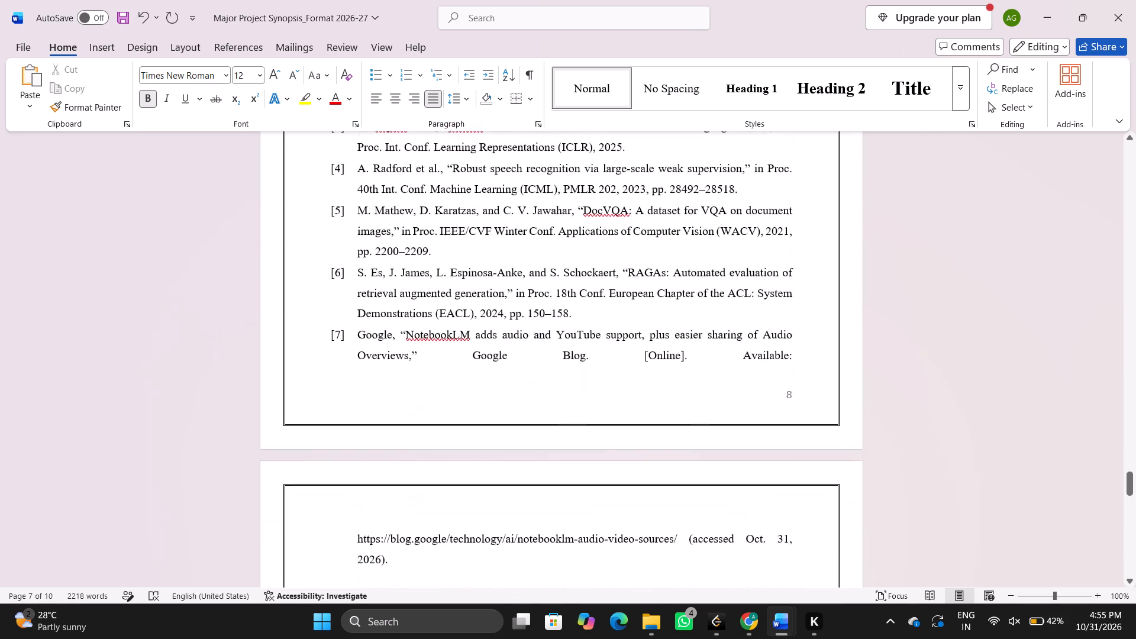
scroll(277, 420, up, 4)
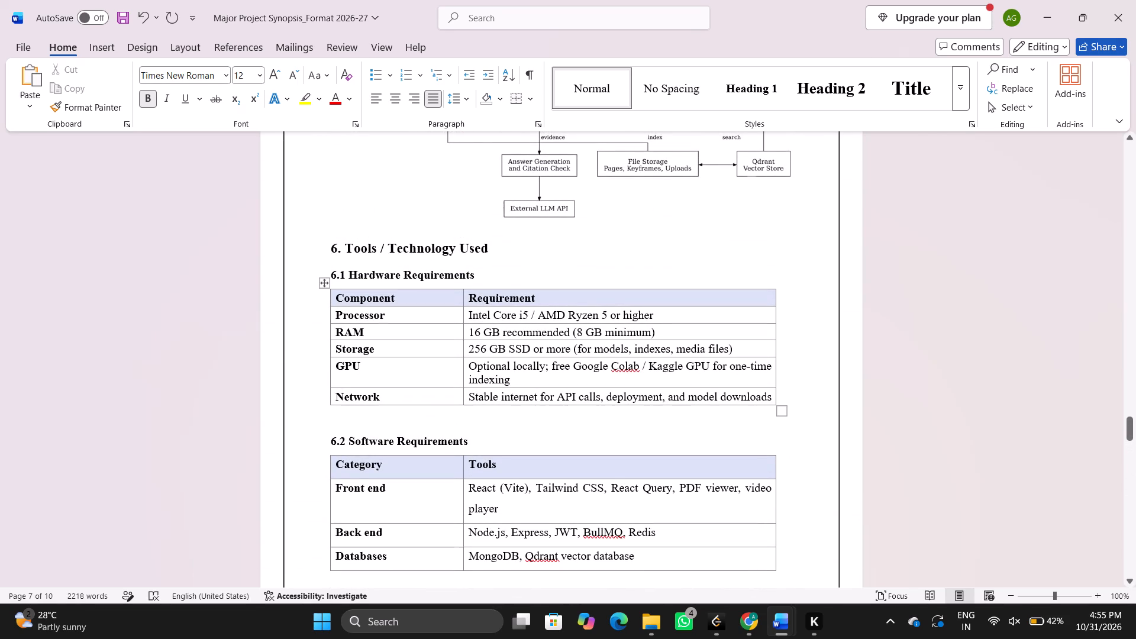
drag(335, 293, 463, 366)
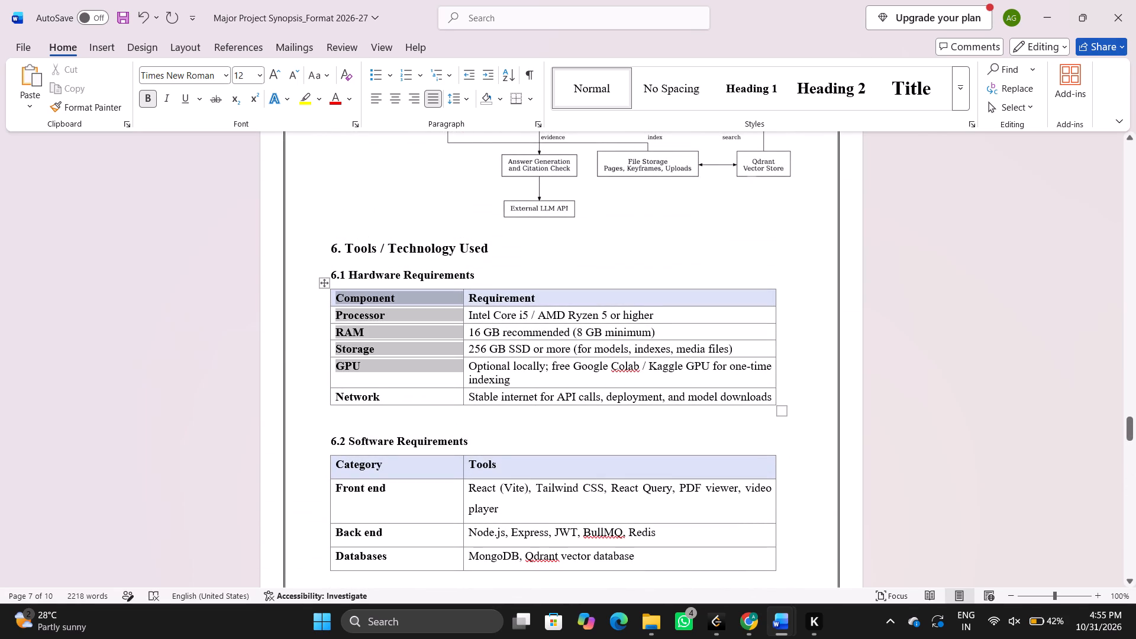
drag(463, 366, 658, 386)
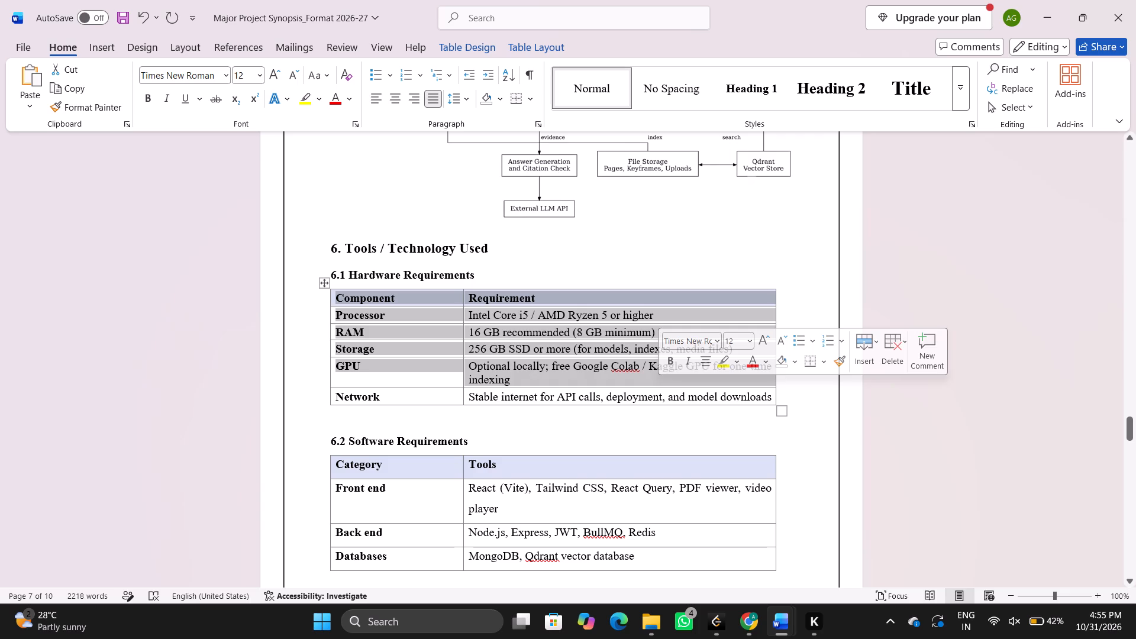
drag(770, 398, 356, 299)
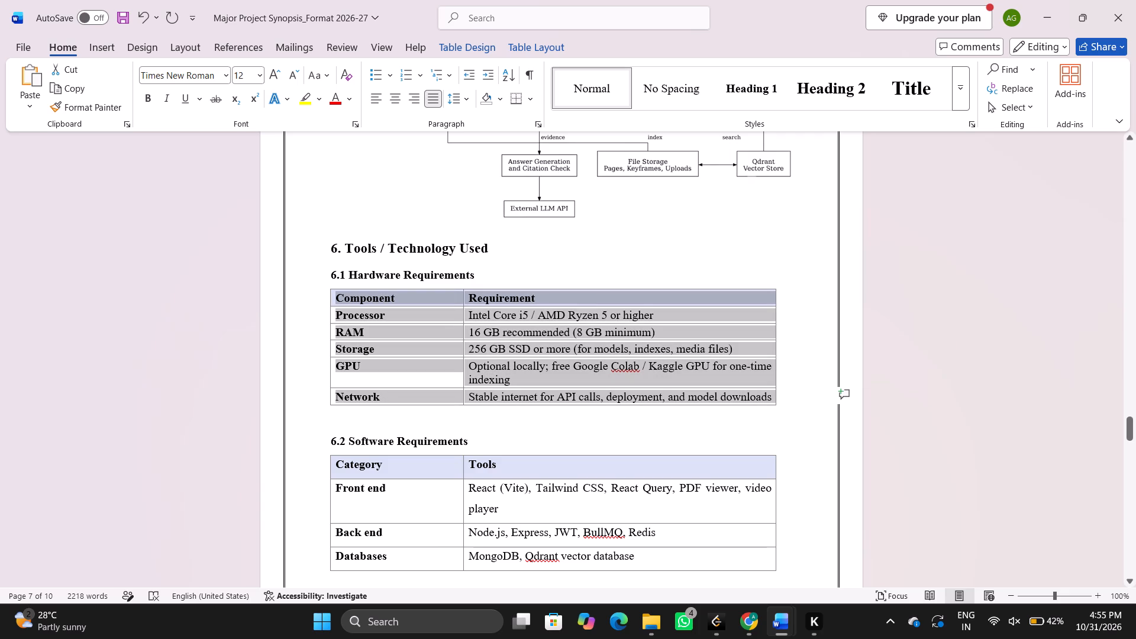
drag(356, 299, 354, 298)
click(401, 337)
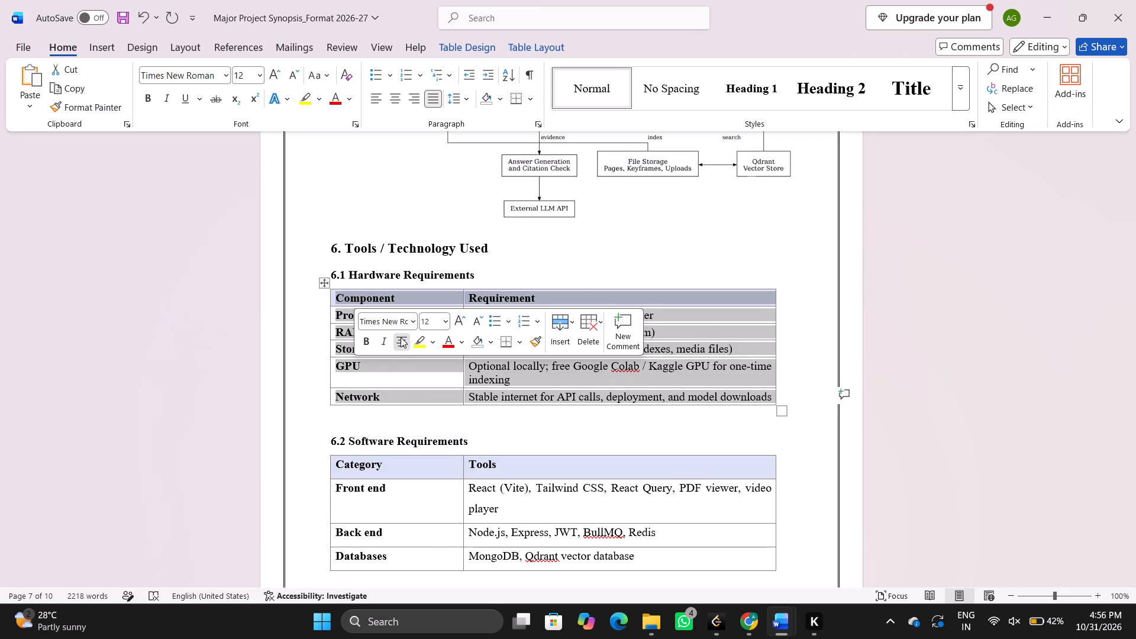
click(401, 337)
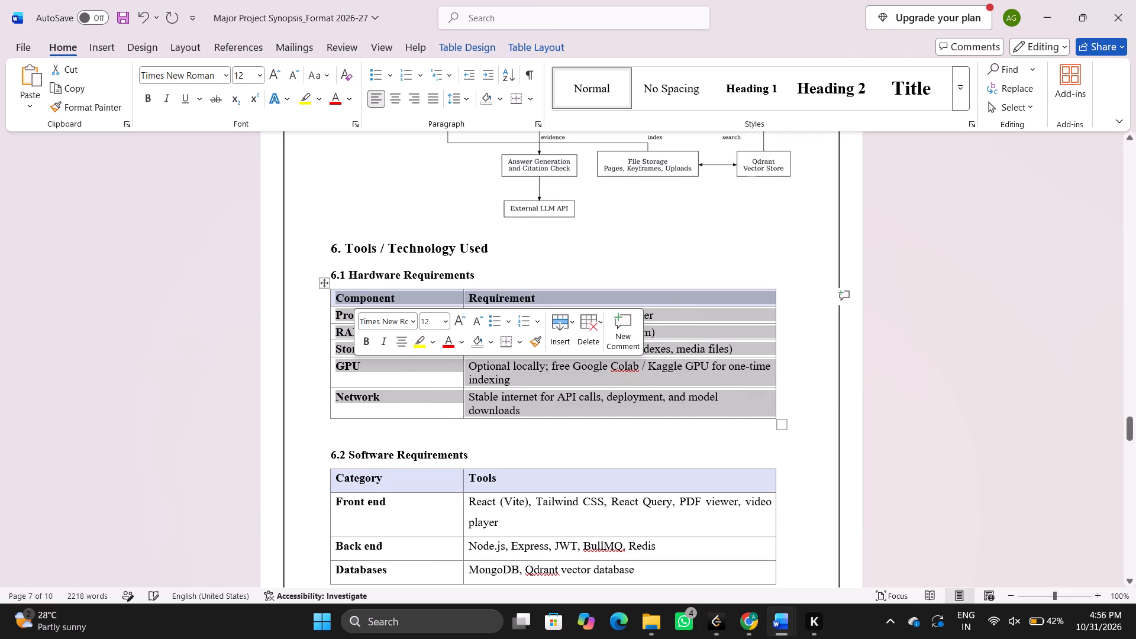
click(427, 91)
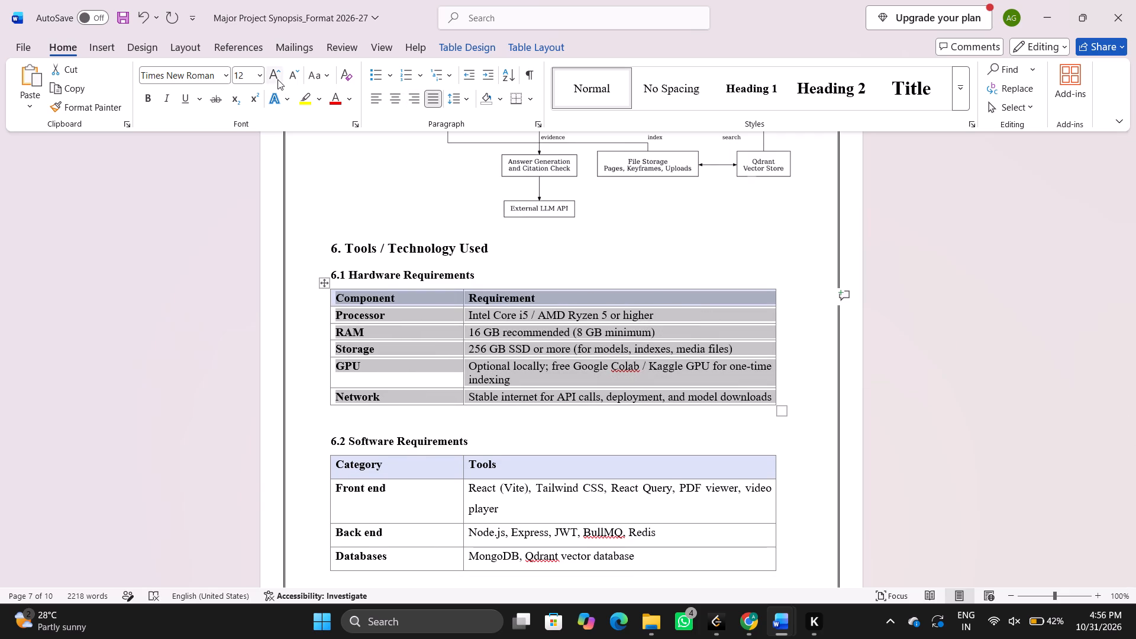
click(454, 105)
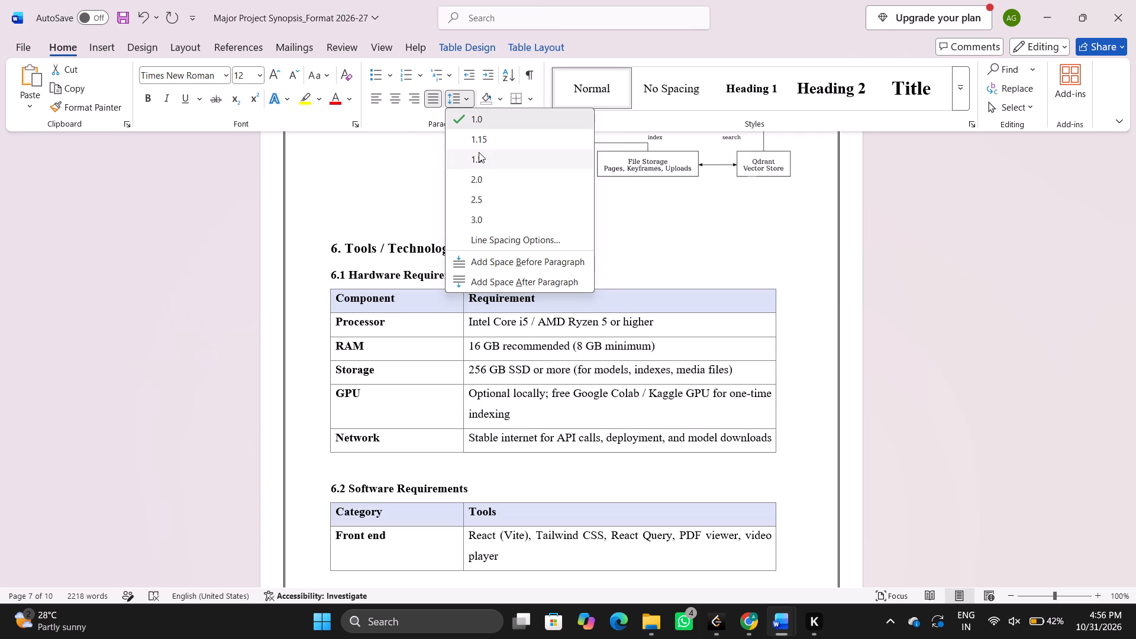
click(479, 152)
click(322, 270)
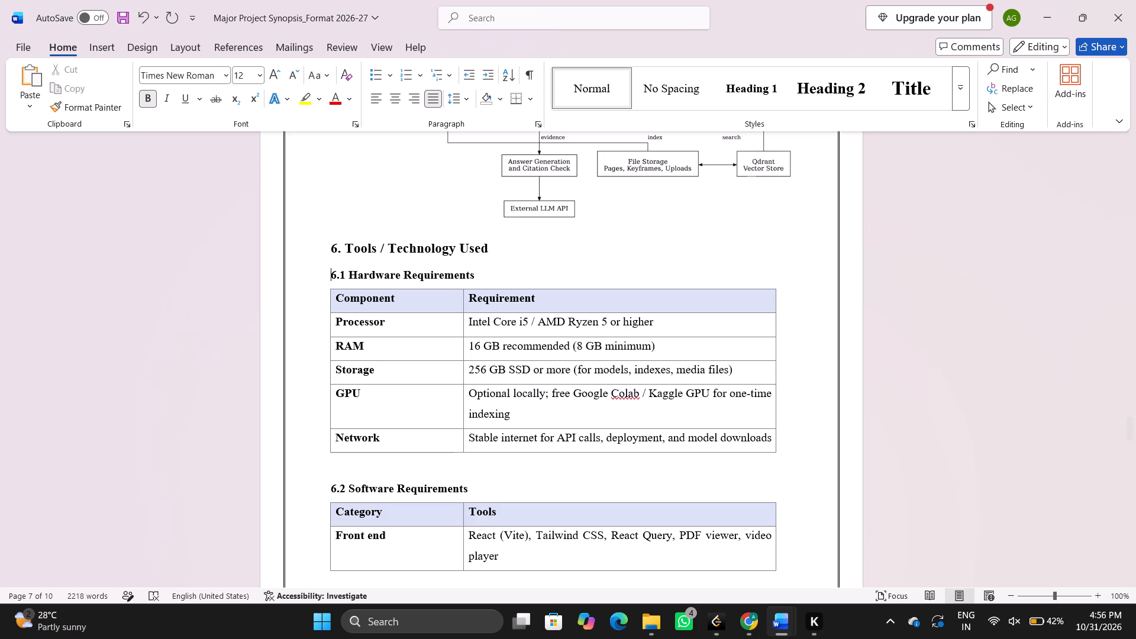
Delete one blank line between the Software Requirements table and the 7. References heading.
scroll(322, 270, down, 5)
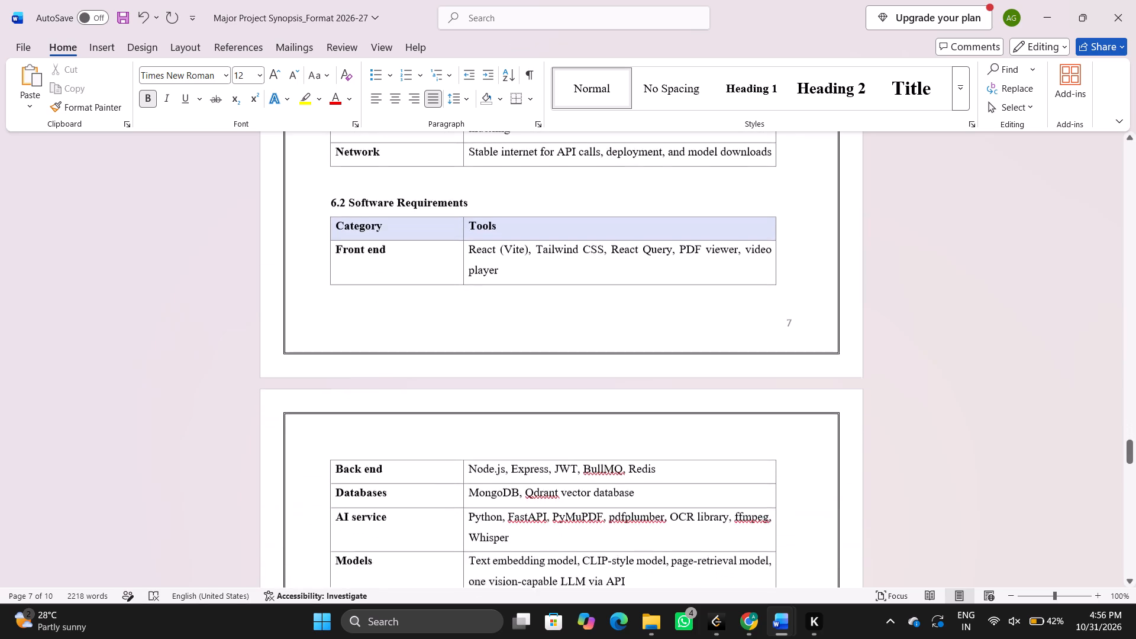
scroll(322, 270, down, 2)
scroll(322, 270, up, 1)
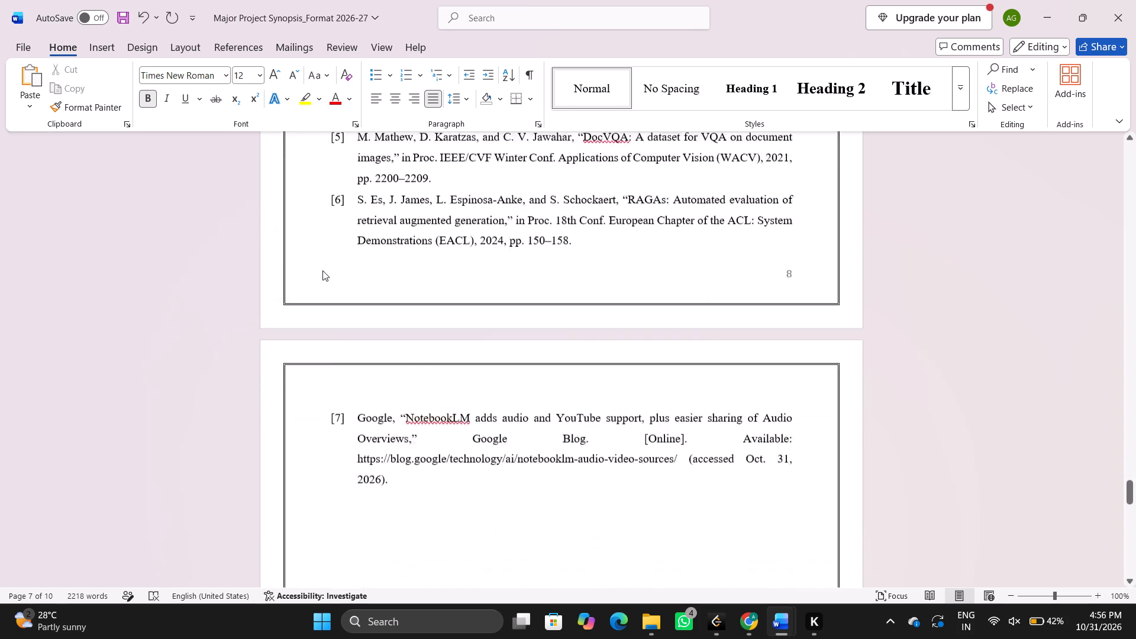
scroll(322, 270, up, 1)
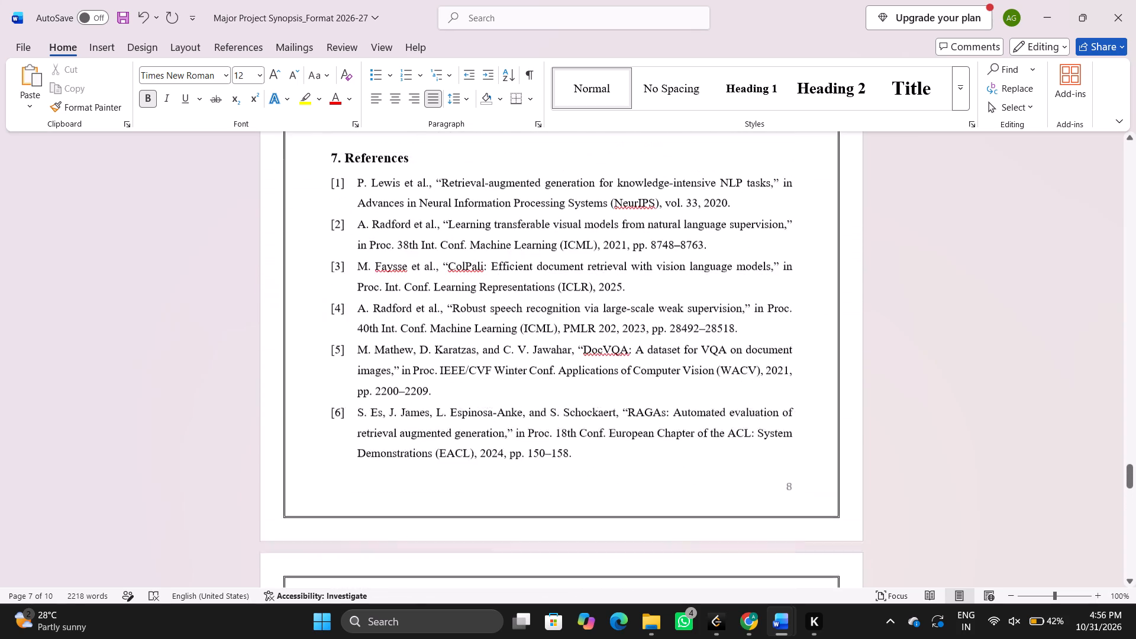
scroll(322, 270, up, 1)
click(330, 322)
key(BackSpace)
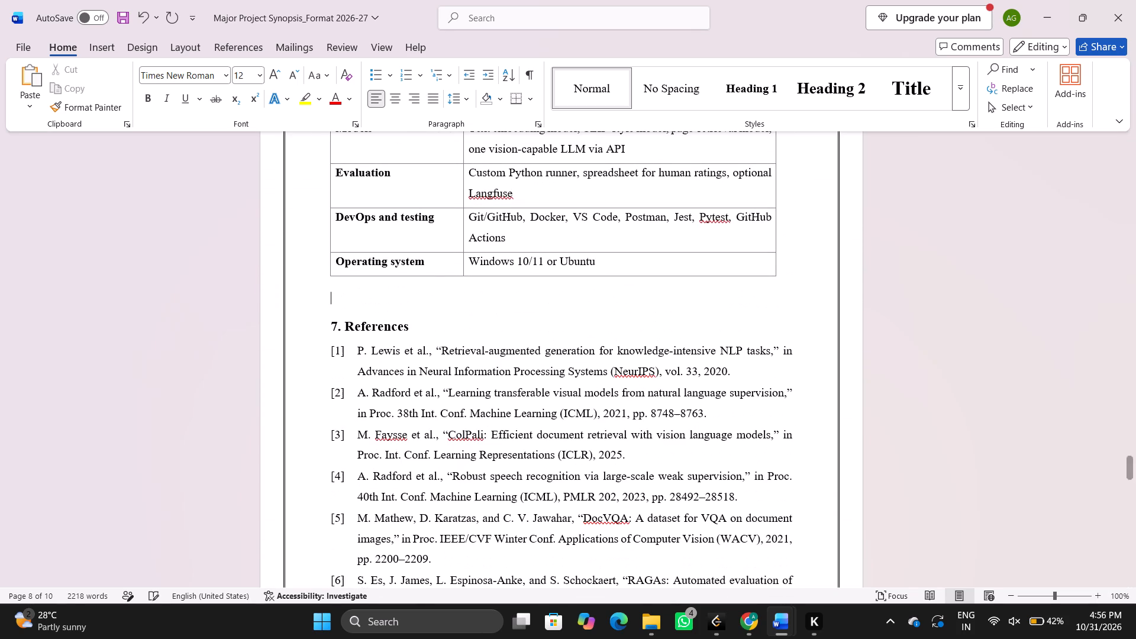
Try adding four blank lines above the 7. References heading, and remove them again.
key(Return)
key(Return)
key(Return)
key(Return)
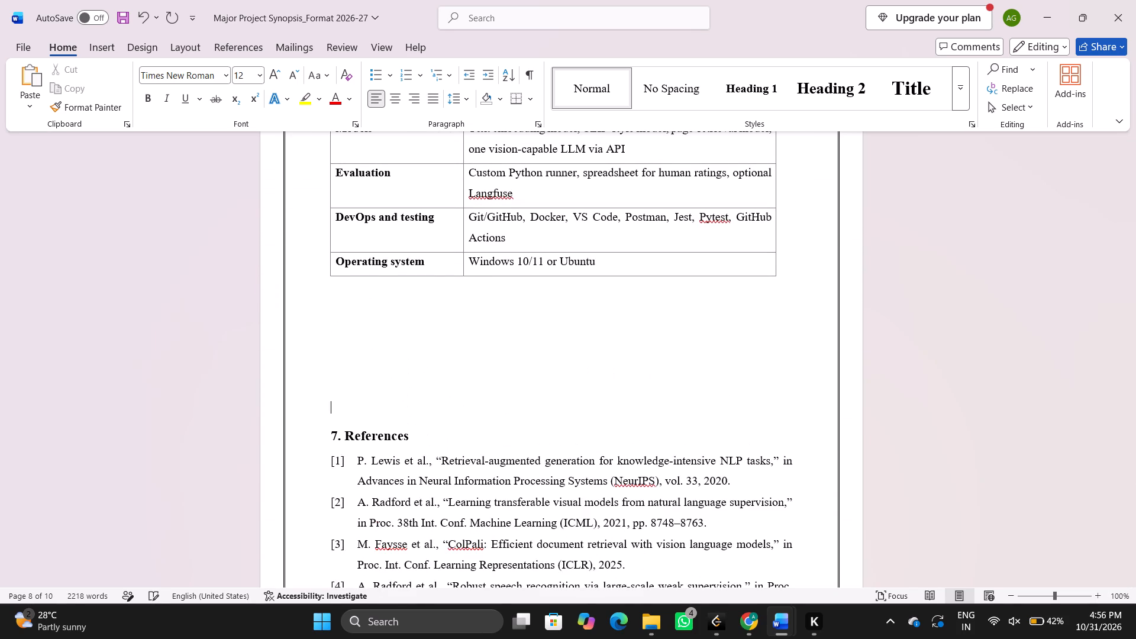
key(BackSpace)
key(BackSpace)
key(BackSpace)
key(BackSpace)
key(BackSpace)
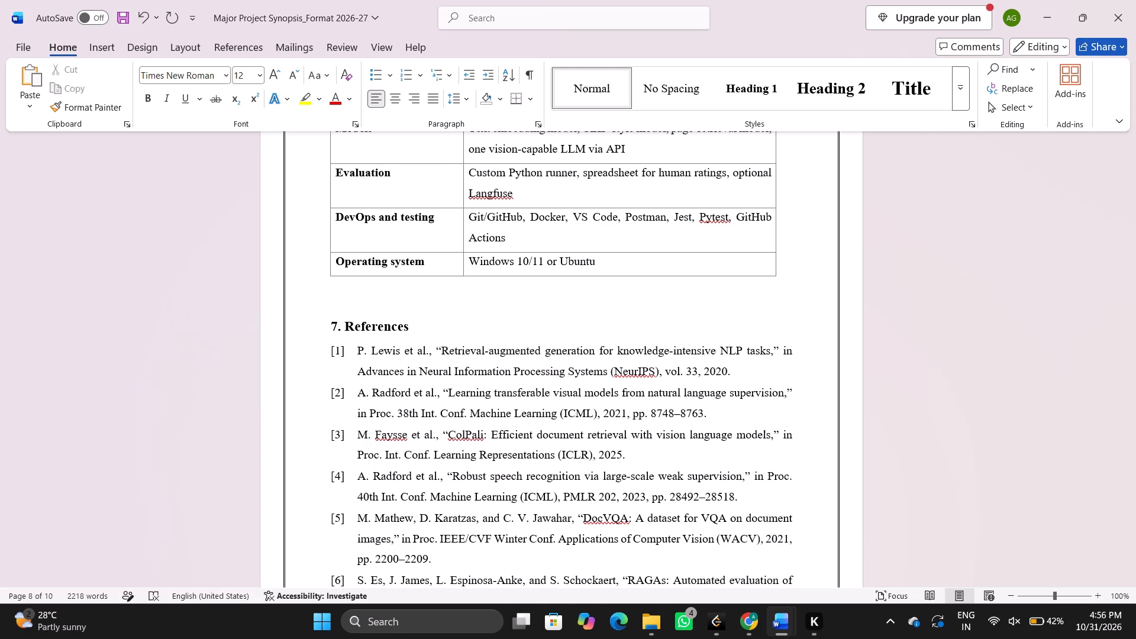
Add three blank lines directly above the 6. Tools / Technology Used heading to move the 6.2 Software Requirements section to the next page.
scroll(330, 322, down, 2)
scroll(330, 322, up, 4)
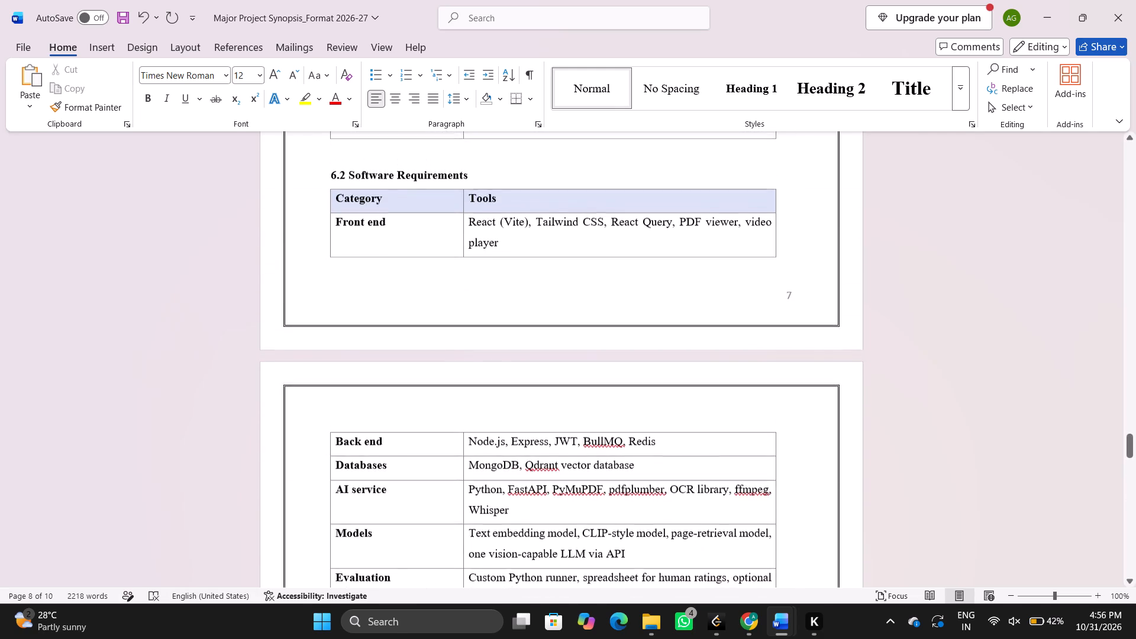
scroll(330, 322, up, 2)
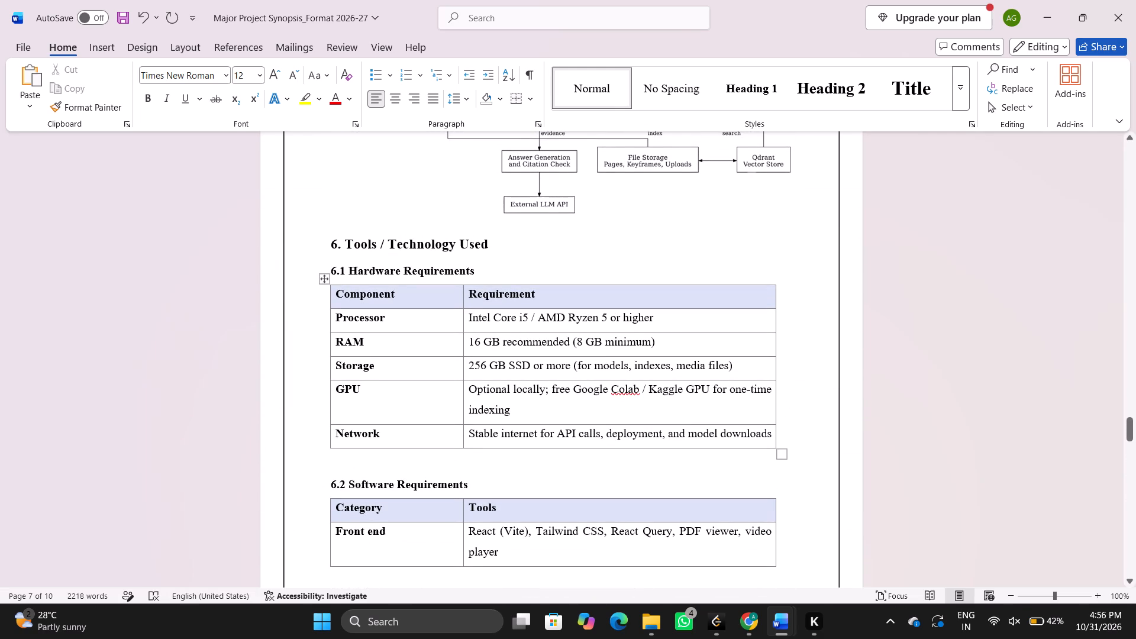
click(334, 250)
key(Left)
key(Return)
scroll(334, 250, down, 2)
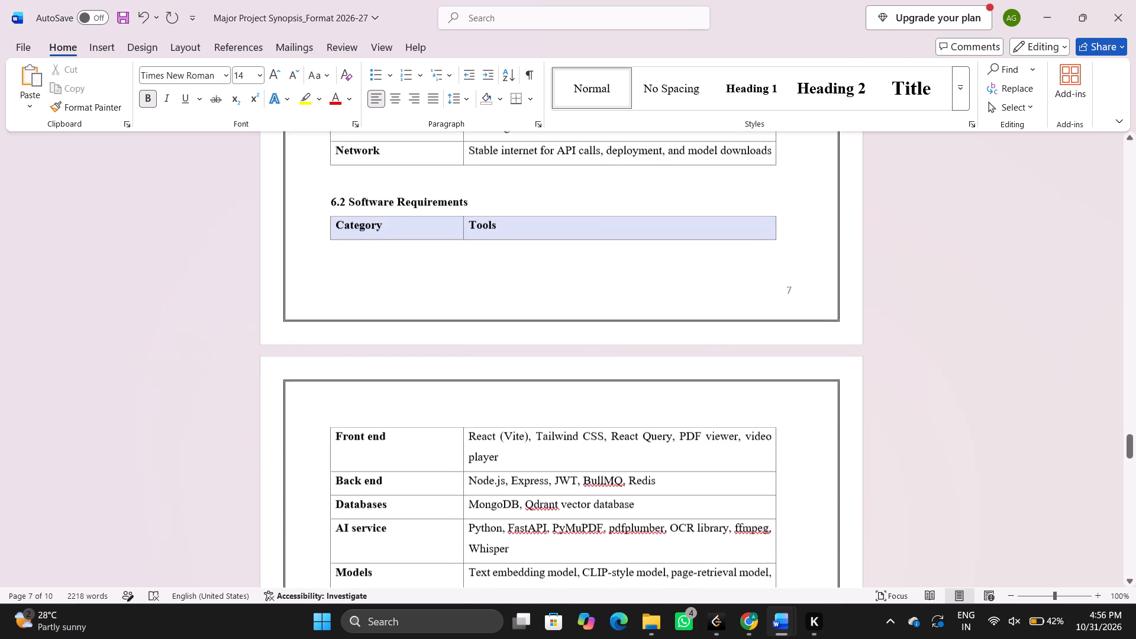
scroll(334, 250, up, 1)
key(Return)
key(Return)
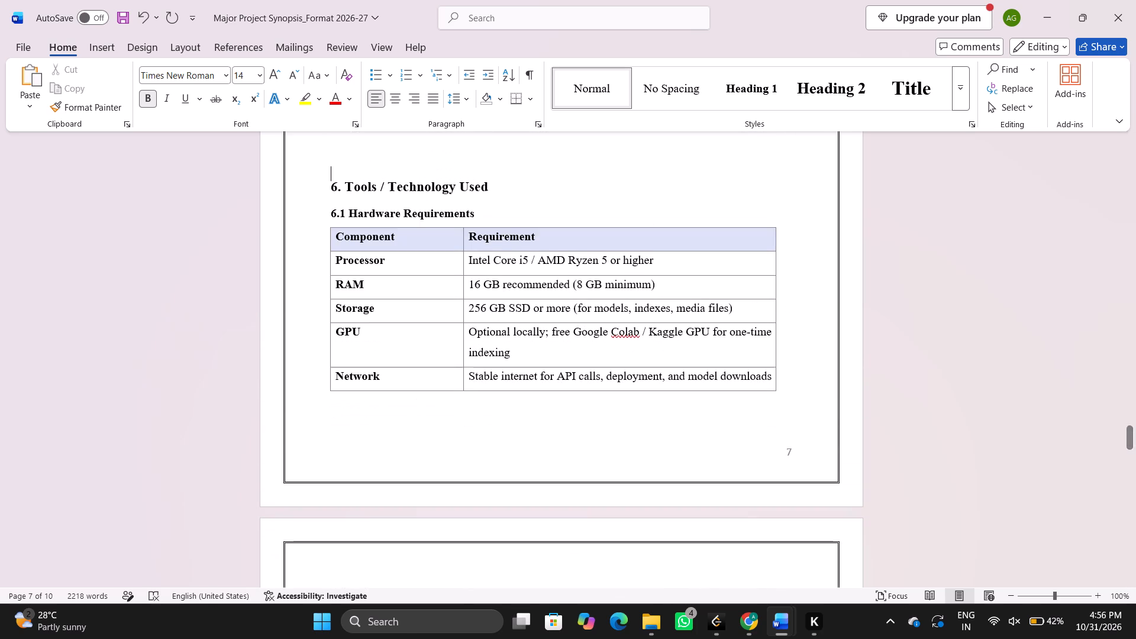
Stretch the architecture diagram taller, extending its bottom edge into the blank space beneath it.
scroll(334, 250, up, 1)
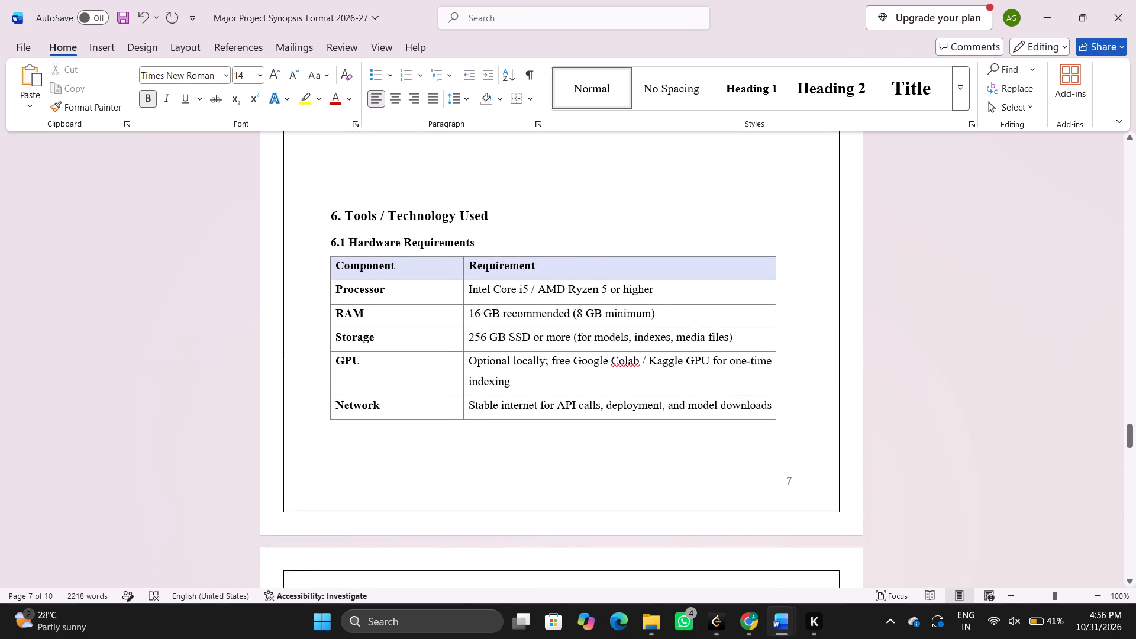
scroll(335, 304, up, 1)
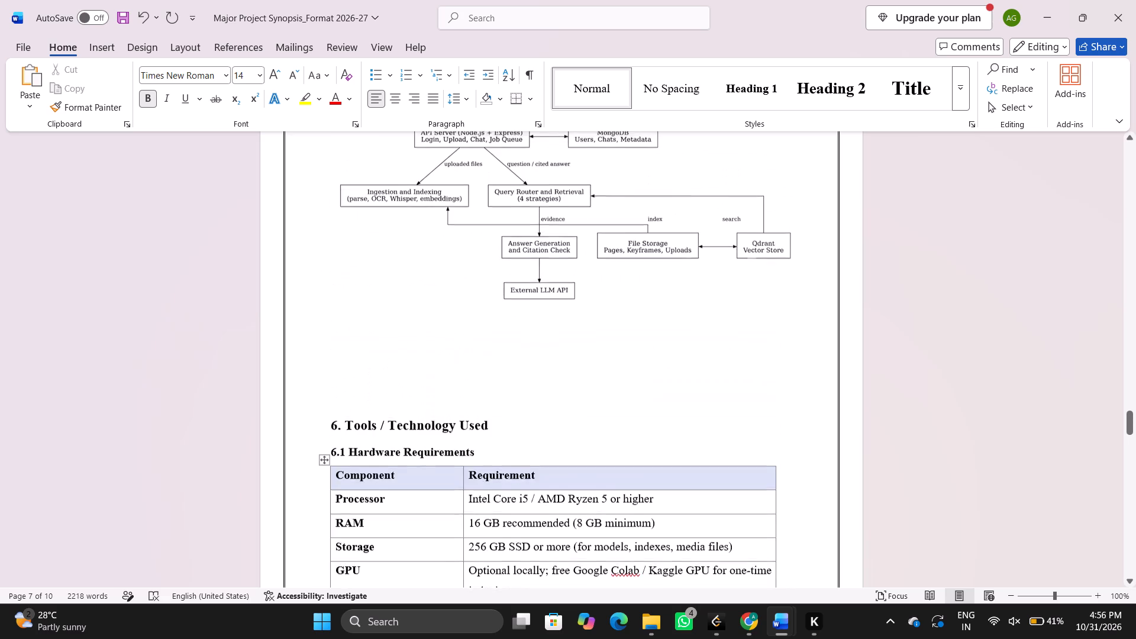
scroll(335, 304, up, 1)
click(450, 338)
drag(563, 428, 568, 482)
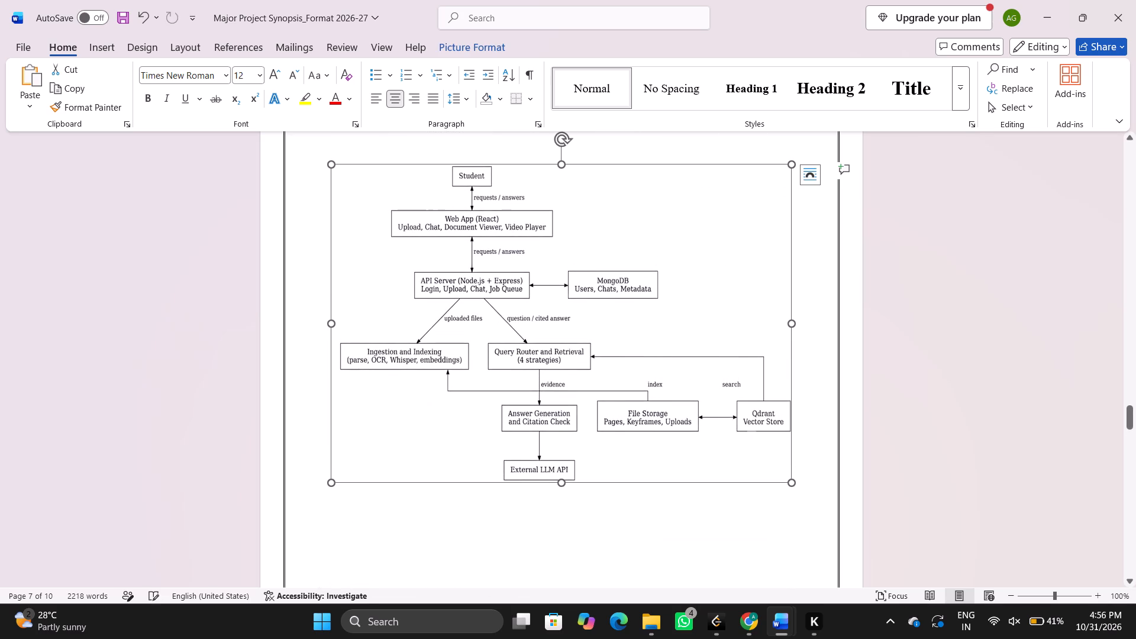
Delete one blank line between the architecture diagram and the 6. Tools / Technology Used heading.
right_click(437, 553)
scroll(437, 553, down, 1)
key(BackSpace)
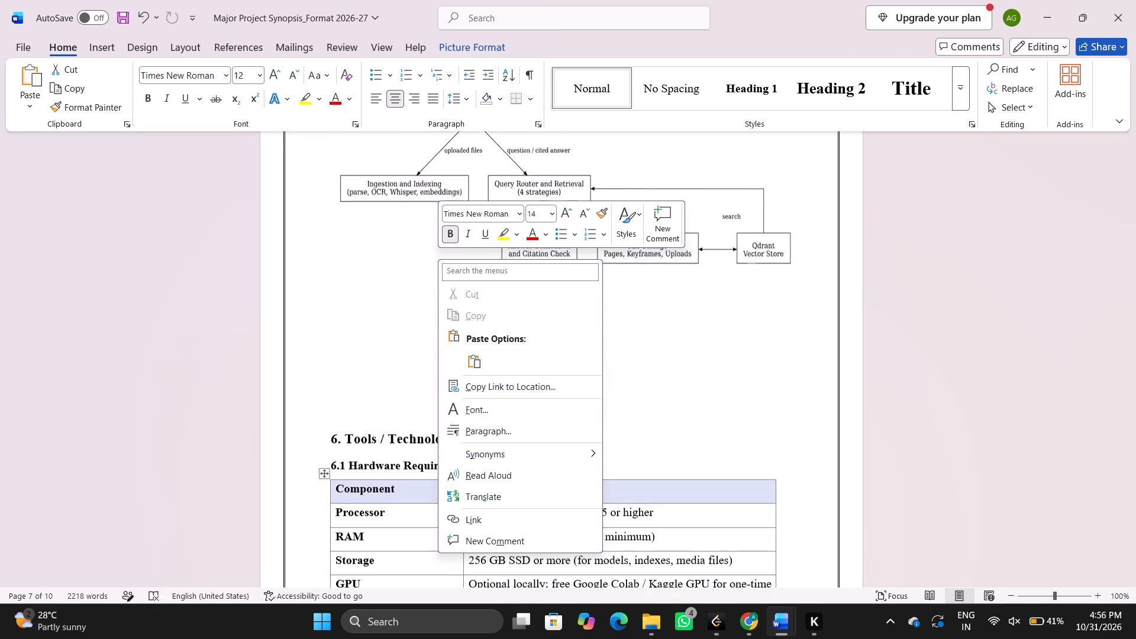
click(330, 398)
key(BackSpace)
scroll(330, 398, down, 1)
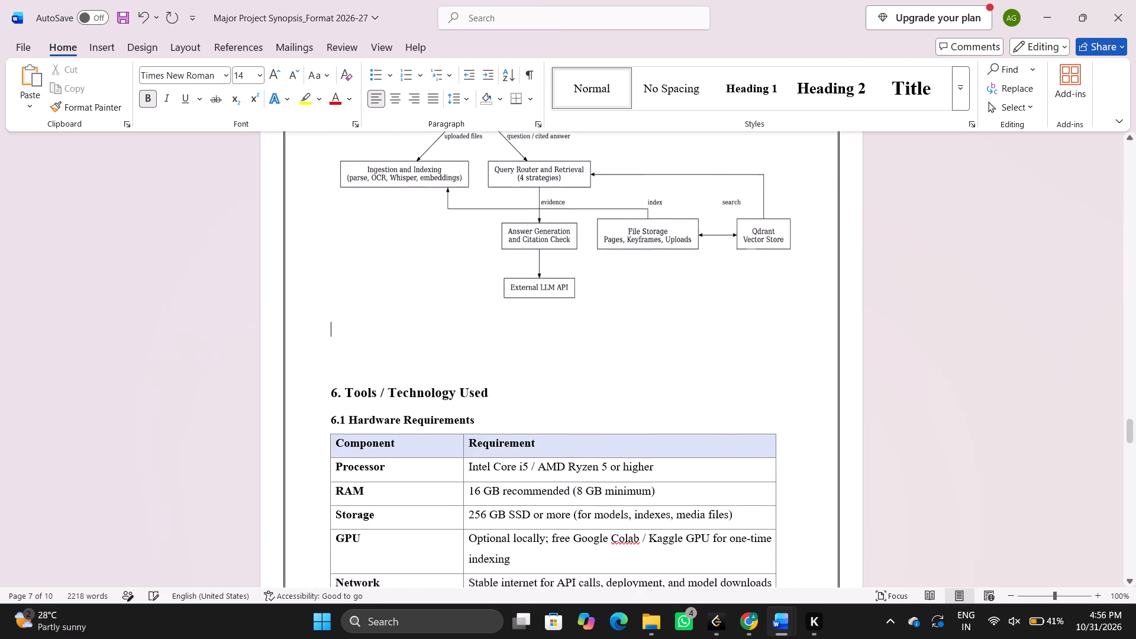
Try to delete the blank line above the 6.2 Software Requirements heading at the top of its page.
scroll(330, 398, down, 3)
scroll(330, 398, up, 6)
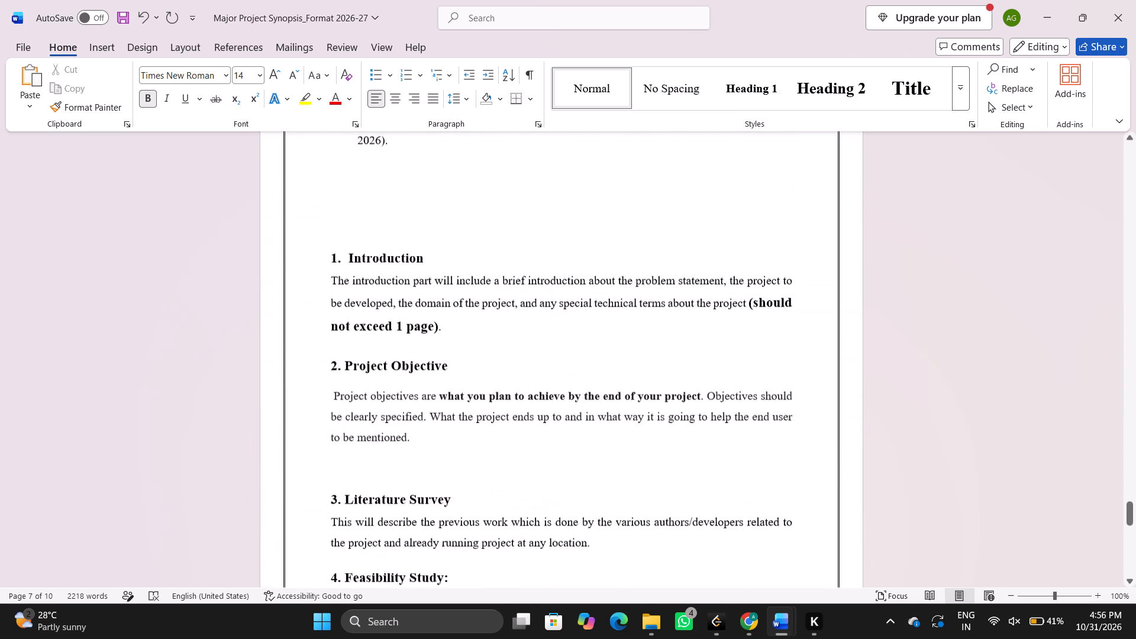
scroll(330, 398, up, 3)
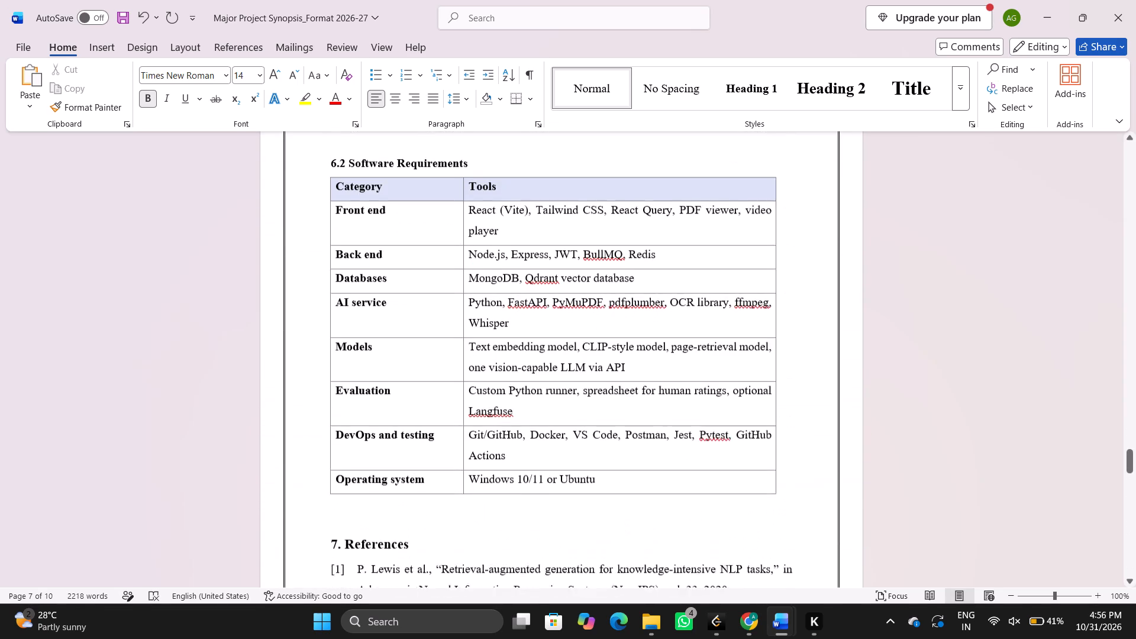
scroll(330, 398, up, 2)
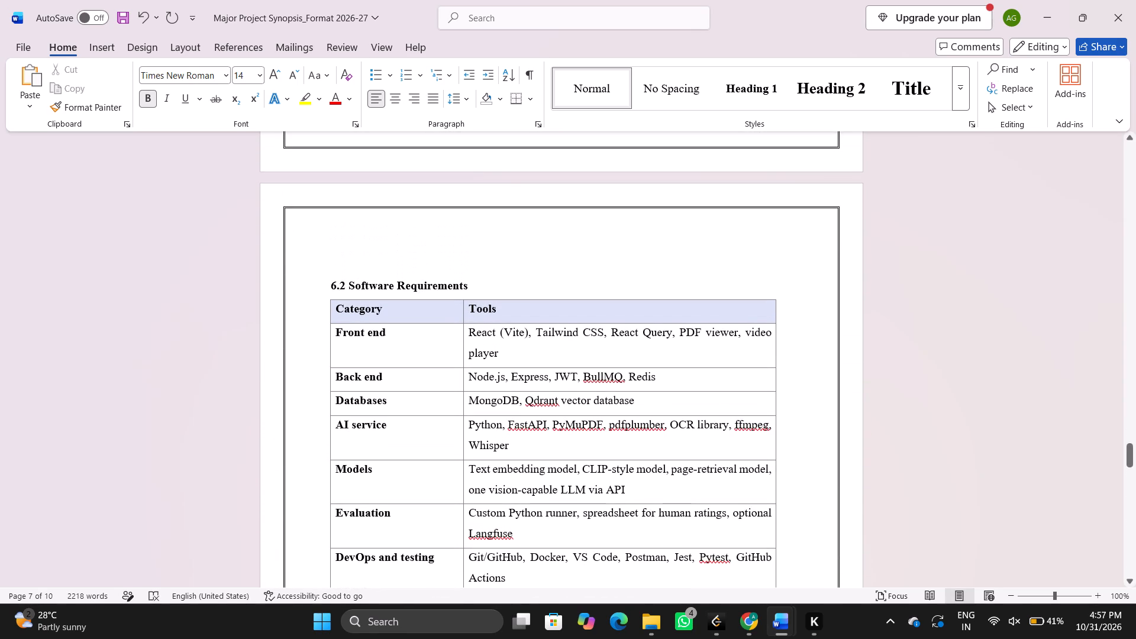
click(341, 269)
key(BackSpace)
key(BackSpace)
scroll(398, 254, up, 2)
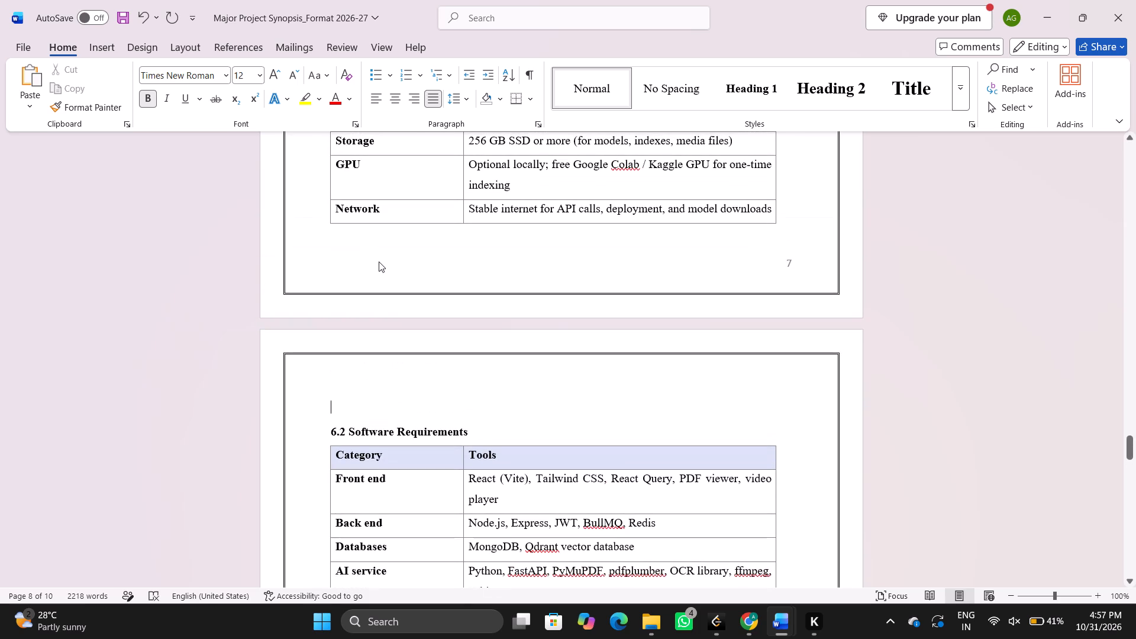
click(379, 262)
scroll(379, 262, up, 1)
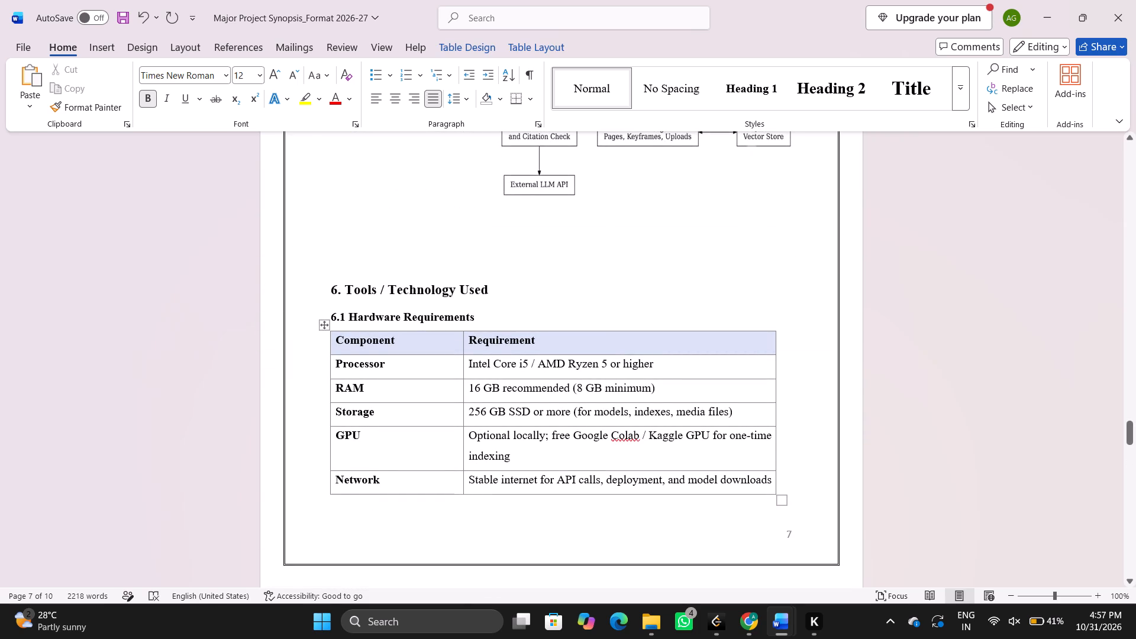
Review the 7. References entries, the leftover template sections and the Guidelines through to the end of the document.
scroll(379, 262, down, 7)
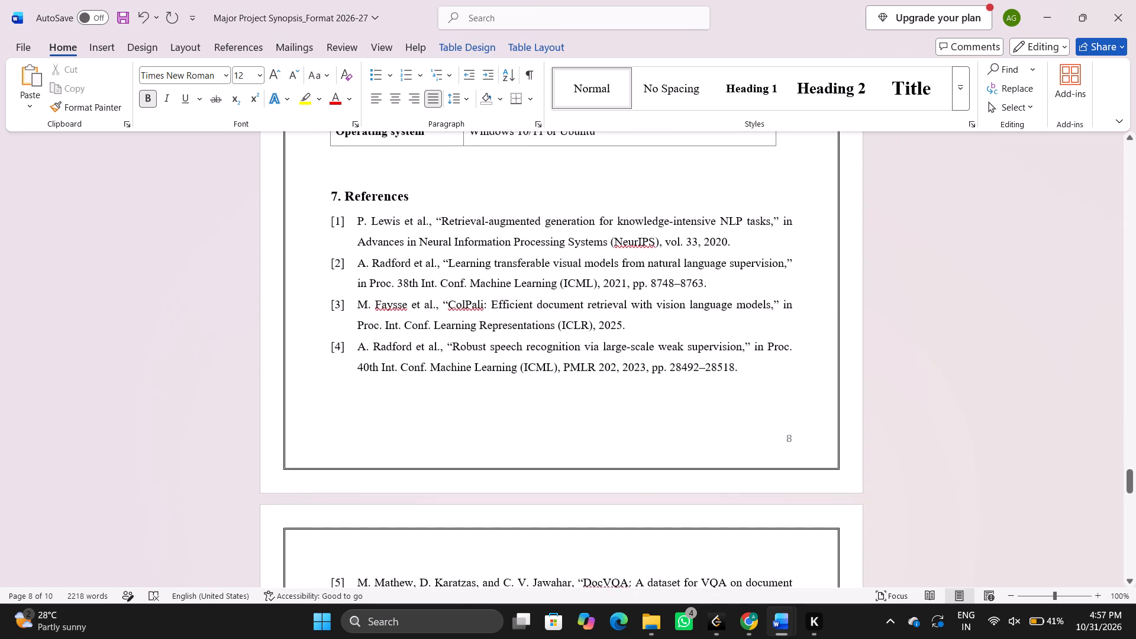
scroll(379, 262, down, 6)
scroll(379, 262, up, 2)
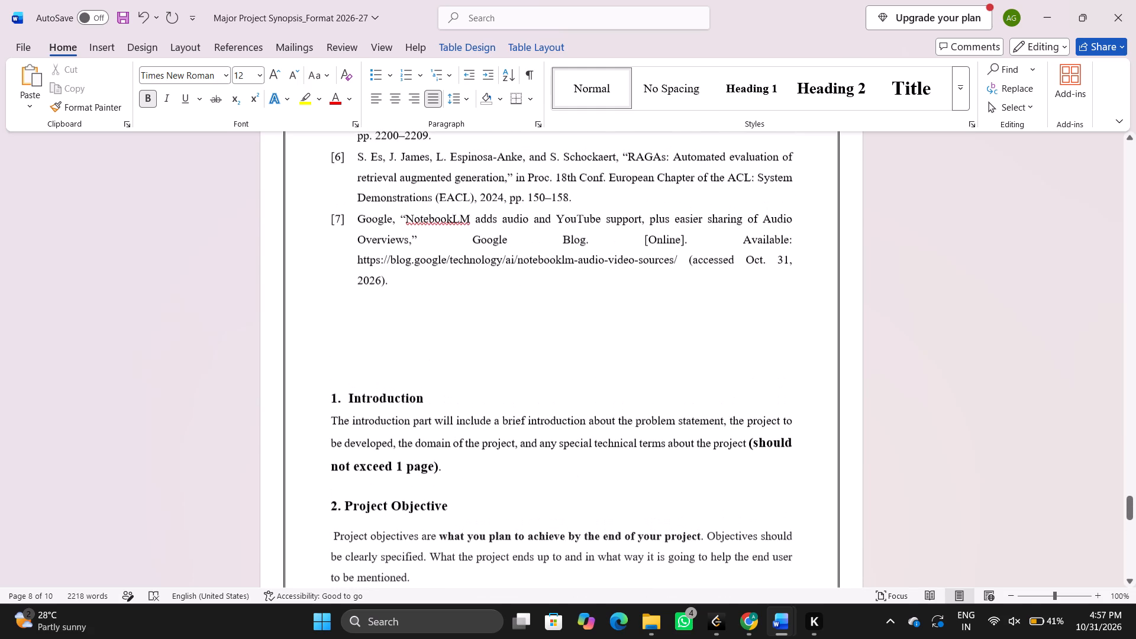
scroll(379, 262, down, 1)
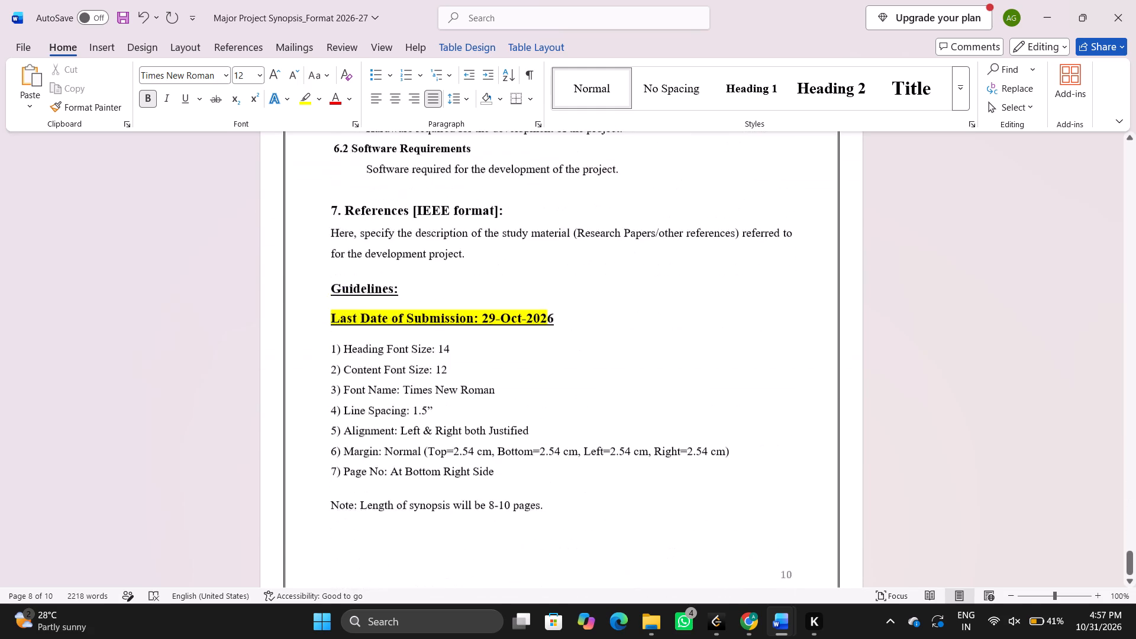
scroll(379, 262, down, 1)
scroll(379, 262, up, 7)
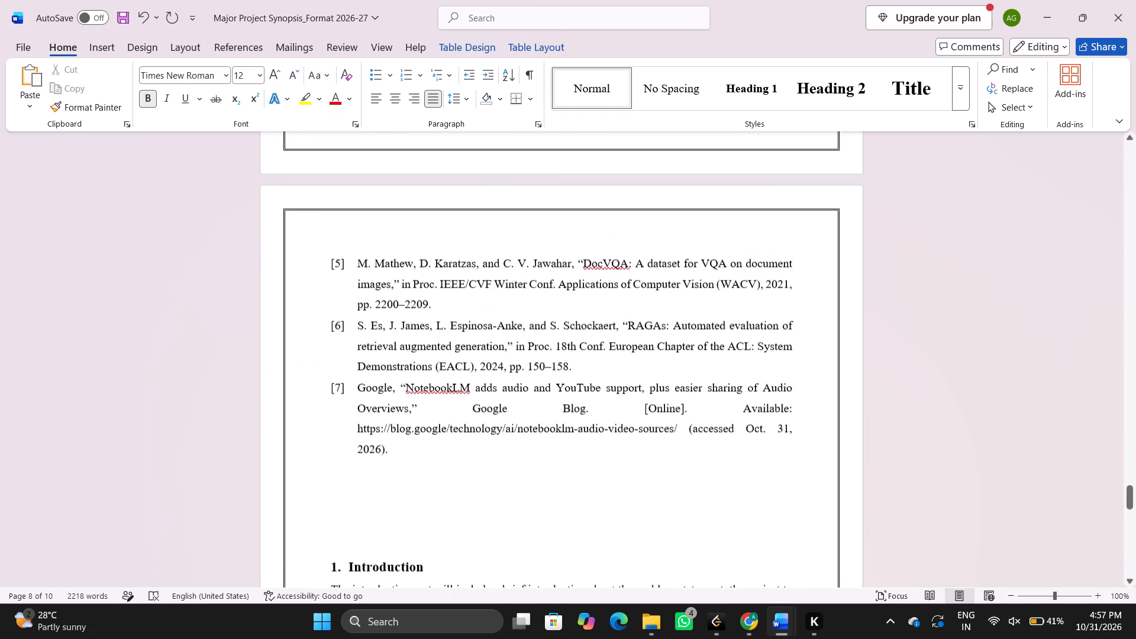
scroll(379, 262, up, 3)
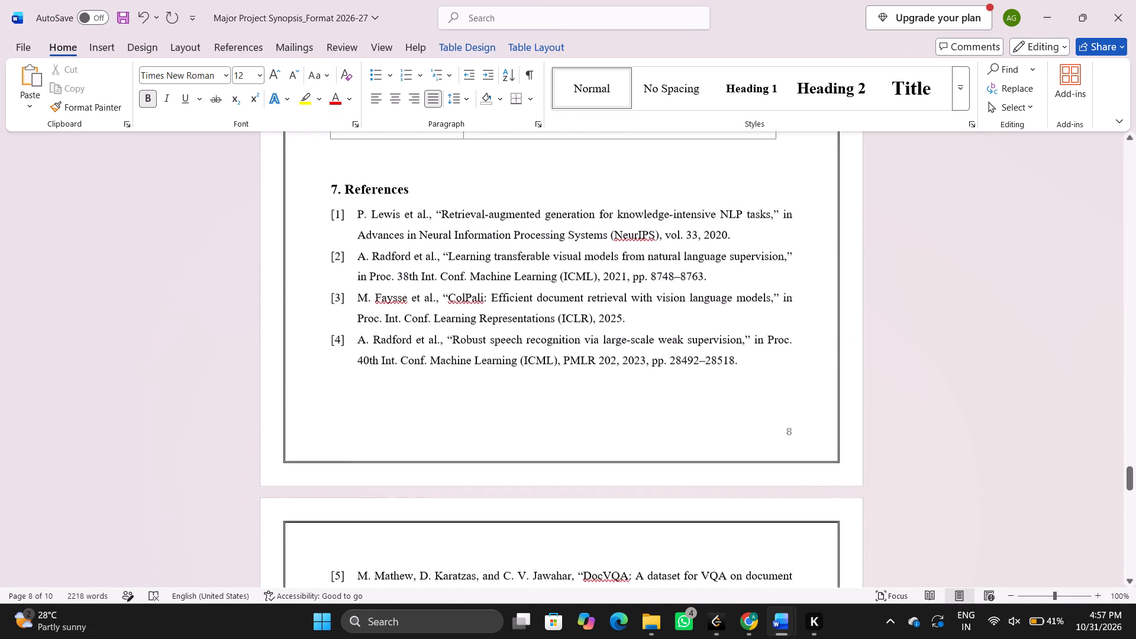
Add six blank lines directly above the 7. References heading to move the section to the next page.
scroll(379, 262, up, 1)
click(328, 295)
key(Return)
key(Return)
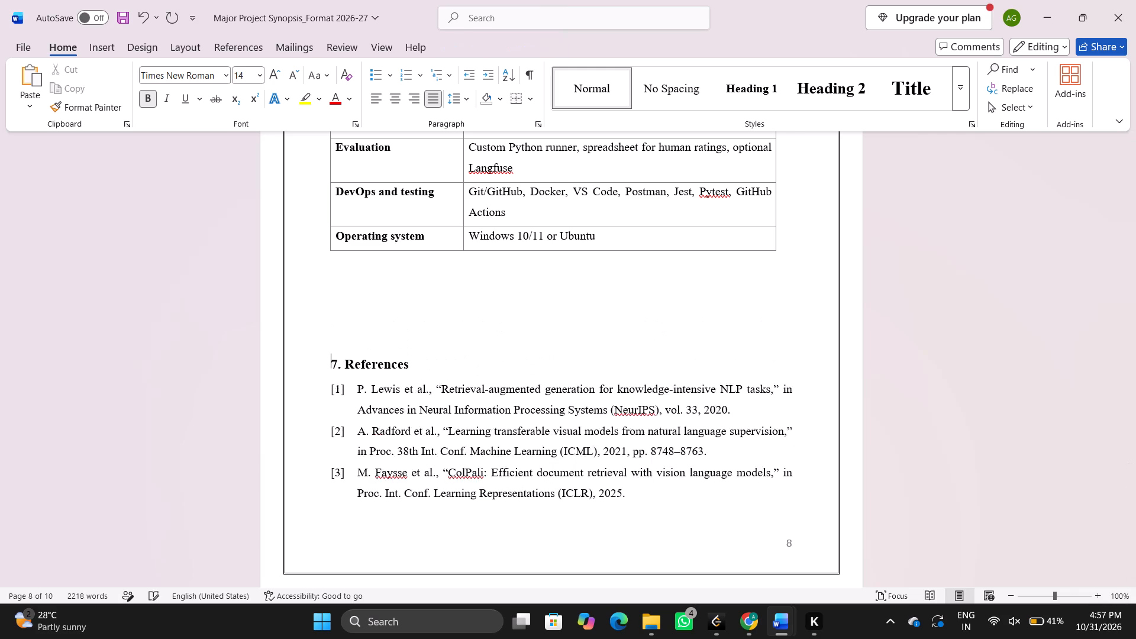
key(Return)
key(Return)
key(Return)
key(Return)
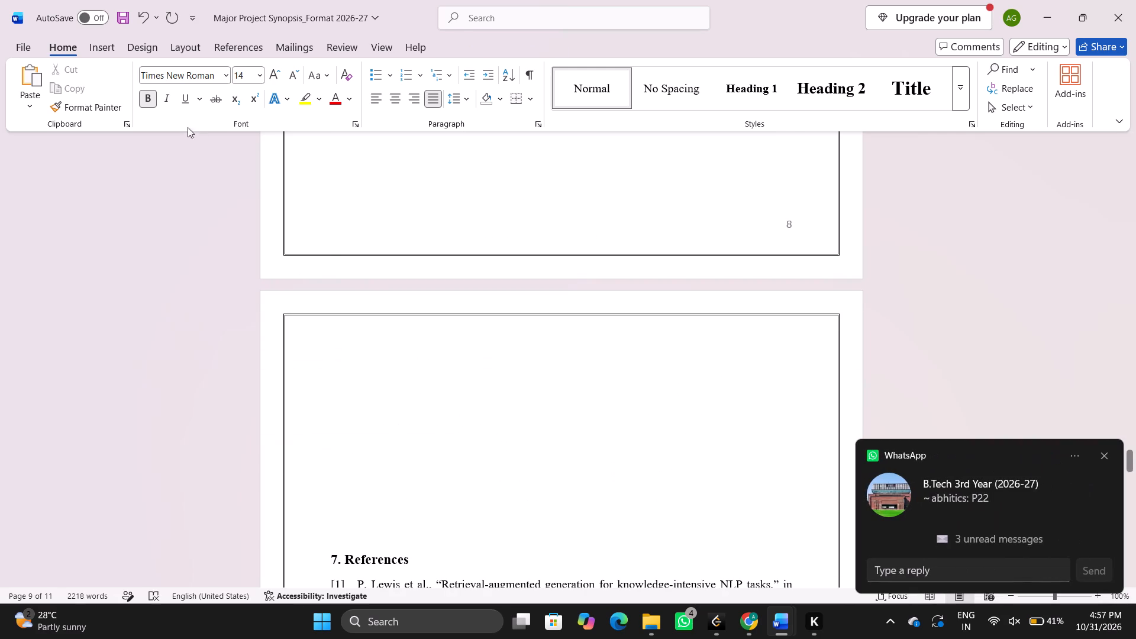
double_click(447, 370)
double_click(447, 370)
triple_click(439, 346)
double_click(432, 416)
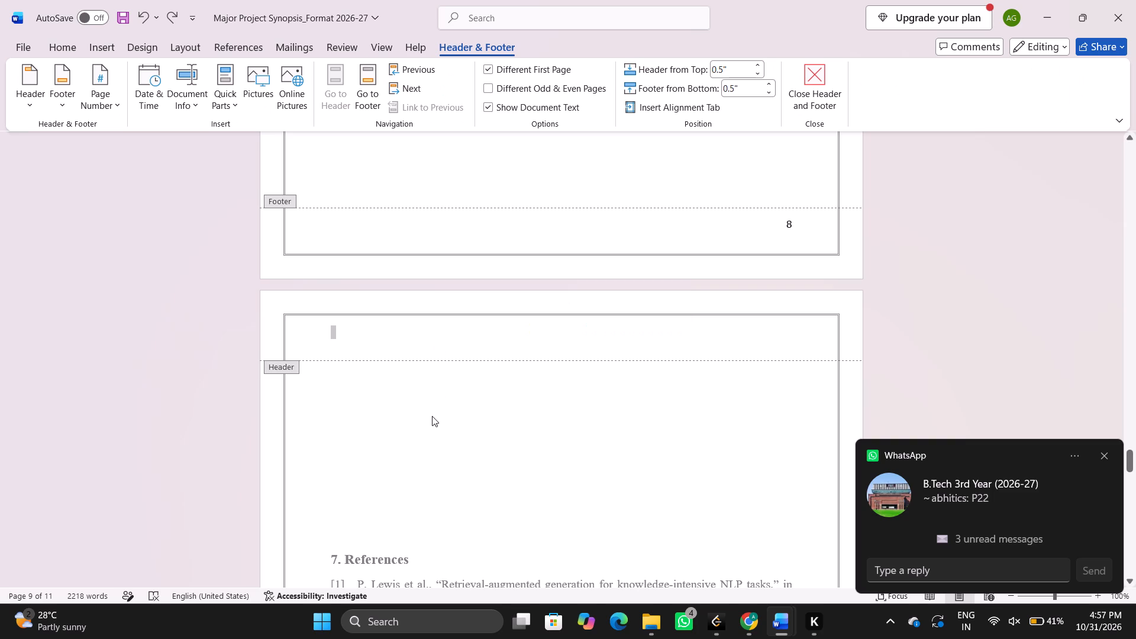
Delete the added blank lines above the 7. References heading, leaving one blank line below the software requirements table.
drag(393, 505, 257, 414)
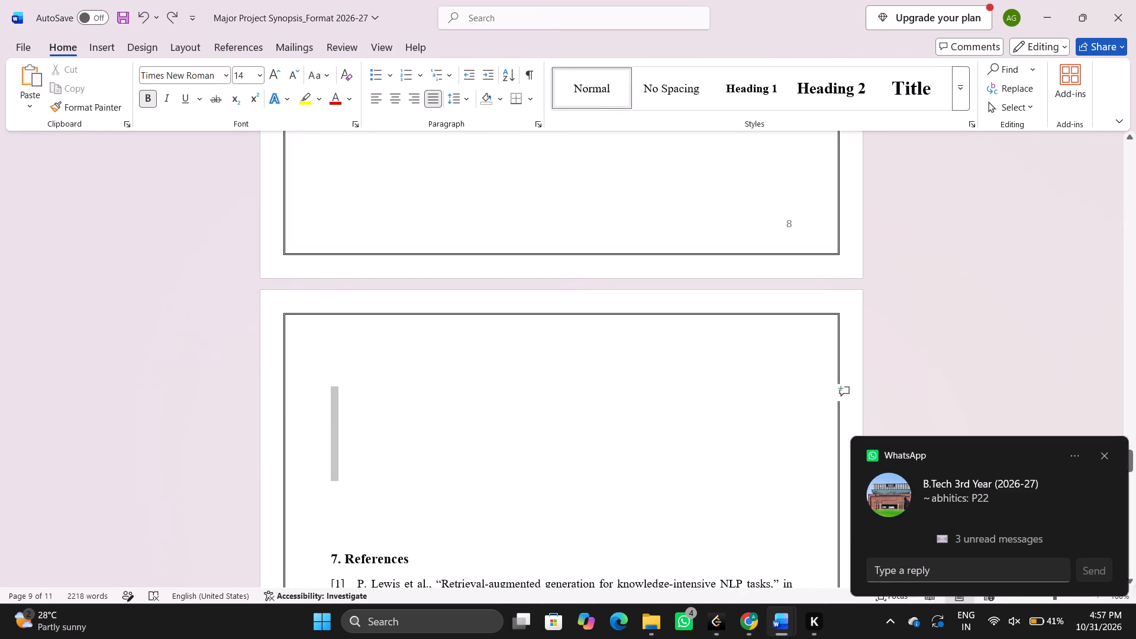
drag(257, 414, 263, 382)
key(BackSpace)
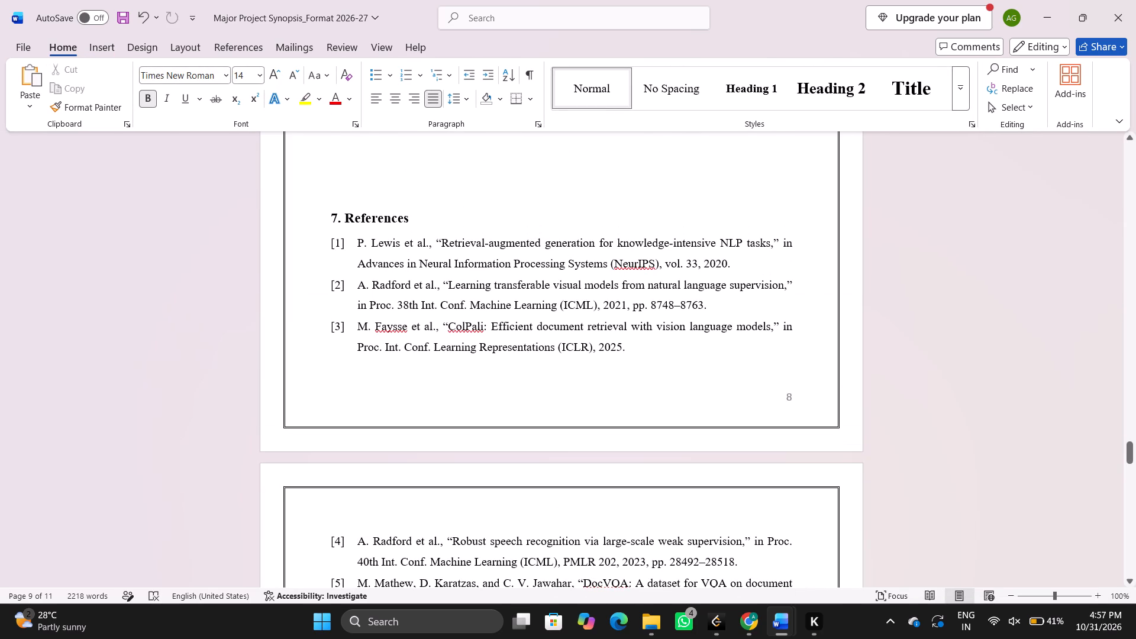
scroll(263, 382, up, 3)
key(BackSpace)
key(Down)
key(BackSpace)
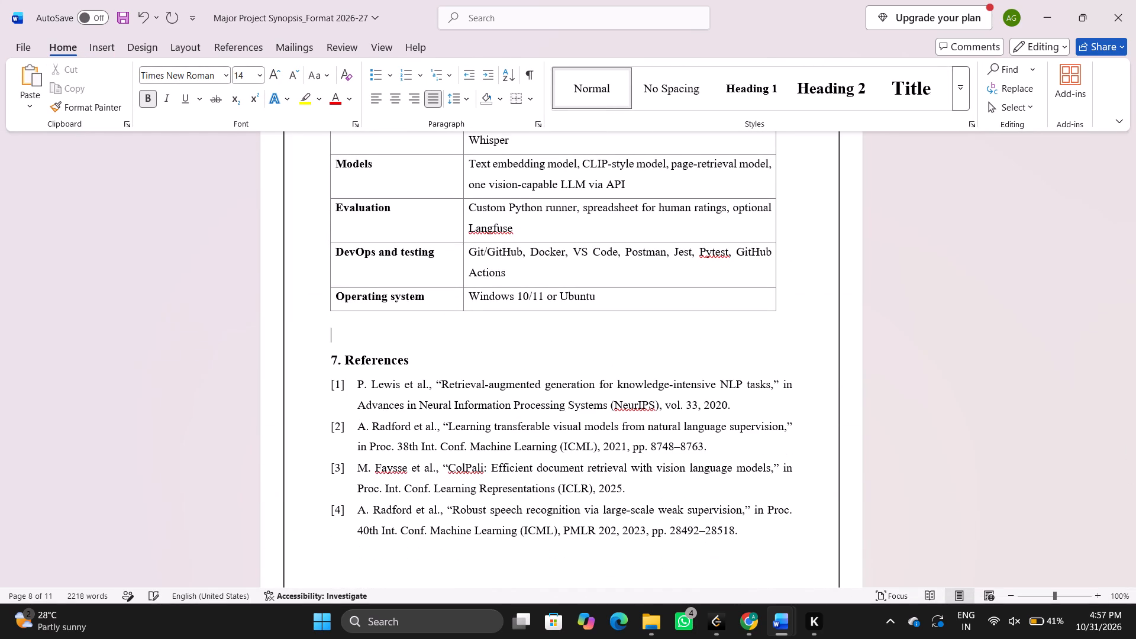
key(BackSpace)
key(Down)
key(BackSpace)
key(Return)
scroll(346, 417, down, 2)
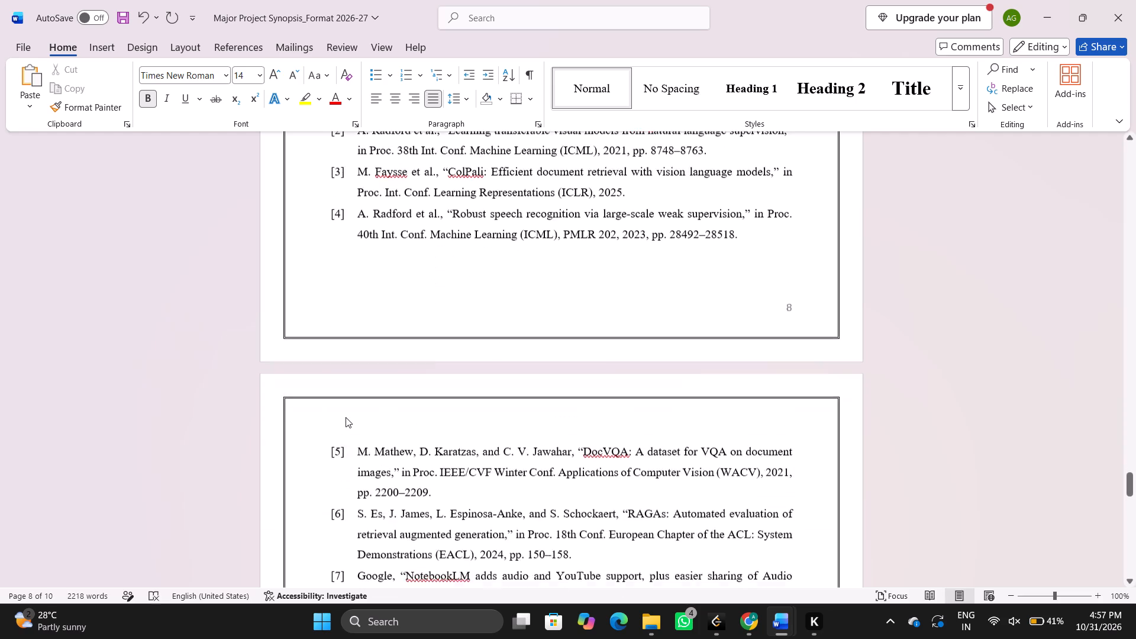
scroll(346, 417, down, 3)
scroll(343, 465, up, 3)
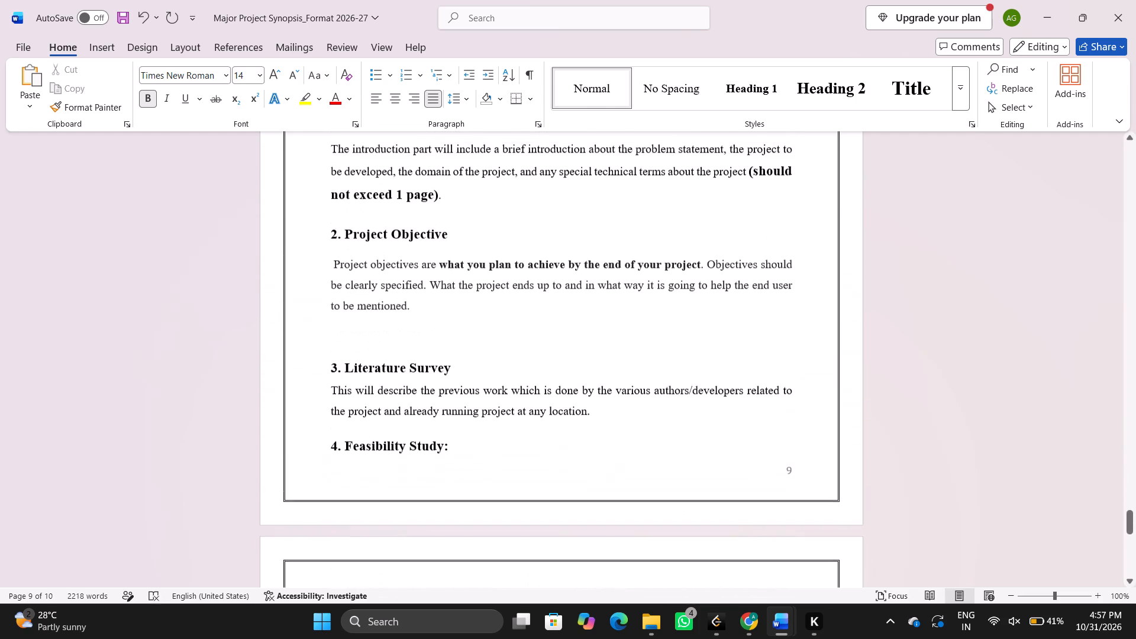
Delete the leftover template instructions after the reference list, from the second Introduction heading through the synopsis length note.
scroll(311, 263, up, 2)
click(321, 460)
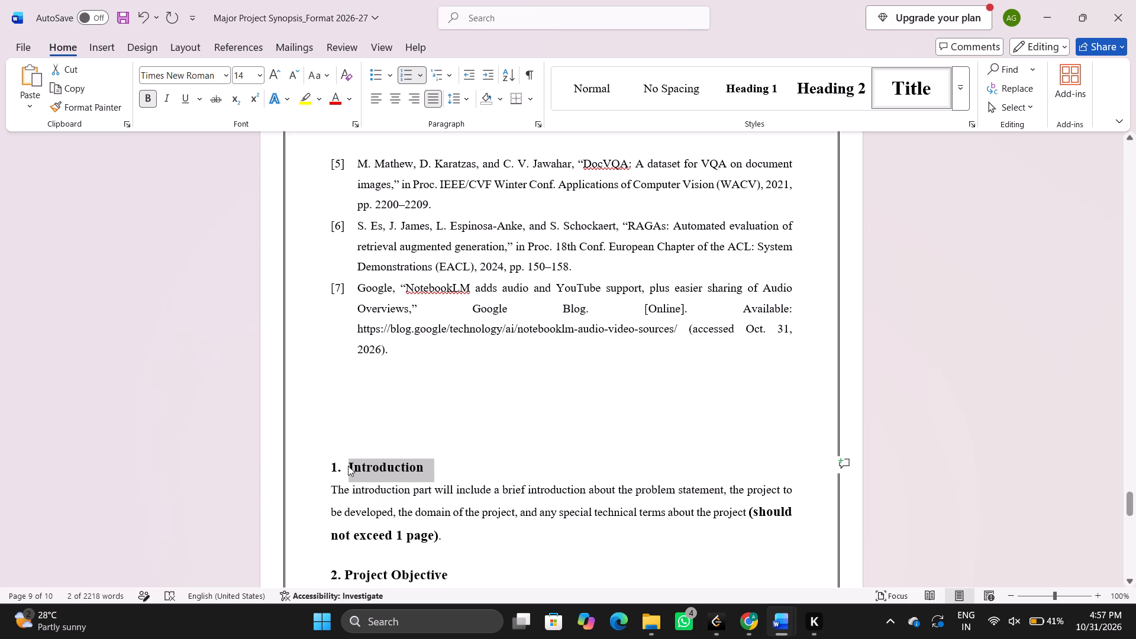
double_click(324, 462)
drag(324, 462, 437, 537)
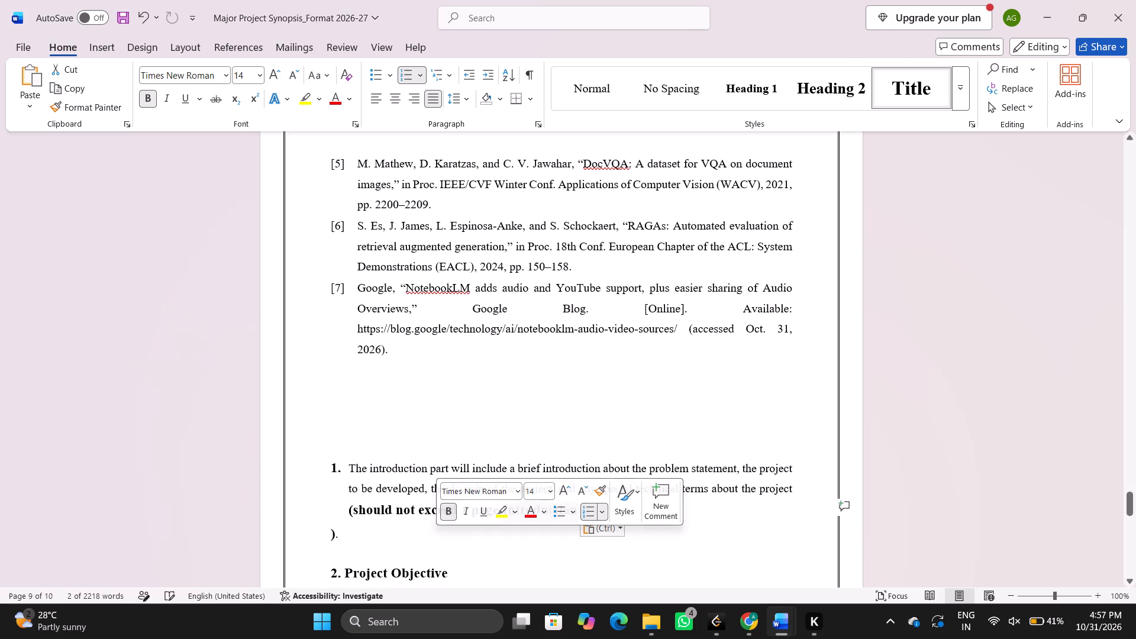
scroll(441, 542, down, 11)
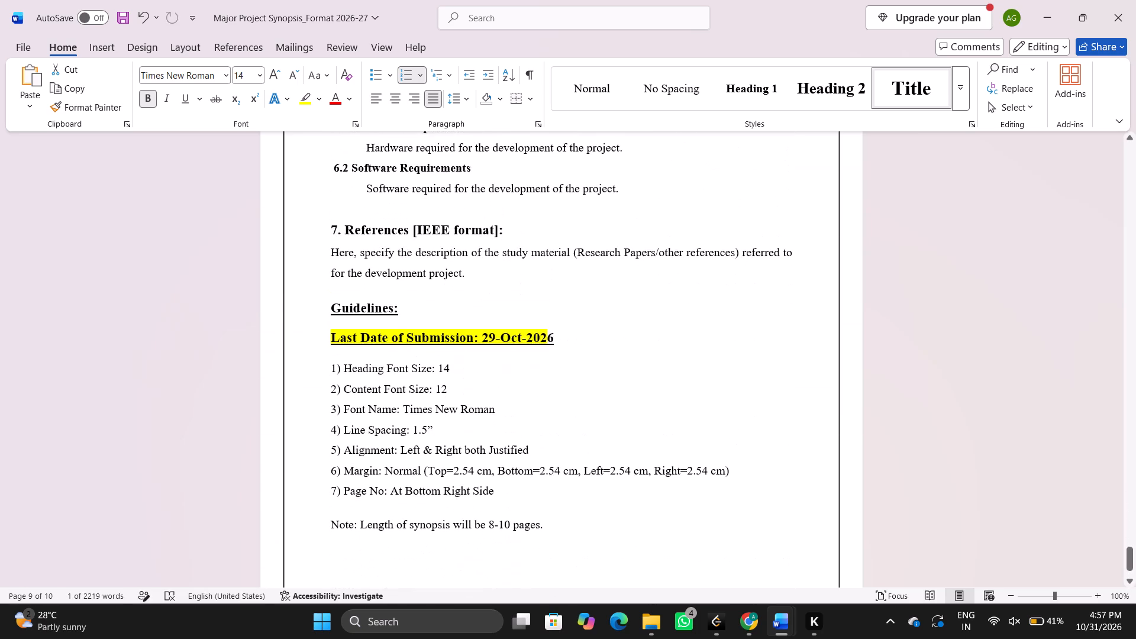
drag(563, 526, 322, 286)
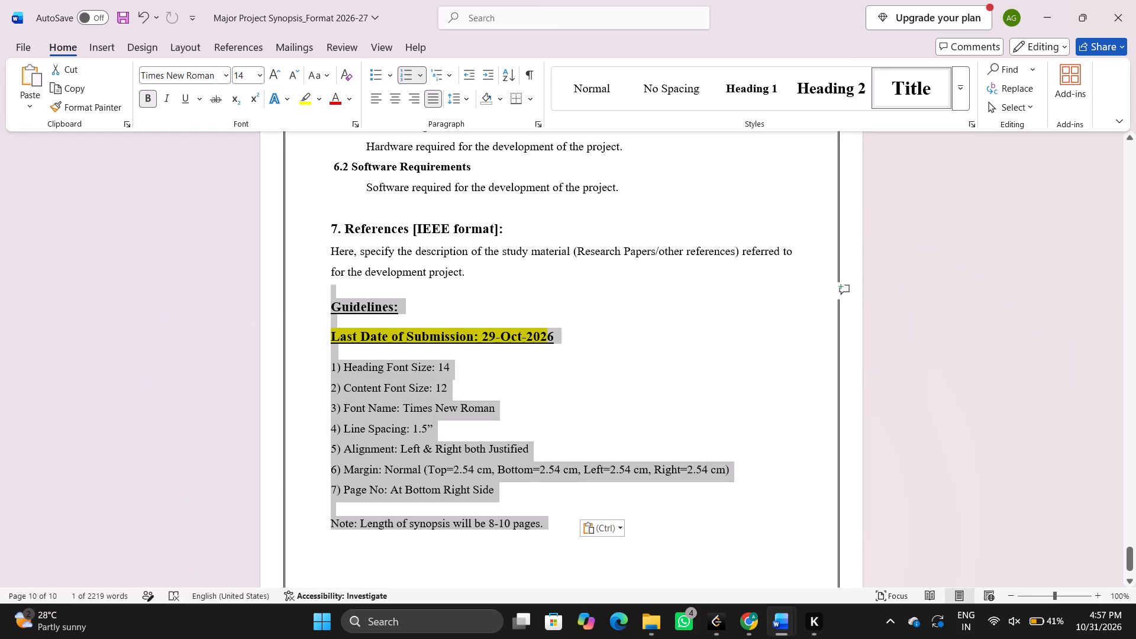
drag(322, 286, 315, 98)
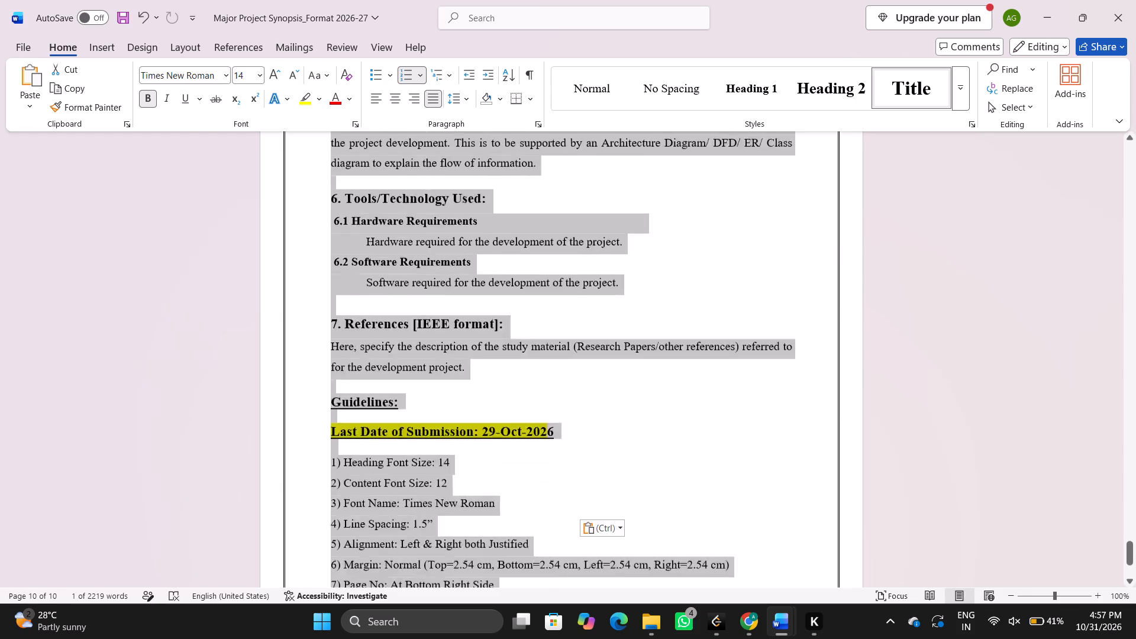
drag(315, 98, 296, 125)
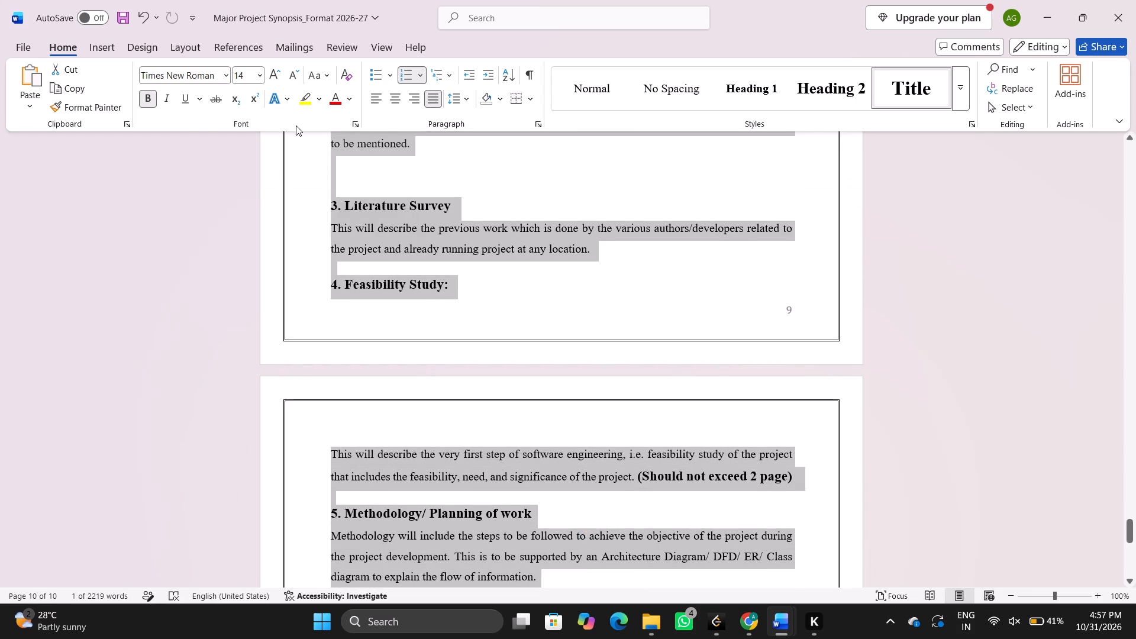
drag(296, 125, 298, 486)
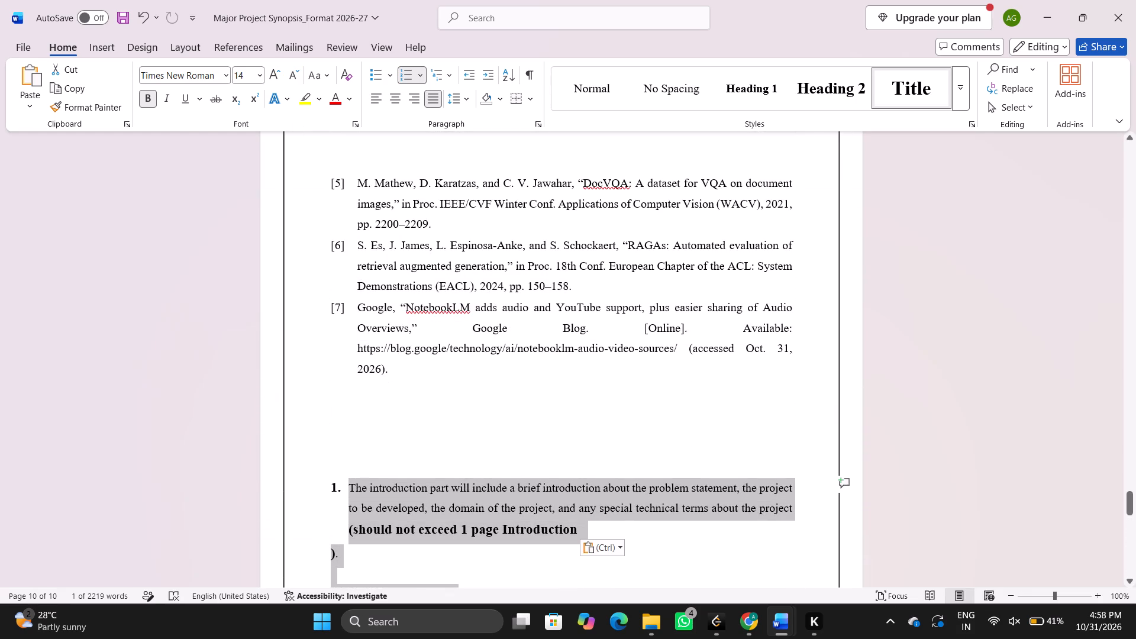
drag(298, 486, 324, 476)
key(BackSpace)
key(BackSpace)
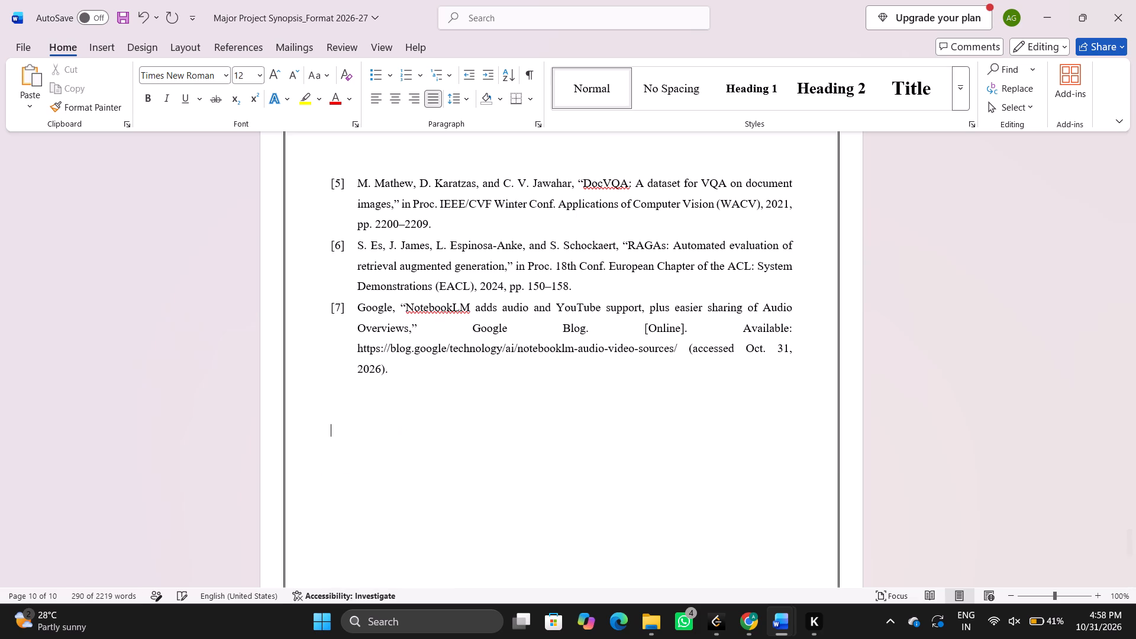
Remove the blank lines left after reference [7] so the document ends directly at that entry.
key(BackSpace)
key(Down)
key(Down)
key(Down)
key(Down)
key(Down)
key(Down)
key(Down)
key(Down)
key(Down)
key(Down)
key(Down)
key(Down)
key(Down)
key(Down)
key(Down)
key(Down)
key(Down)
key(Down)
key(Down)
key(Down)
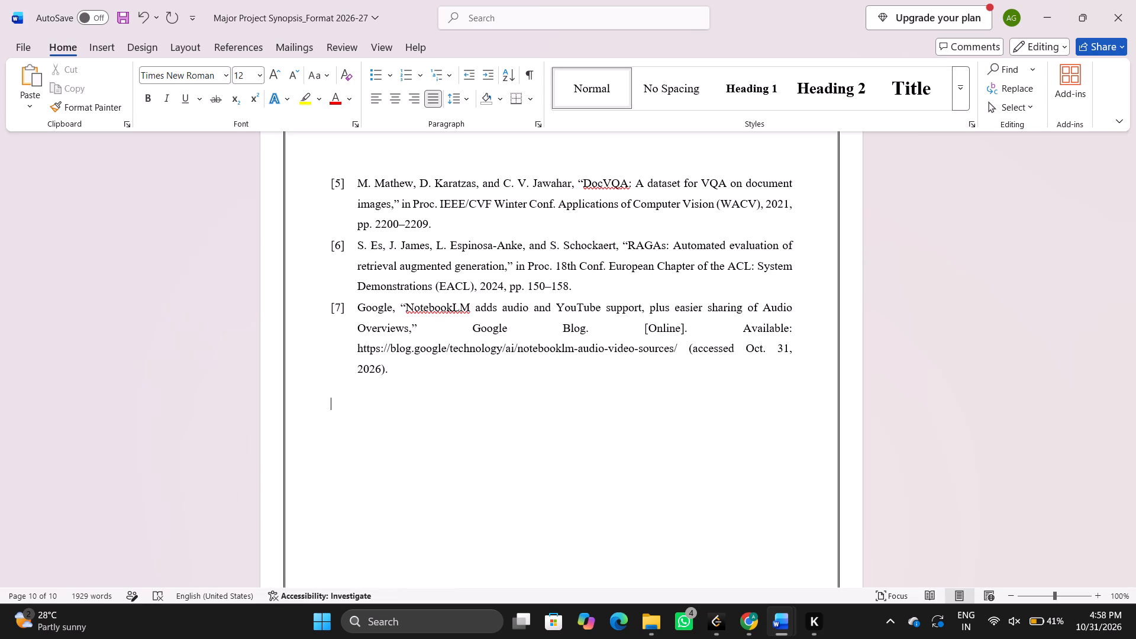
key(Down)
key(BackSpace)
key(BackSpace)
Check the page layout of the references, the requirements tables and the architecture diagram.
scroll(324, 476, down, 3)
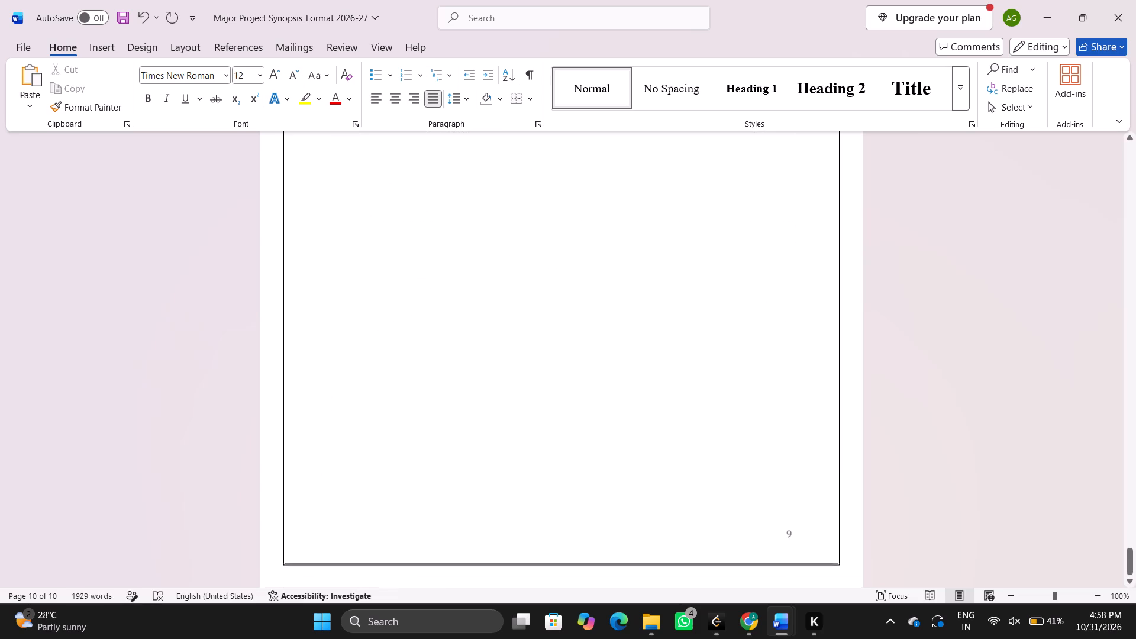
scroll(324, 476, down, 2)
scroll(324, 554, up, 5)
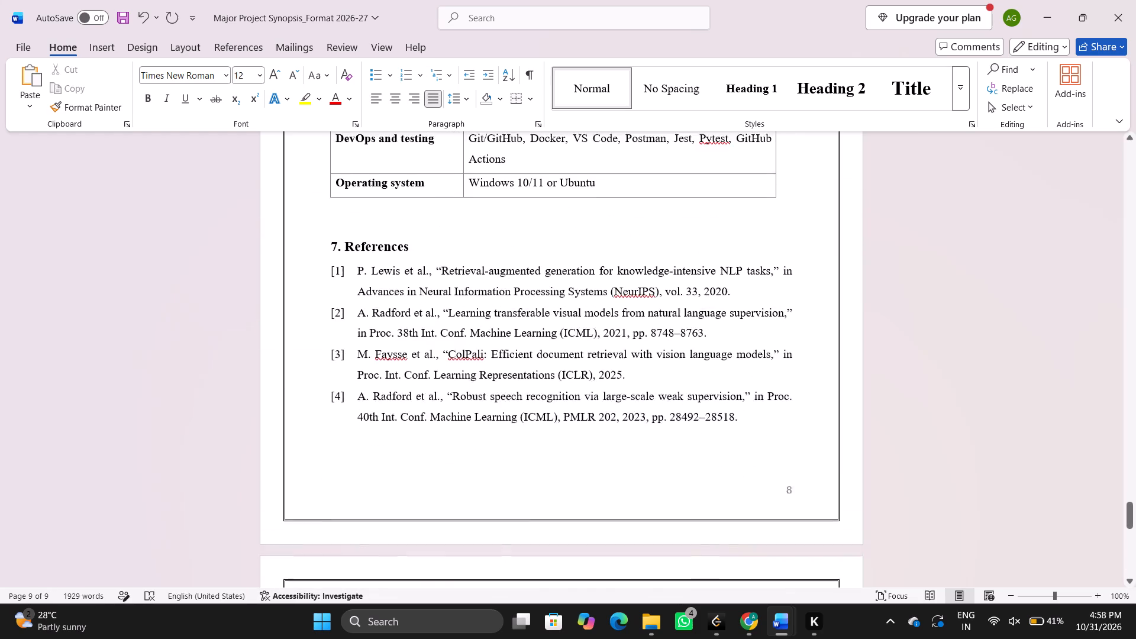
scroll(324, 554, up, 4)
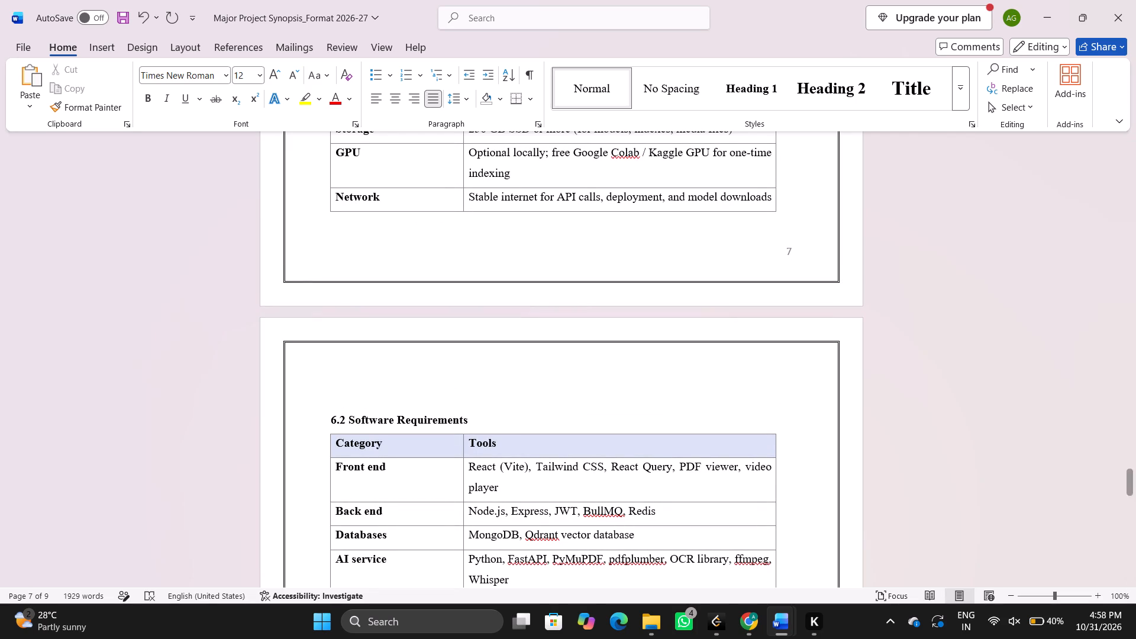
scroll(324, 554, up, 5)
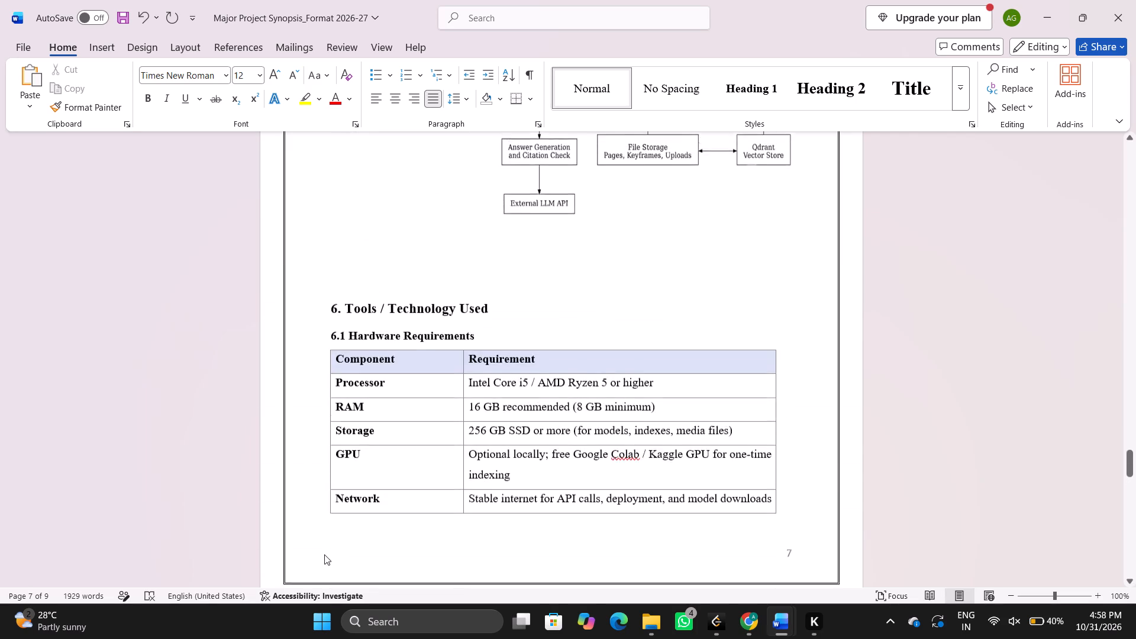
scroll(324, 554, up, 4)
scroll(324, 554, down, 4)
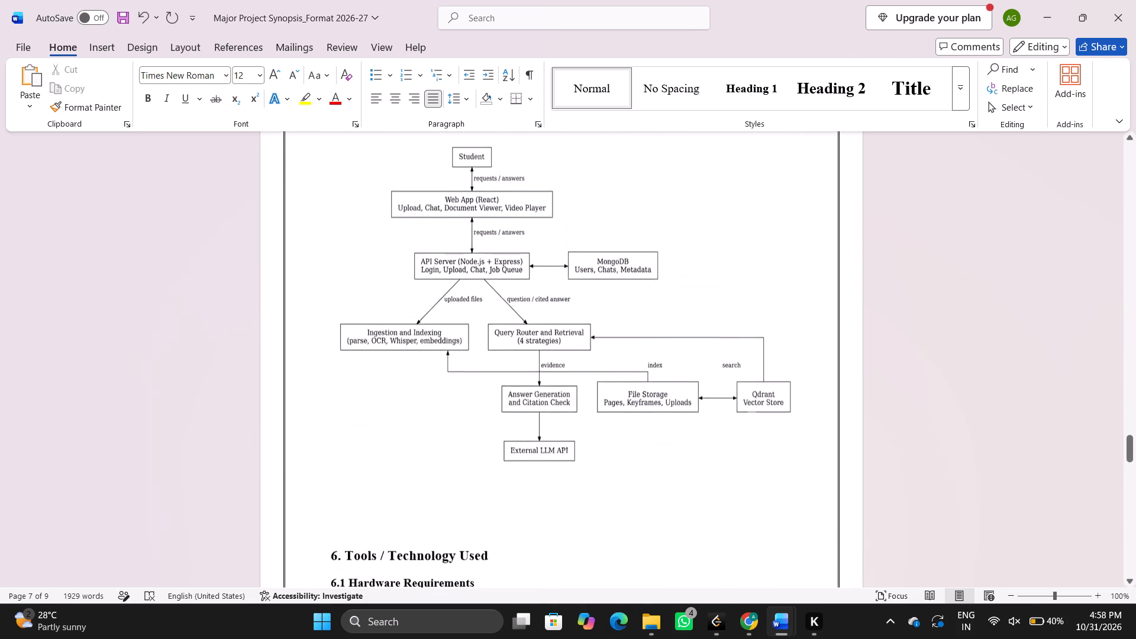
scroll(324, 554, down, 1)
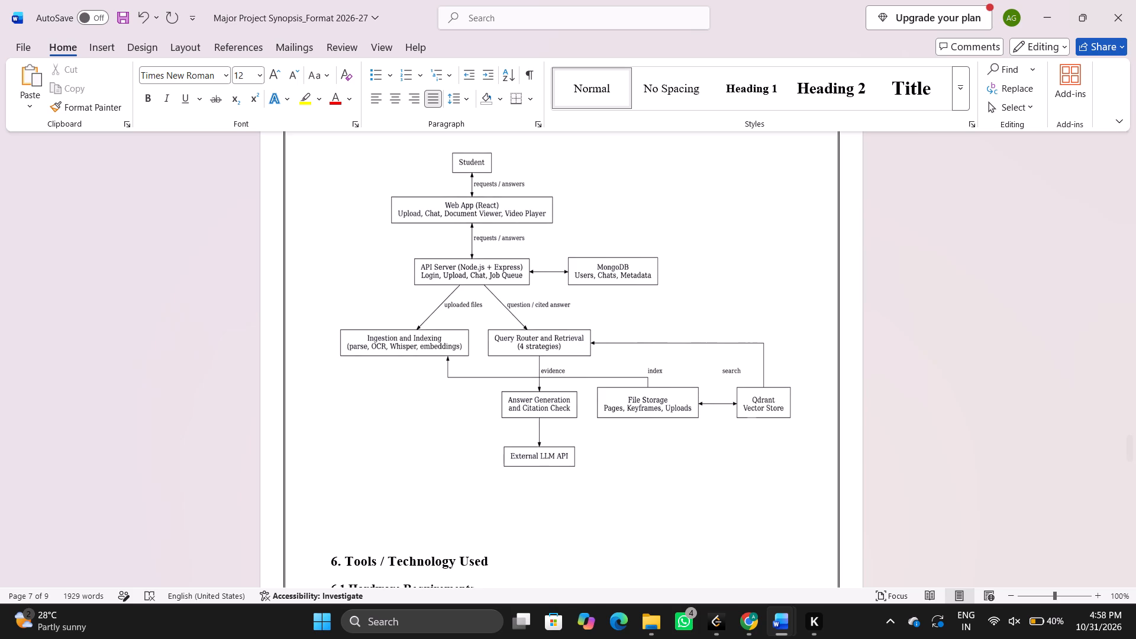
scroll(324, 554, down, 5)
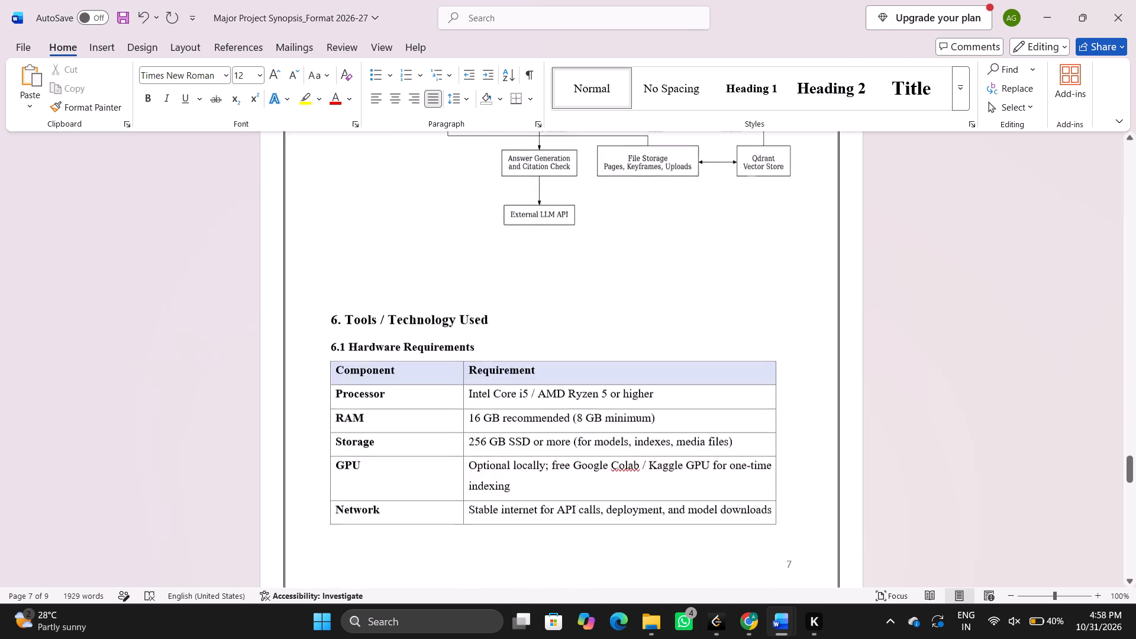
scroll(324, 554, down, 10)
scroll(324, 554, up, 3)
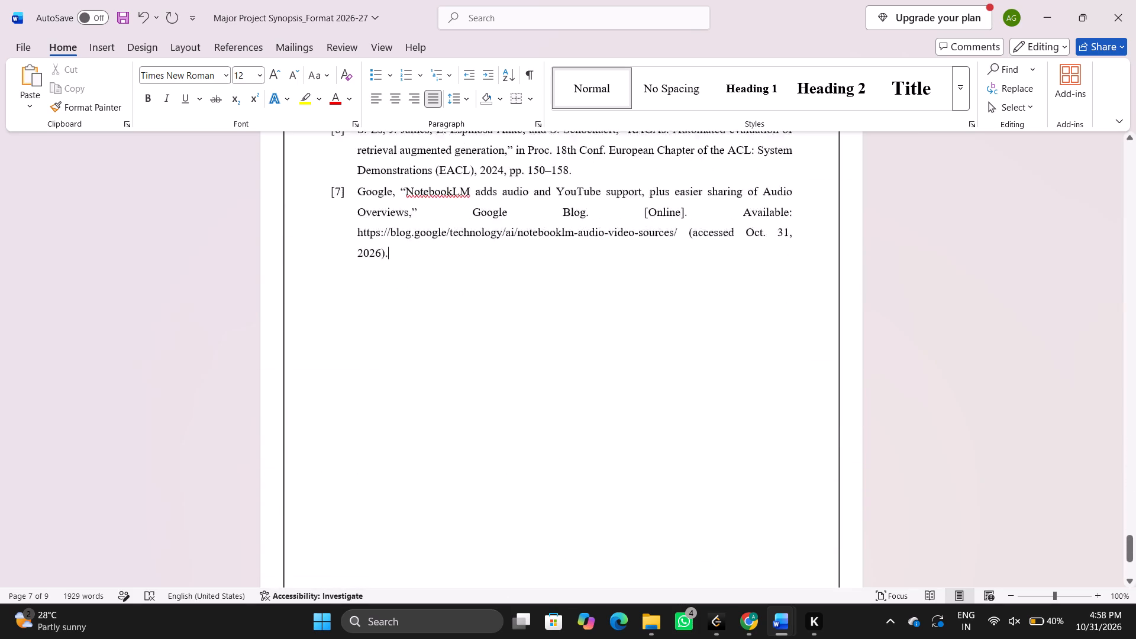
Review the synopsis from the methodology section back to the cover page, including the project ID, student and supervisor placeholders.
scroll(324, 554, up, 6)
scroll(338, 464, up, 7)
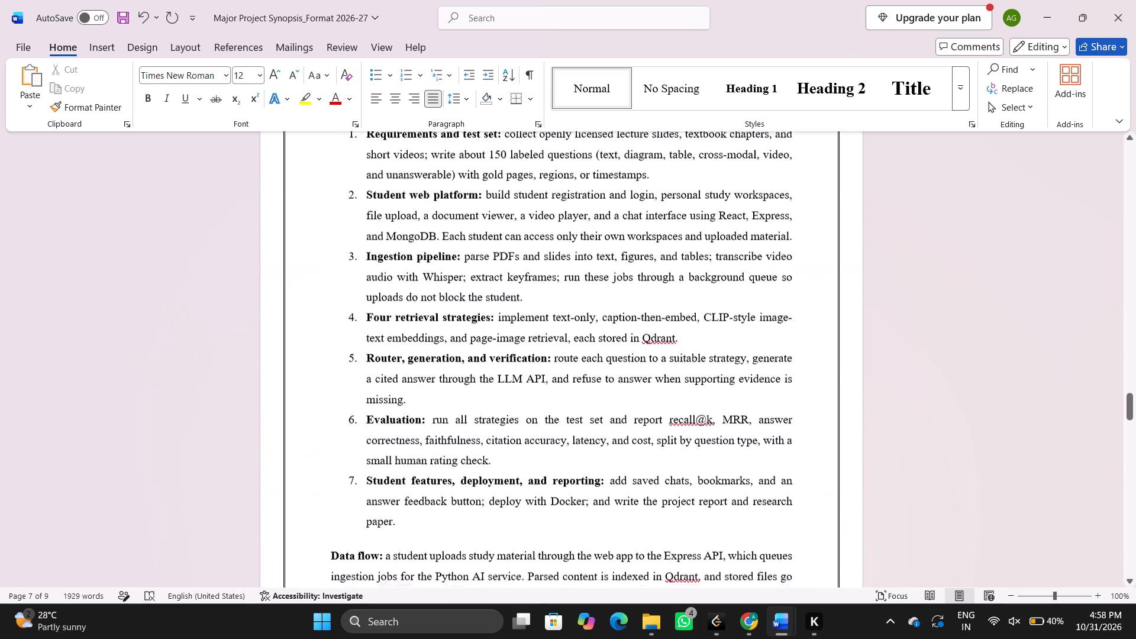
scroll(338, 464, up, 6)
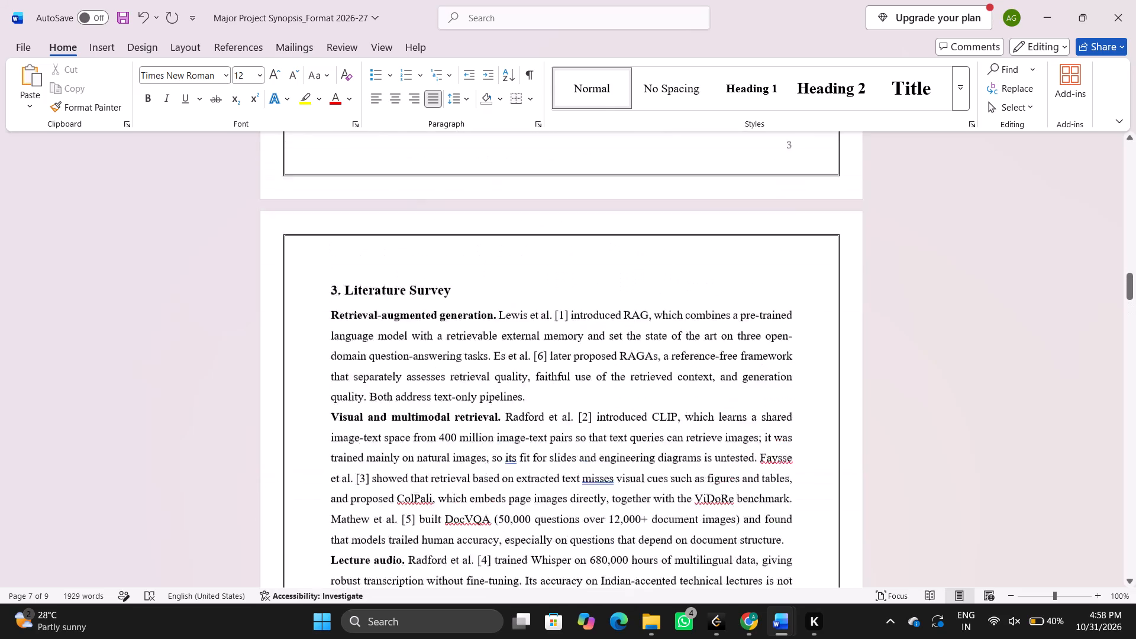
scroll(338, 464, up, 6)
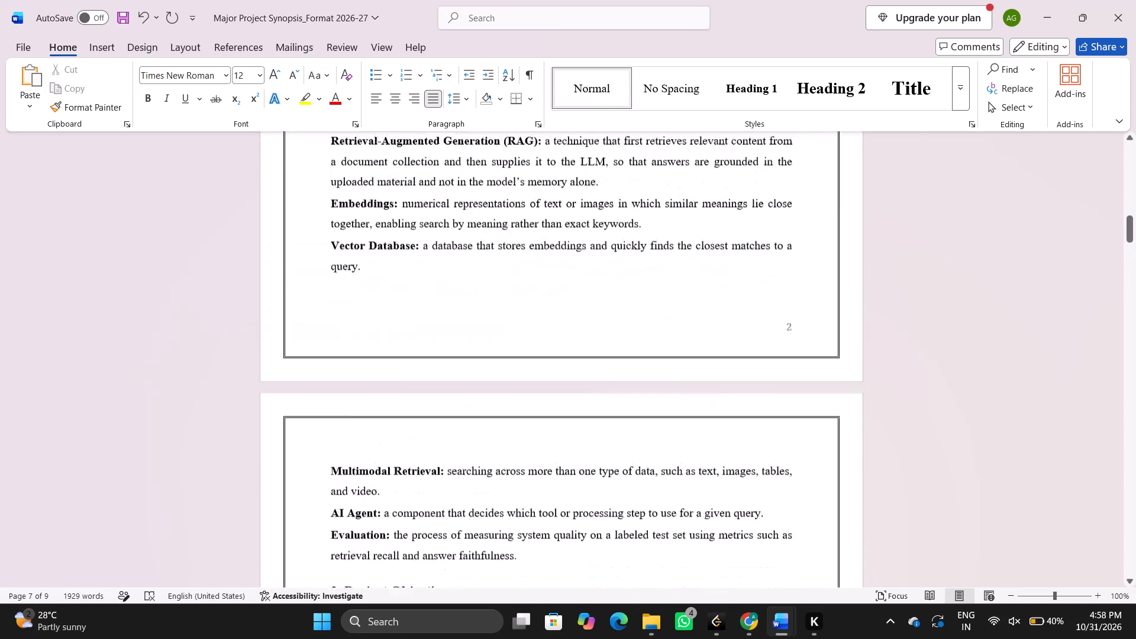
scroll(338, 464, up, 7)
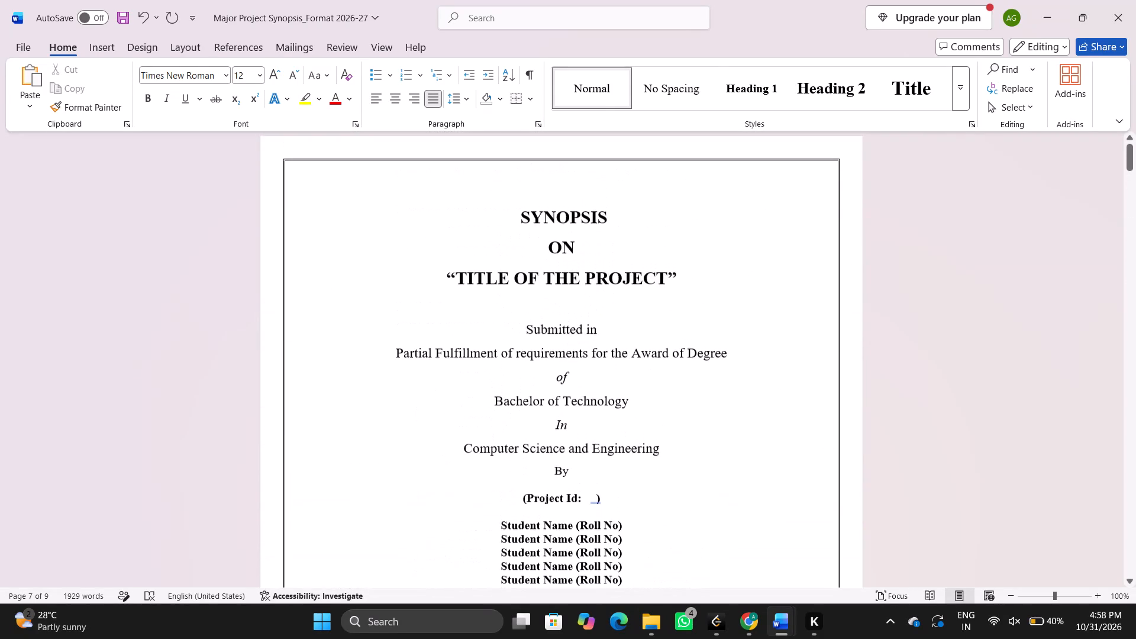
scroll(338, 464, up, 1)
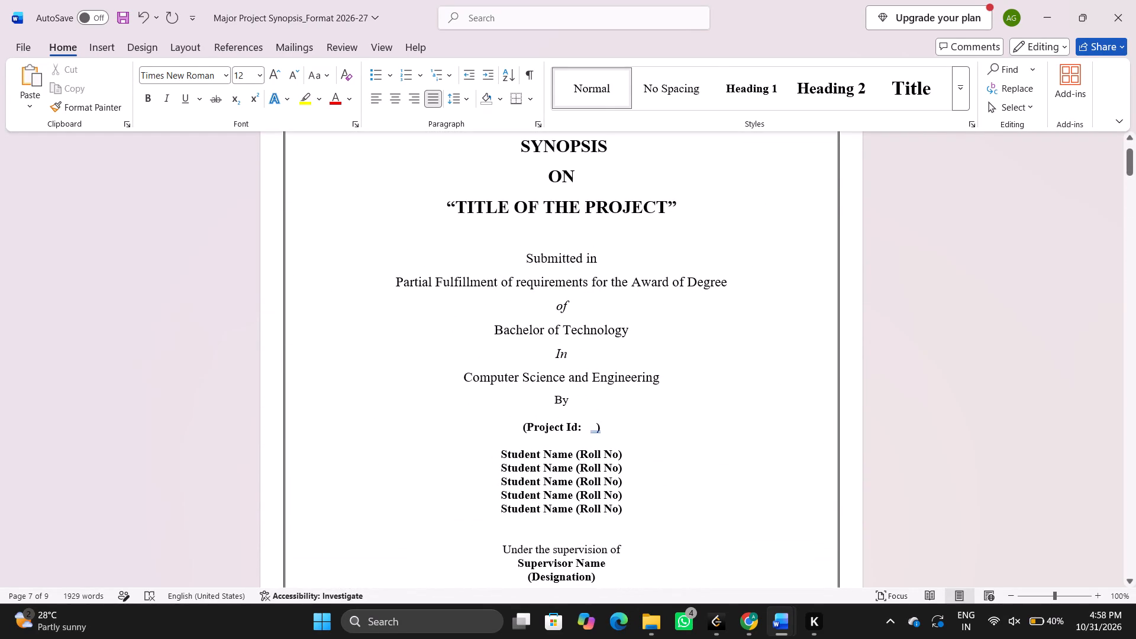
click(592, 429)
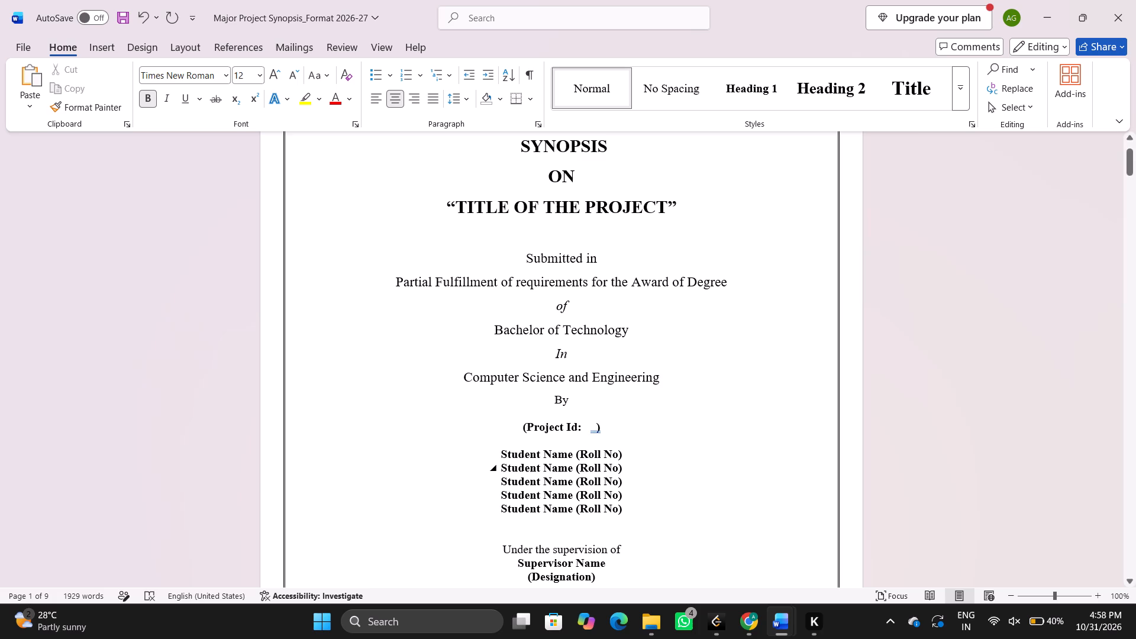
scroll(621, 461, down, 1)
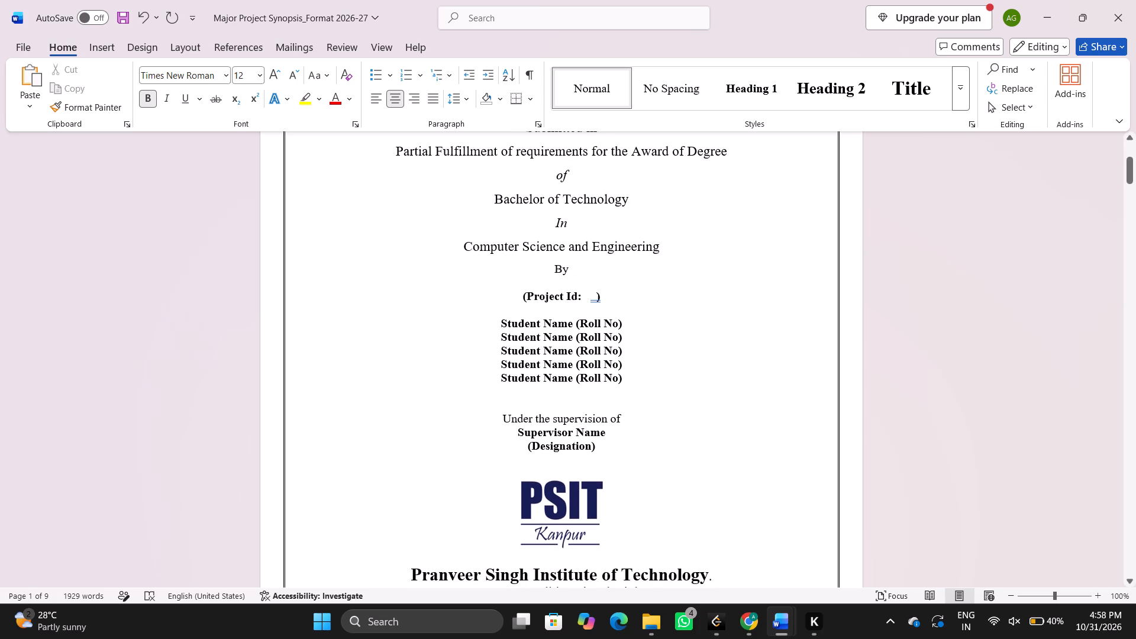
scroll(621, 461, down, 4)
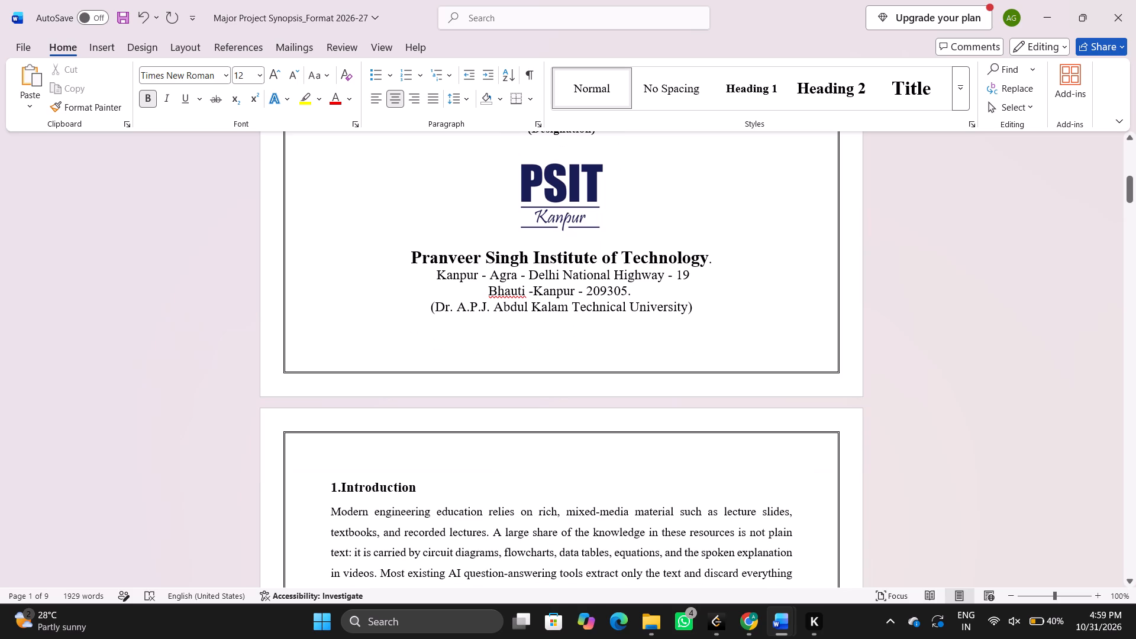
click(621, 461)
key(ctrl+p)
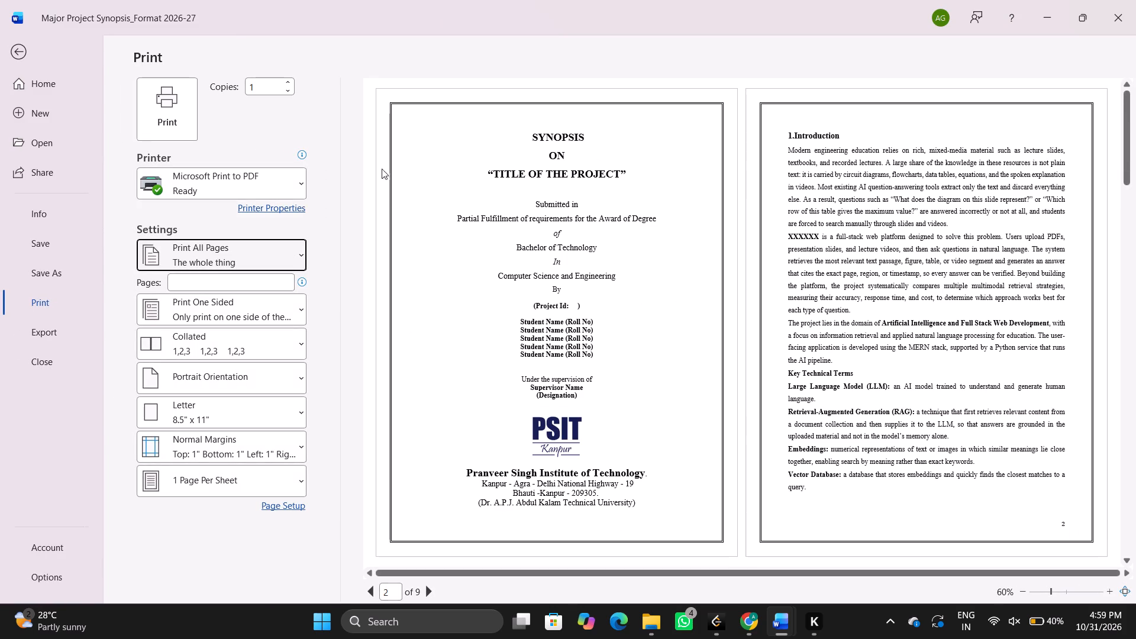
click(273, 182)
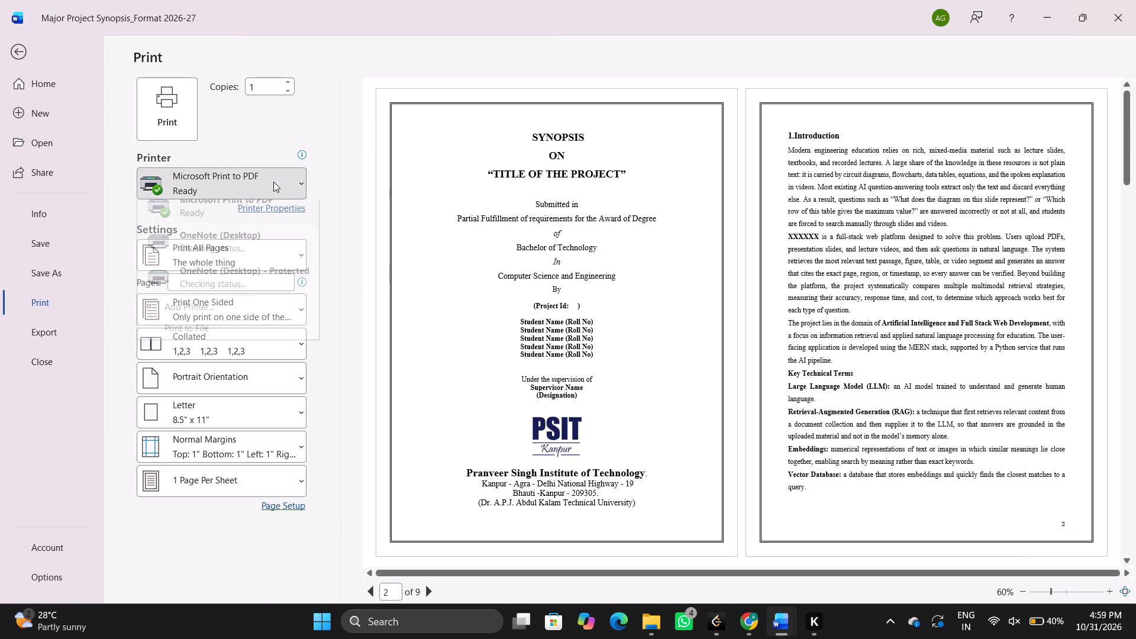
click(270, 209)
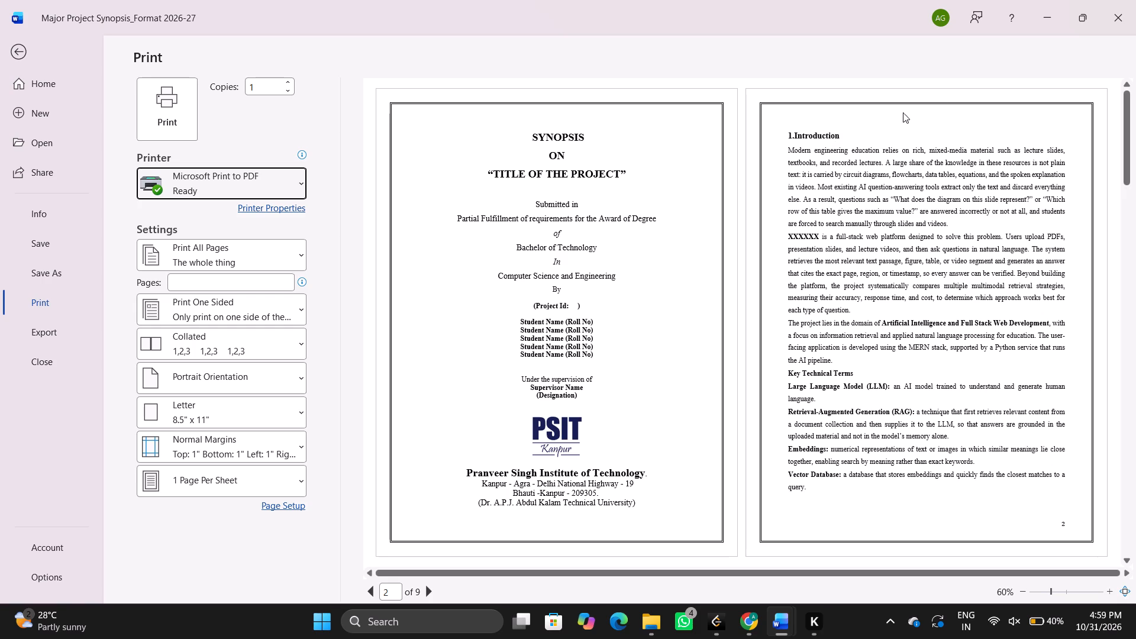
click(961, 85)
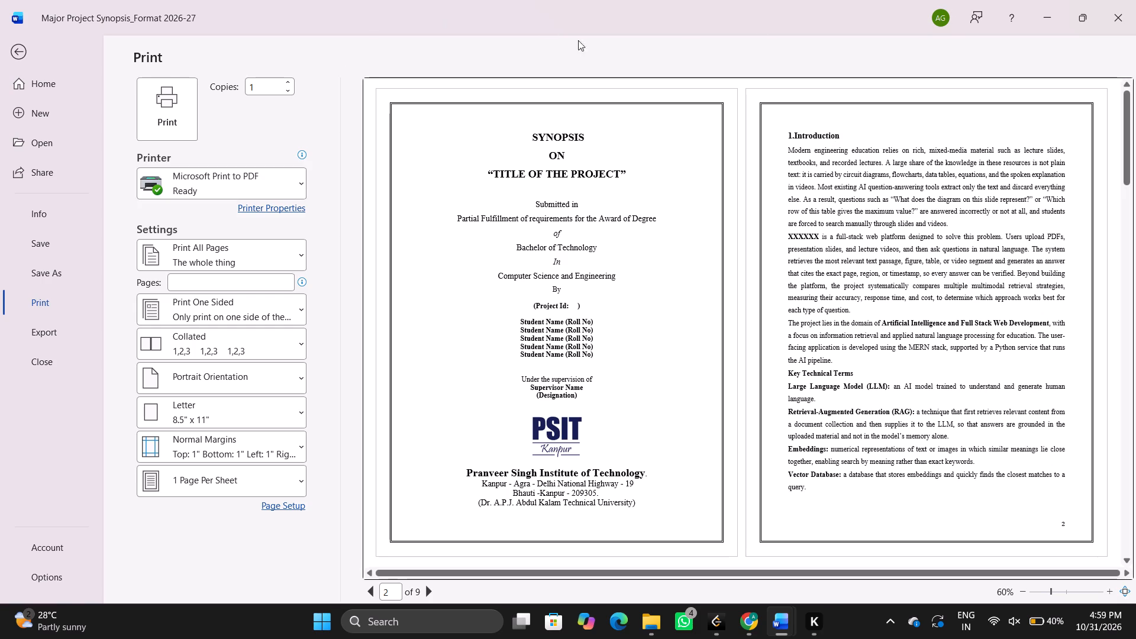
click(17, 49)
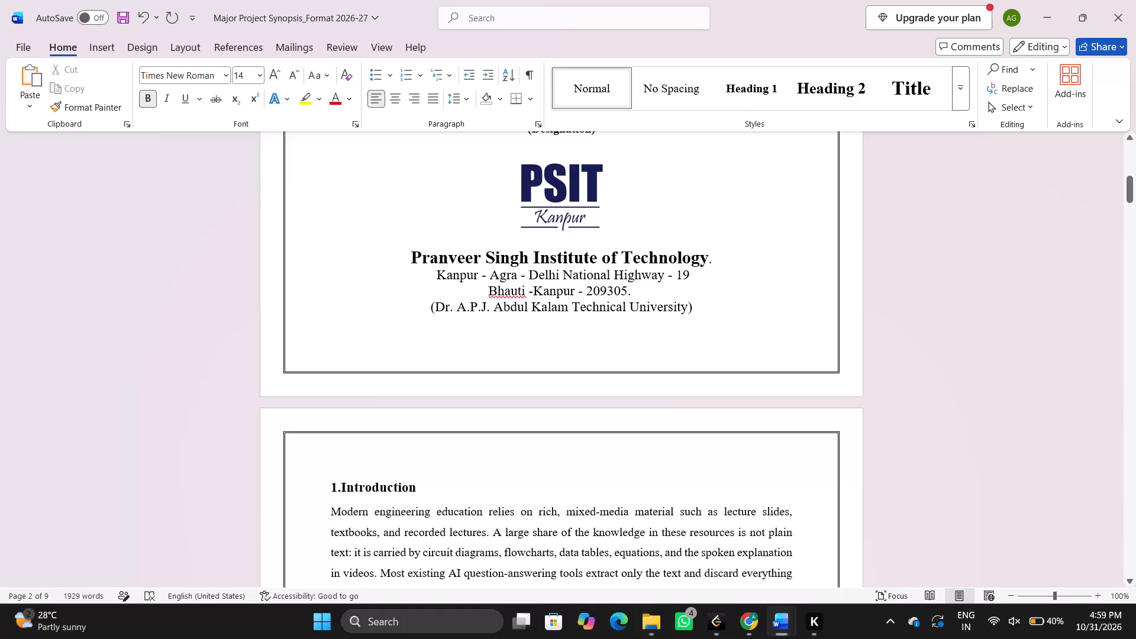
Save the synopsis document.
click(125, 18)
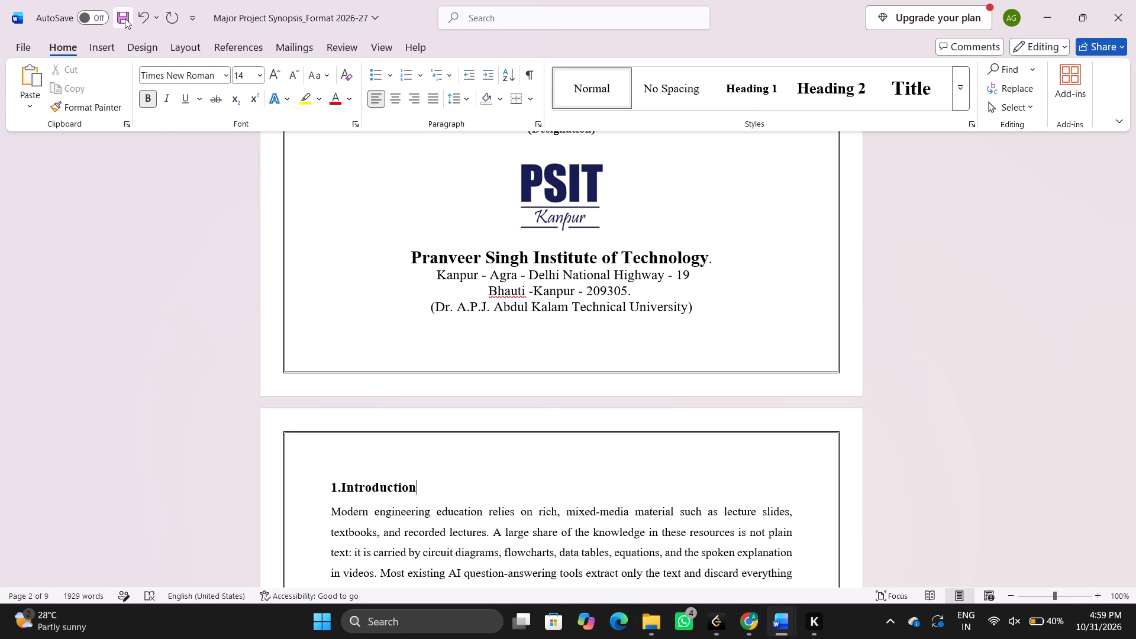
Read through the Introduction section and its key technical terms.
scroll(334, 280, down, 1)
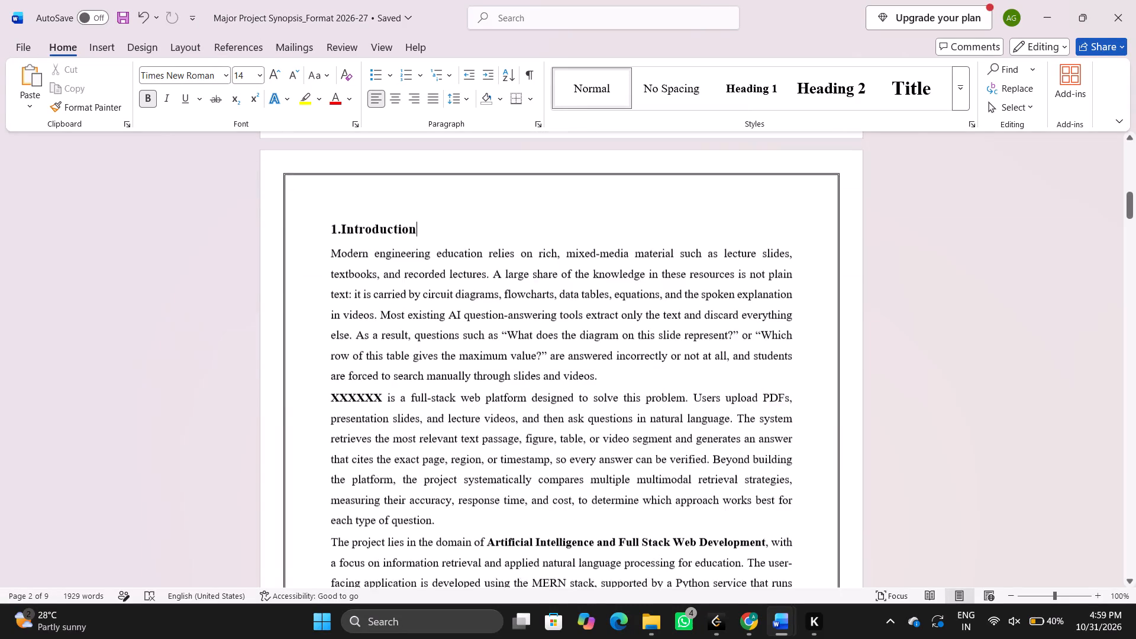
scroll(334, 280, down, 3)
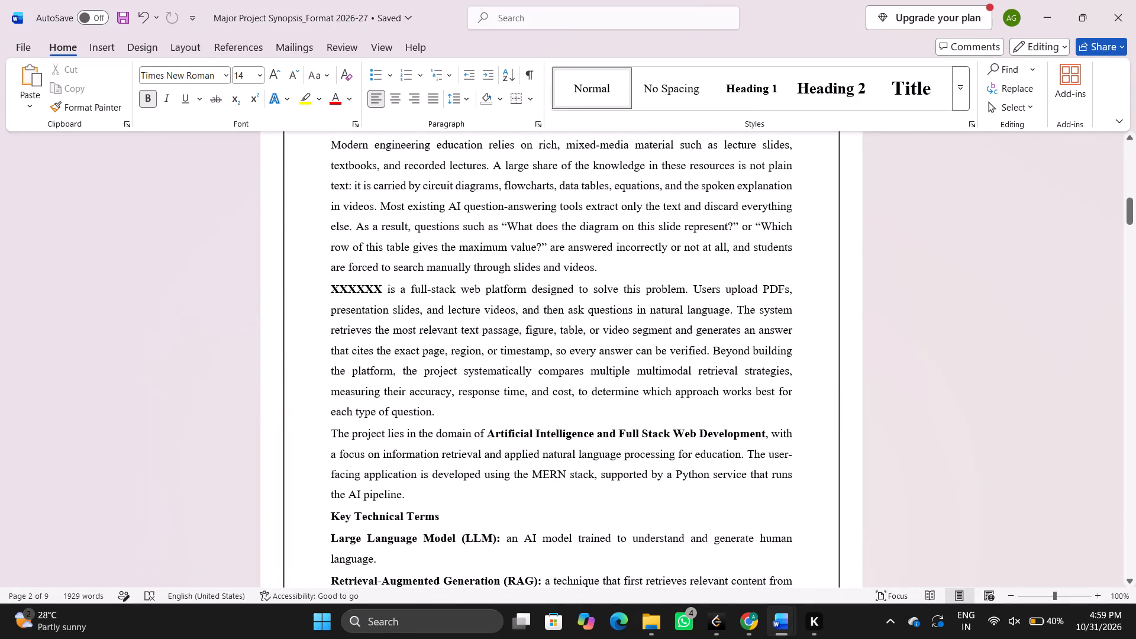
scroll(334, 280, down, 1)
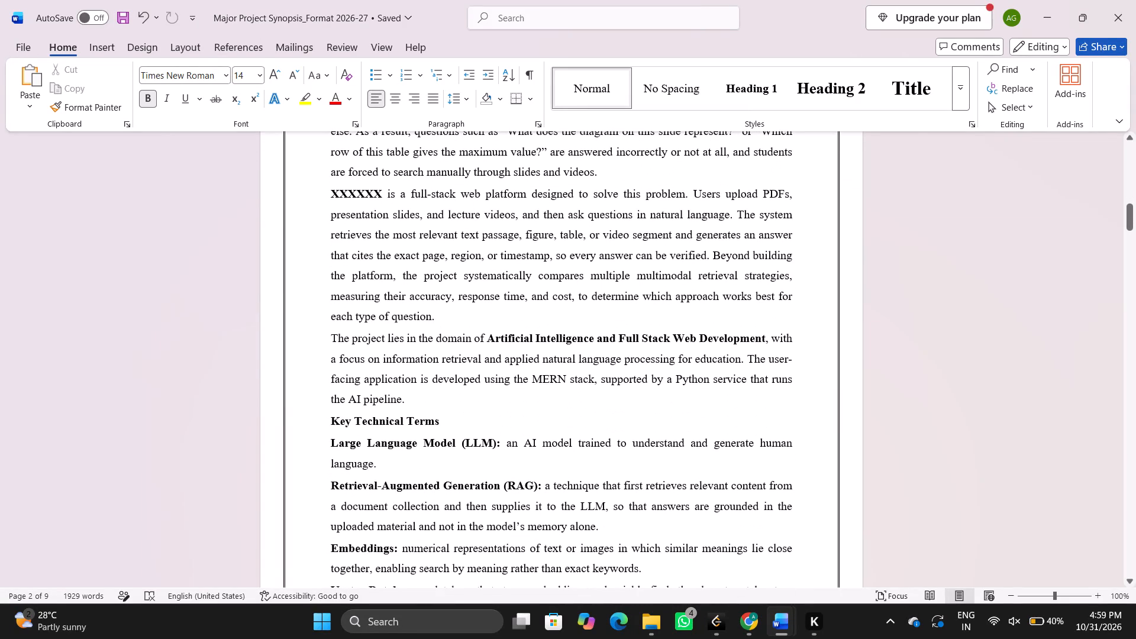
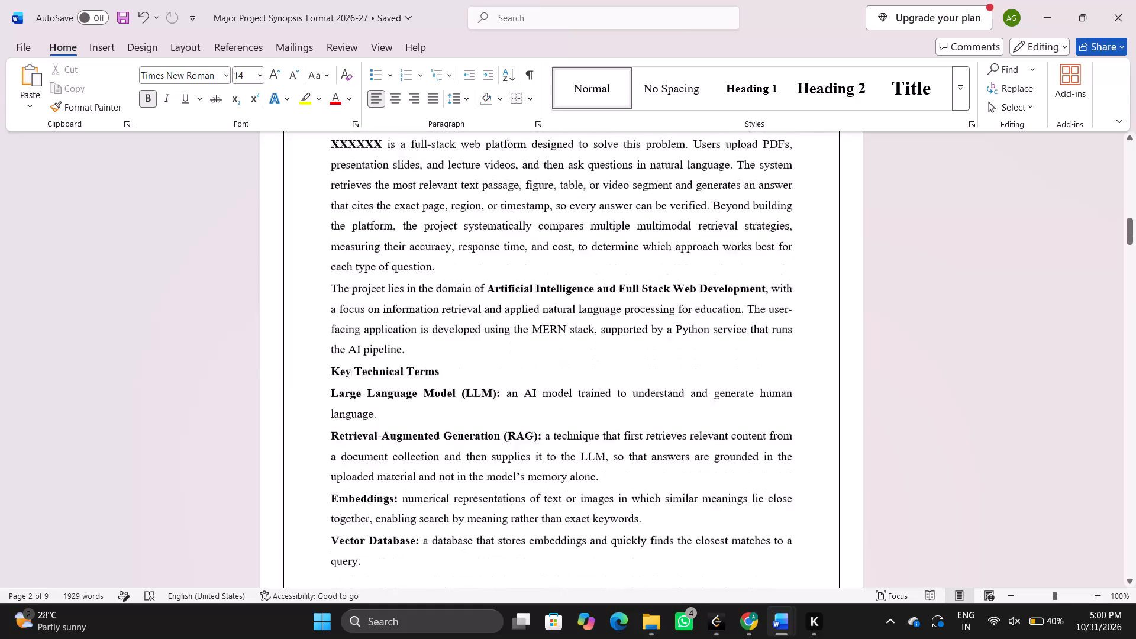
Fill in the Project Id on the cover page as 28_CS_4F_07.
scroll(441, 318, down, 1)
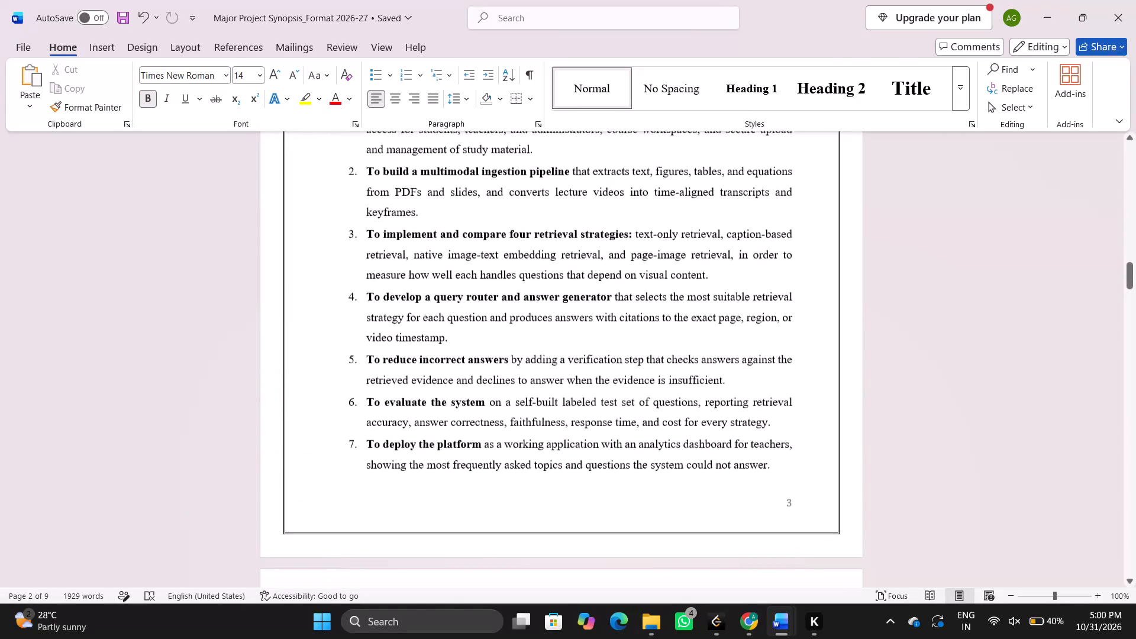
scroll(441, 318, down, 5)
scroll(441, 318, up, 2)
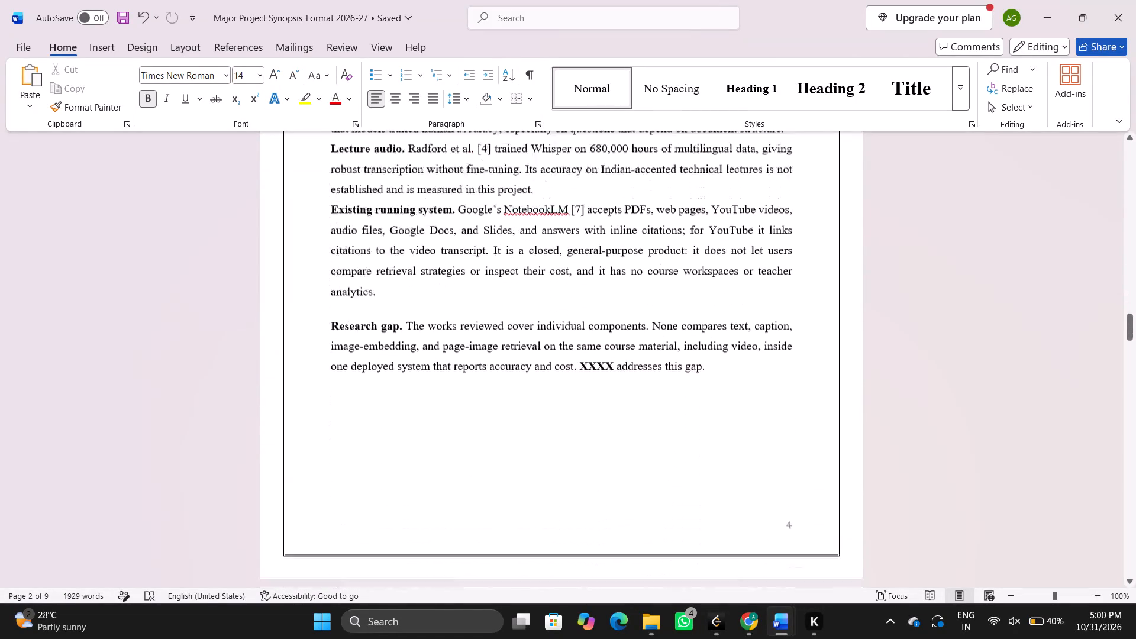
scroll(441, 318, up, 10)
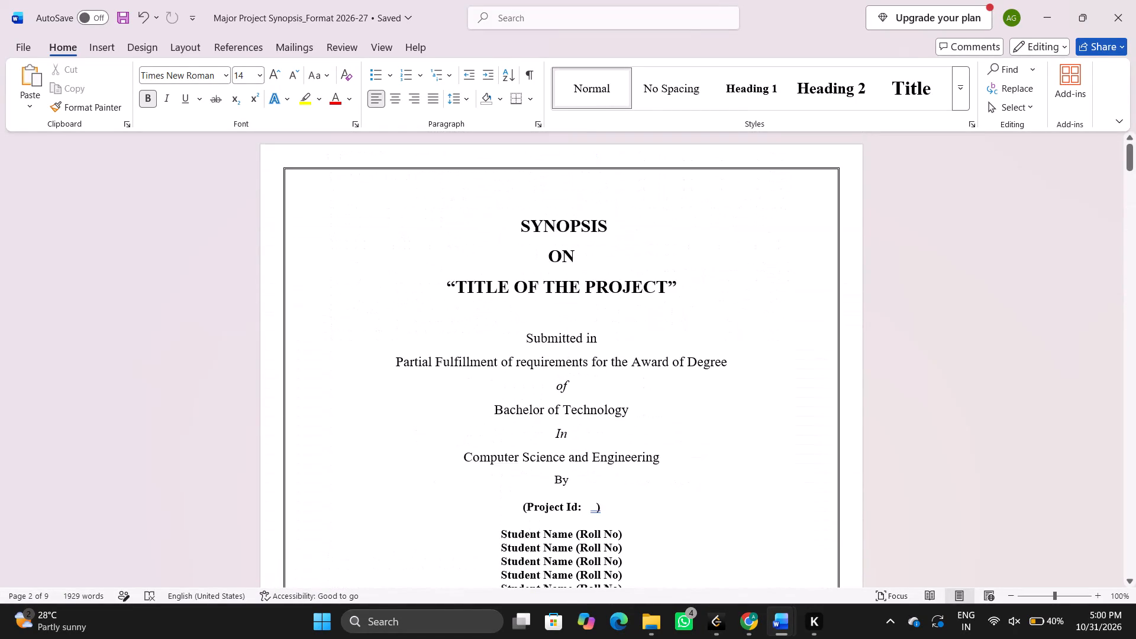
scroll(441, 318, down, 2)
click(591, 264)
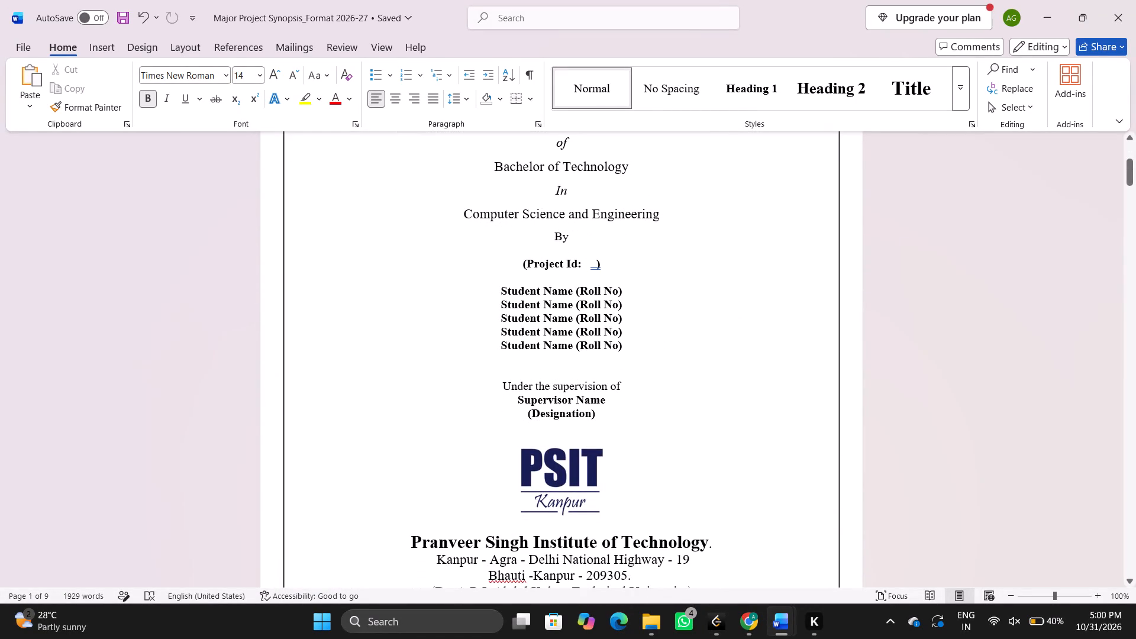
key(Right)
key(Right)
key(BackSpace)
key(BackSpace)
key(BackSpace)
key(BackSpace)
key(BackSpace)
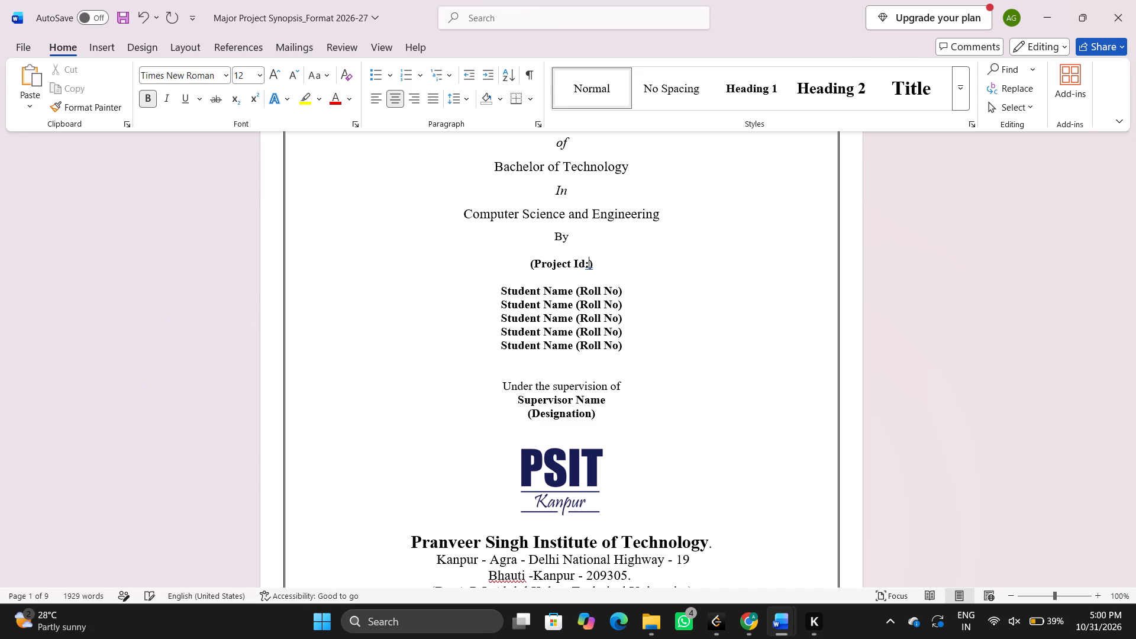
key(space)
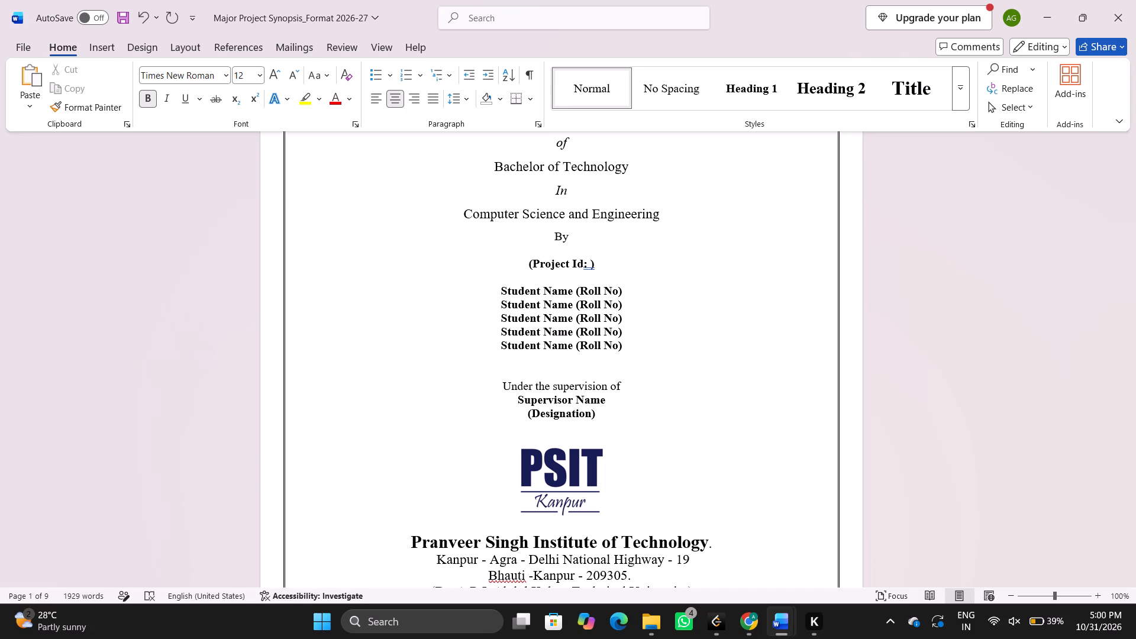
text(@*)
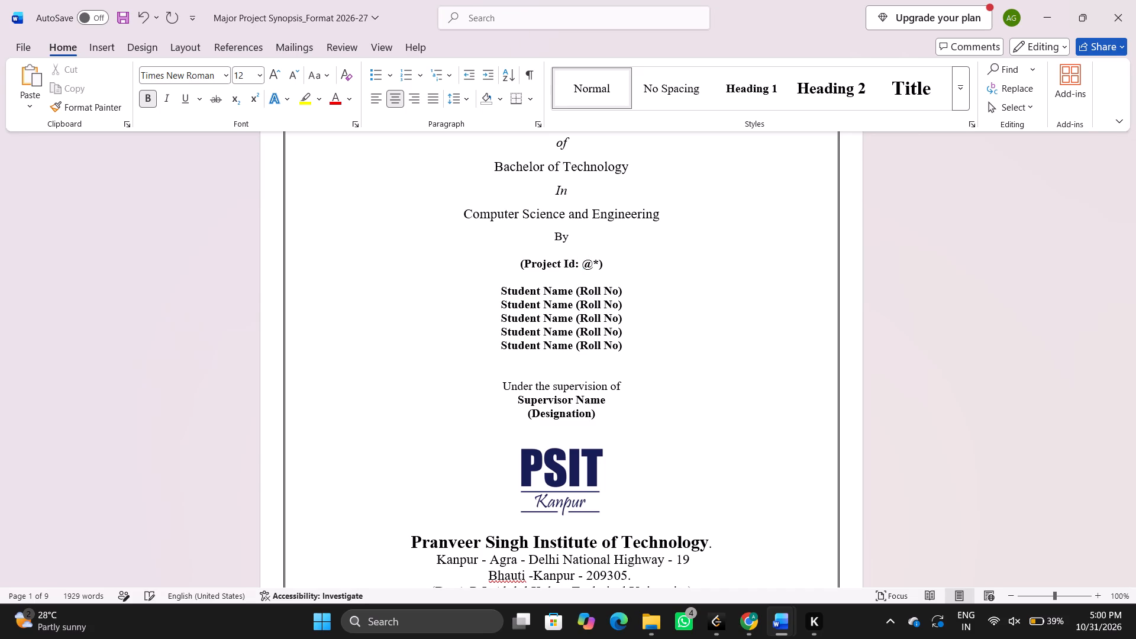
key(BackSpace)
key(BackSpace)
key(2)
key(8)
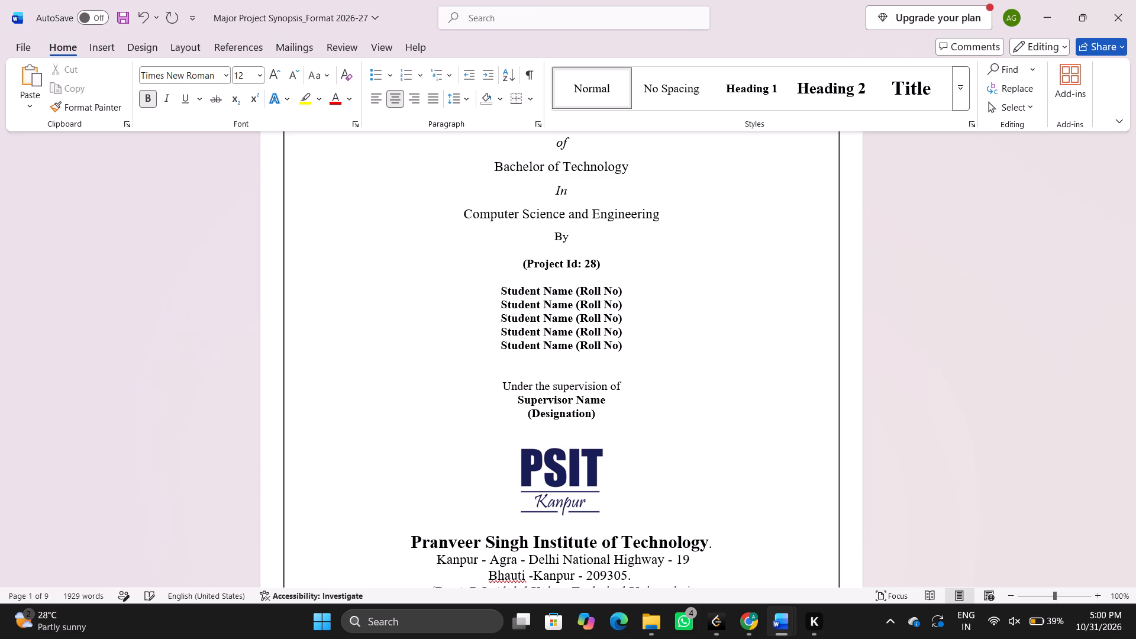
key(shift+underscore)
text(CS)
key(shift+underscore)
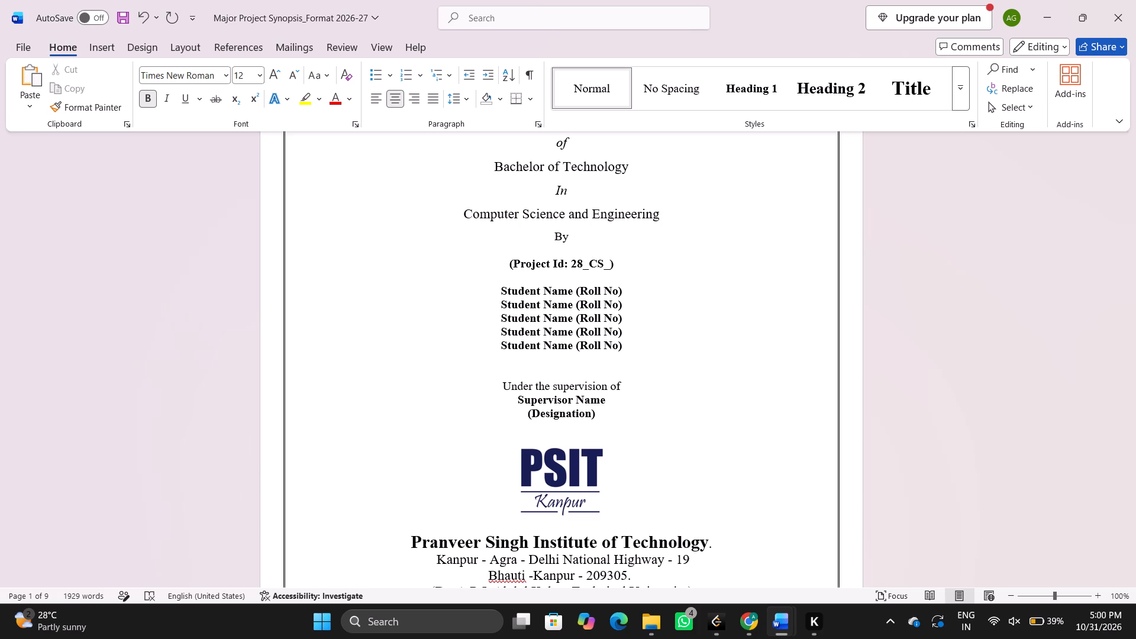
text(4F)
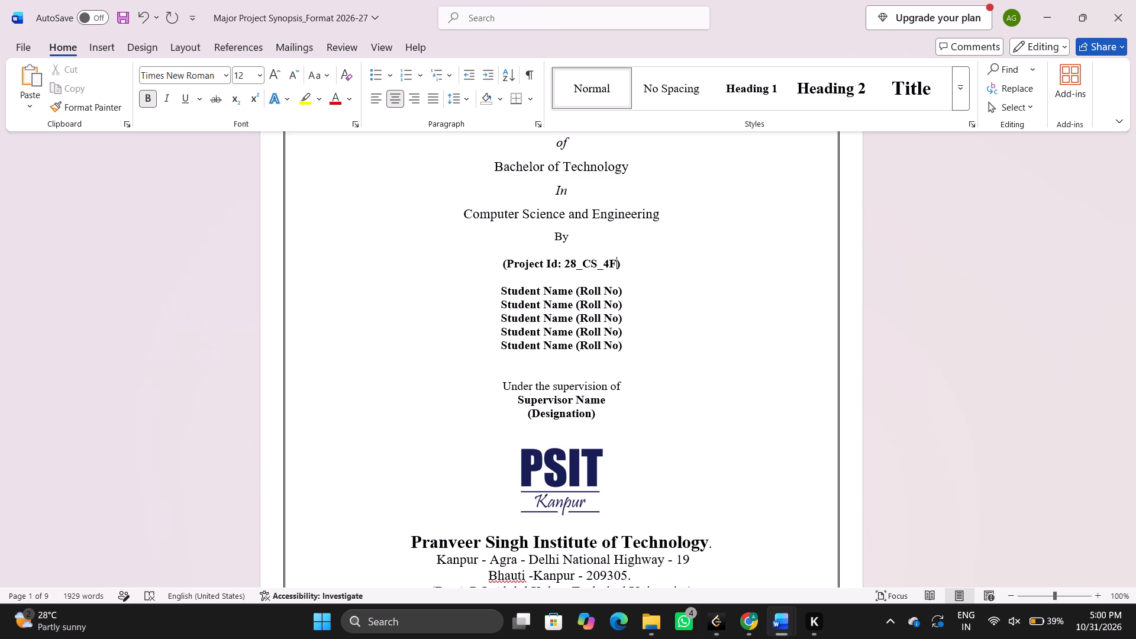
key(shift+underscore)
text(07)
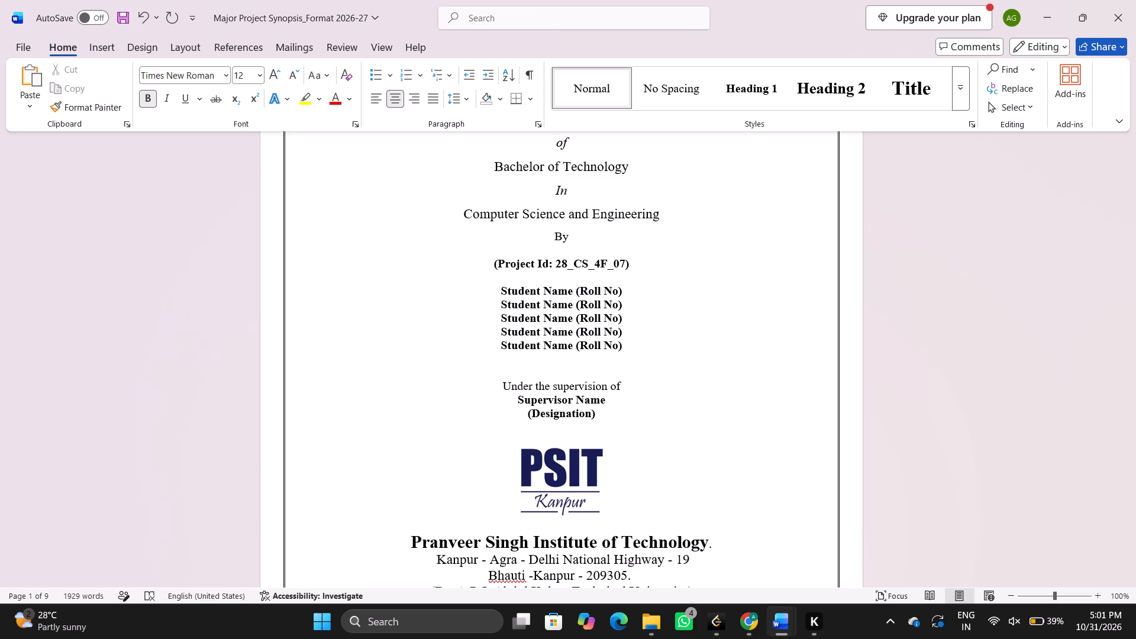
Replace the first Student Name placeholder on the cover page with the first student's name.
click(570, 291)
drag(573, 291, 557, 293)
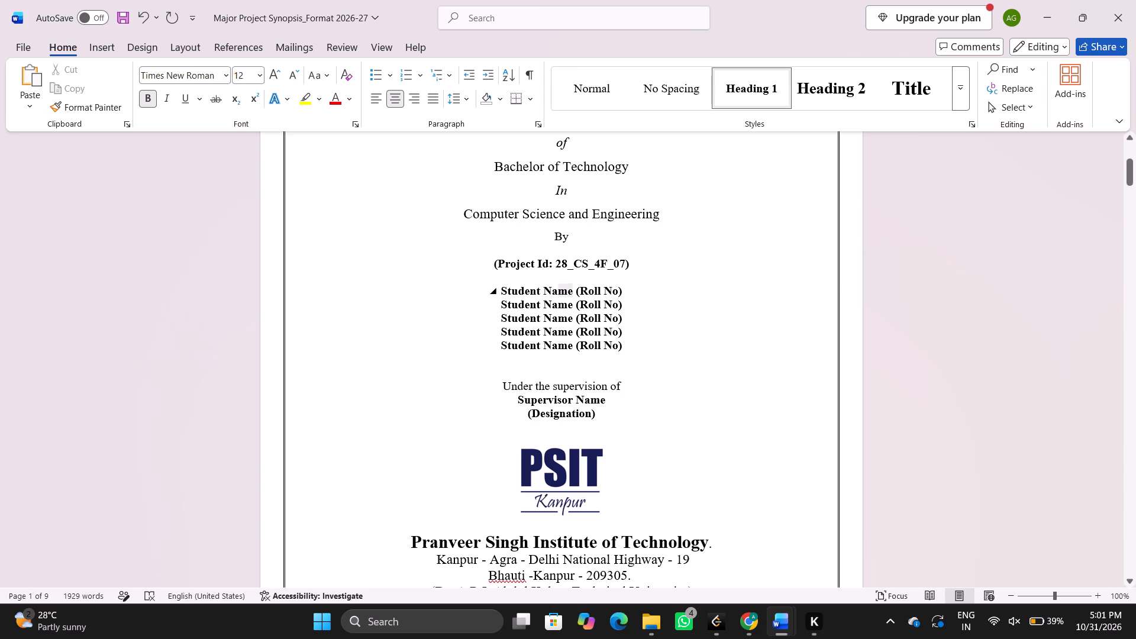
drag(557, 293, 514, 295)
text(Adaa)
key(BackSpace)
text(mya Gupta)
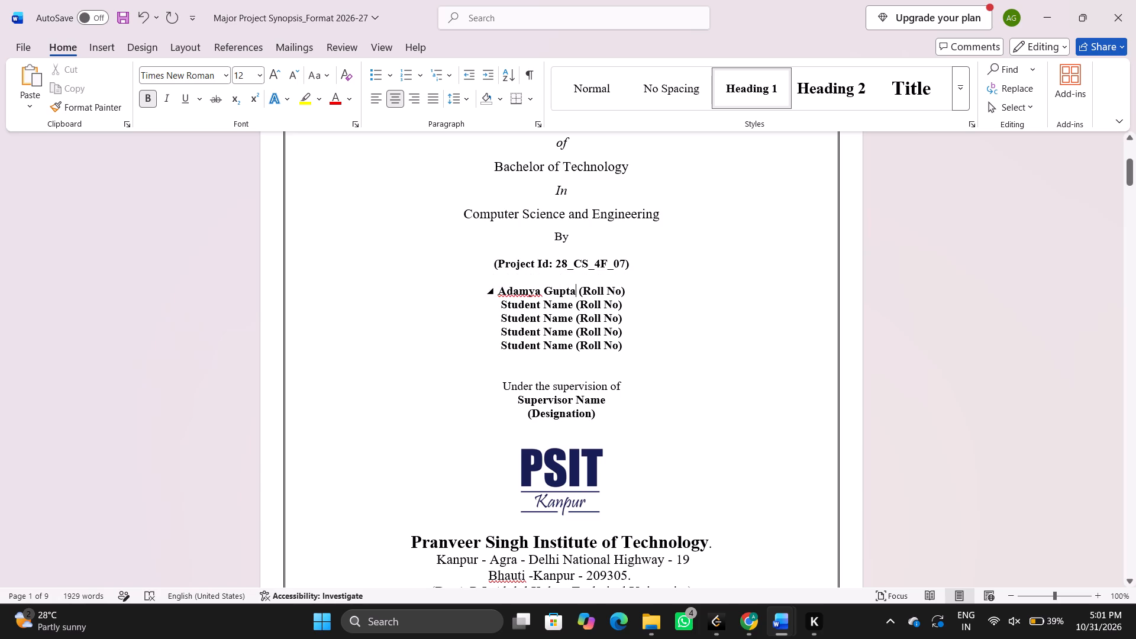
Replace the Roll No placeholder in the first student's brackets with that student's roll number.
click(618, 293)
key(BackSpace)
key(BackSpace)
key(BackSpace)
key(BackSpace)
key(BackSpace)
key(BackSpace)
key(BackSpace)
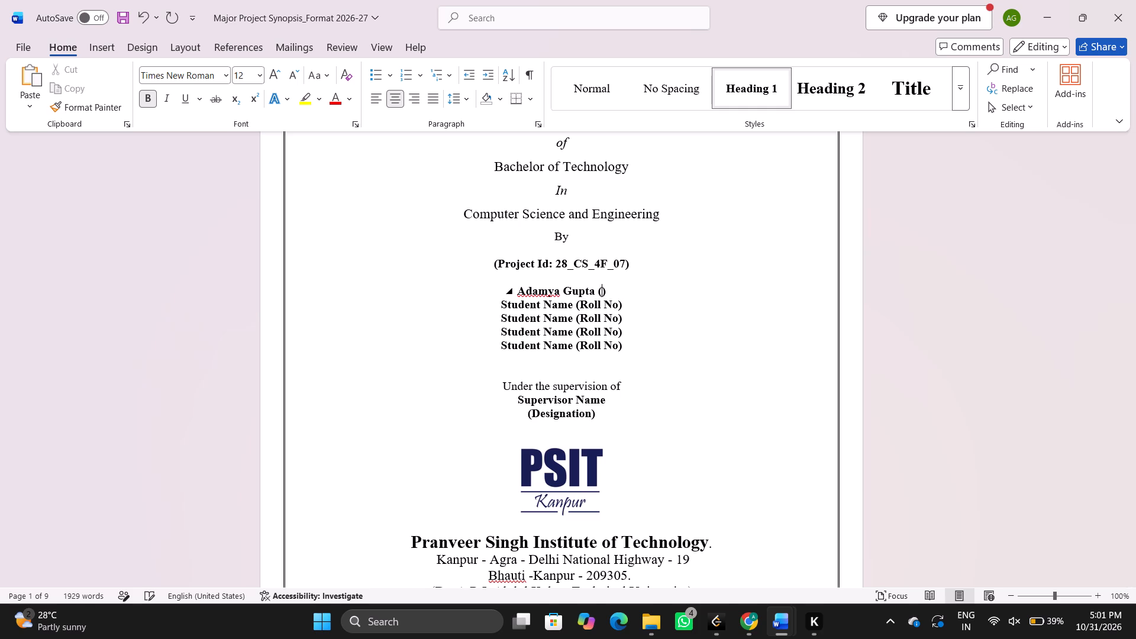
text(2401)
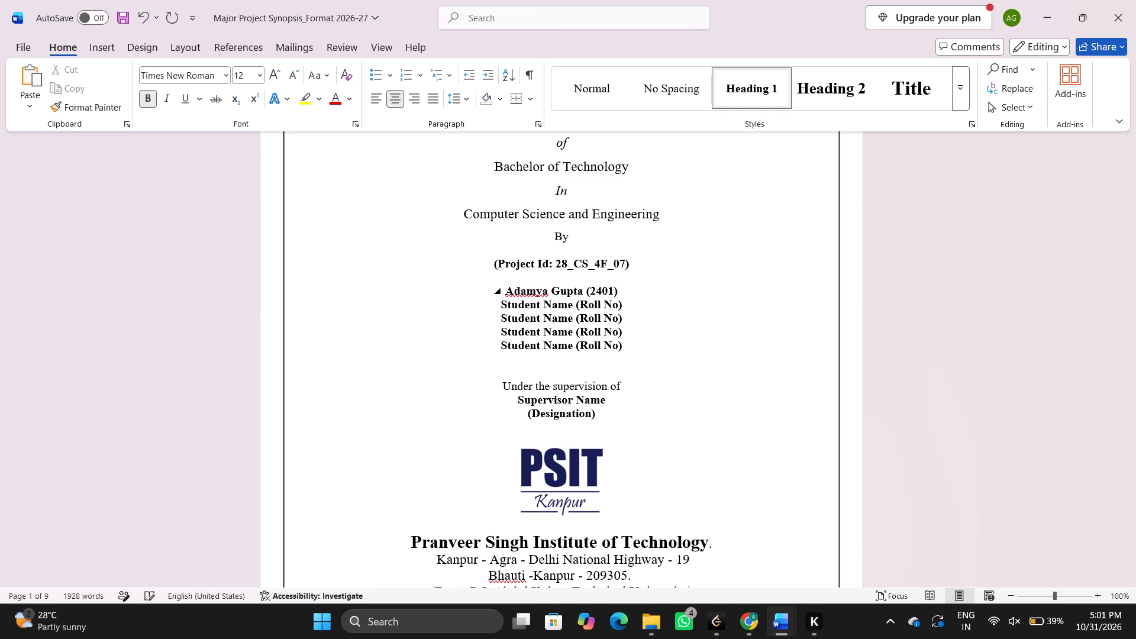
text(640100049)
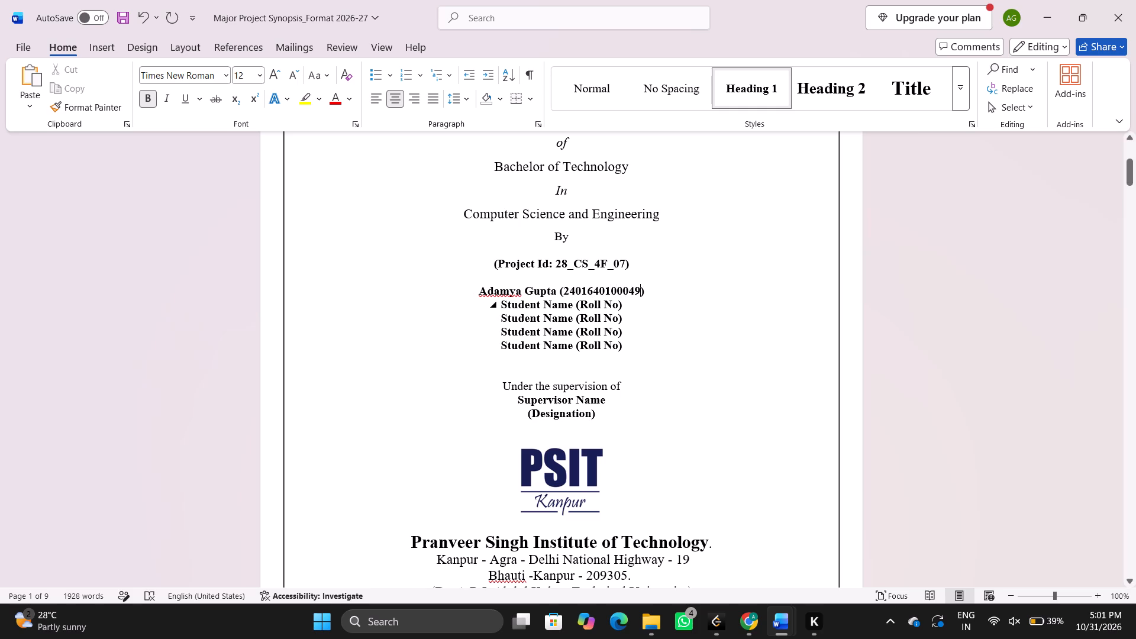
Replace the Student Name placeholder on the second student line with the second student's full name.
click(570, 306)
key(Down)
key(Up)
key(Right)
key(BackSpace)
key(BackSpace)
key(BackSpace)
key(BackSpace)
key(BackSpace)
key(BackSpace)
key(BackSpace)
key(BackSpace)
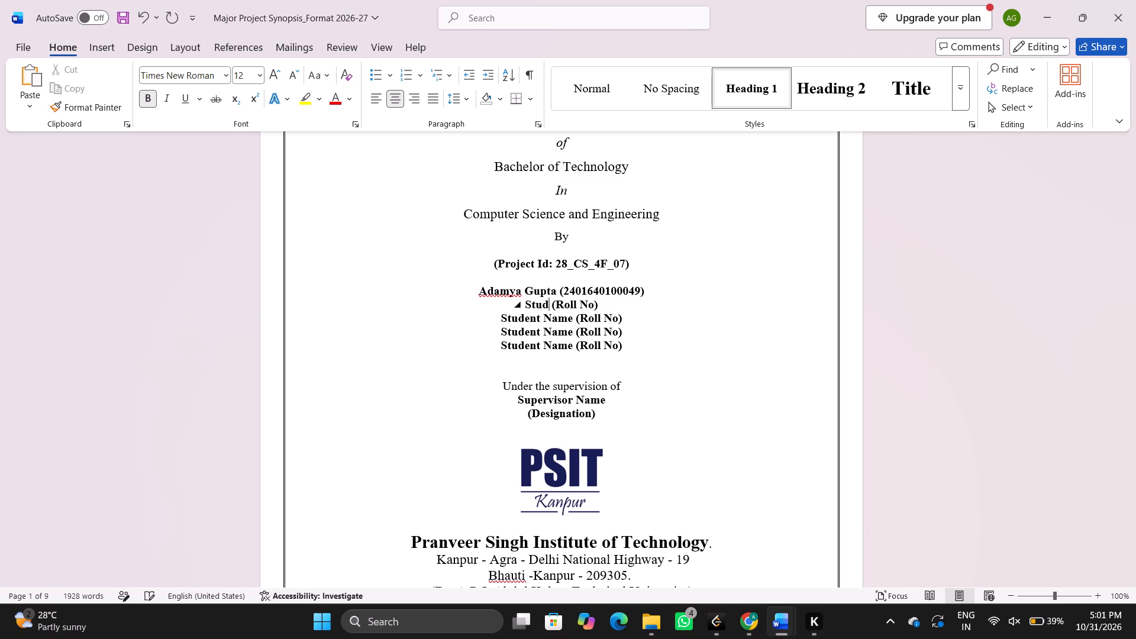
key(BackSpace)
key(BackSpace)
key(BackSpace)
key(BackSpace)
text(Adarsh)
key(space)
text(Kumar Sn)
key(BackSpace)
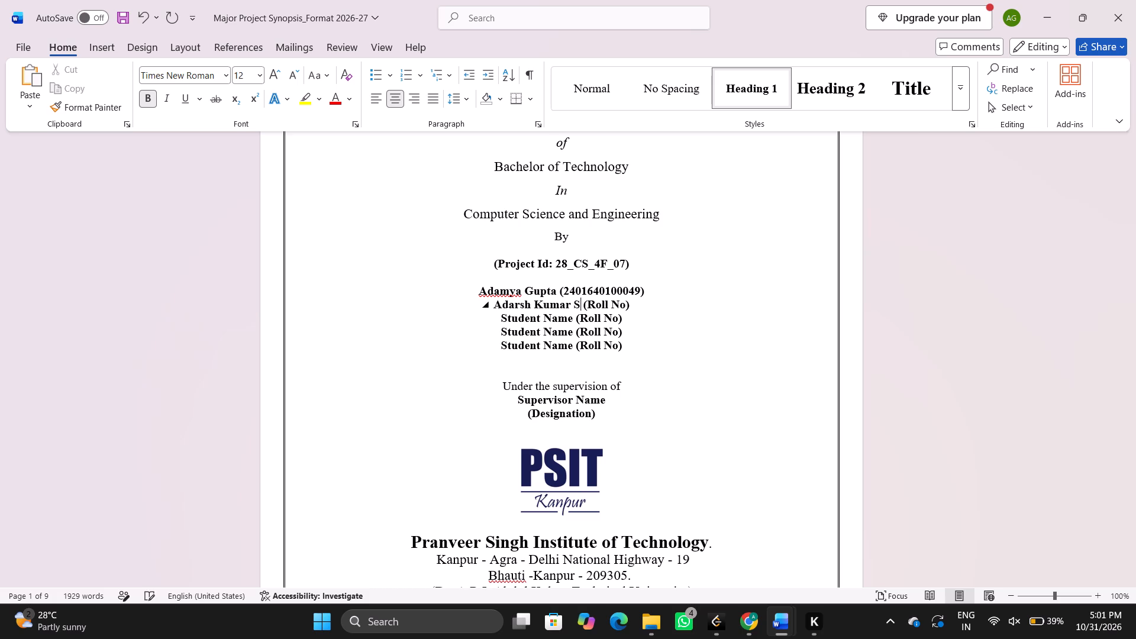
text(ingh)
Replace the Roll No placeholder in the second student's brackets with that student's roll number.
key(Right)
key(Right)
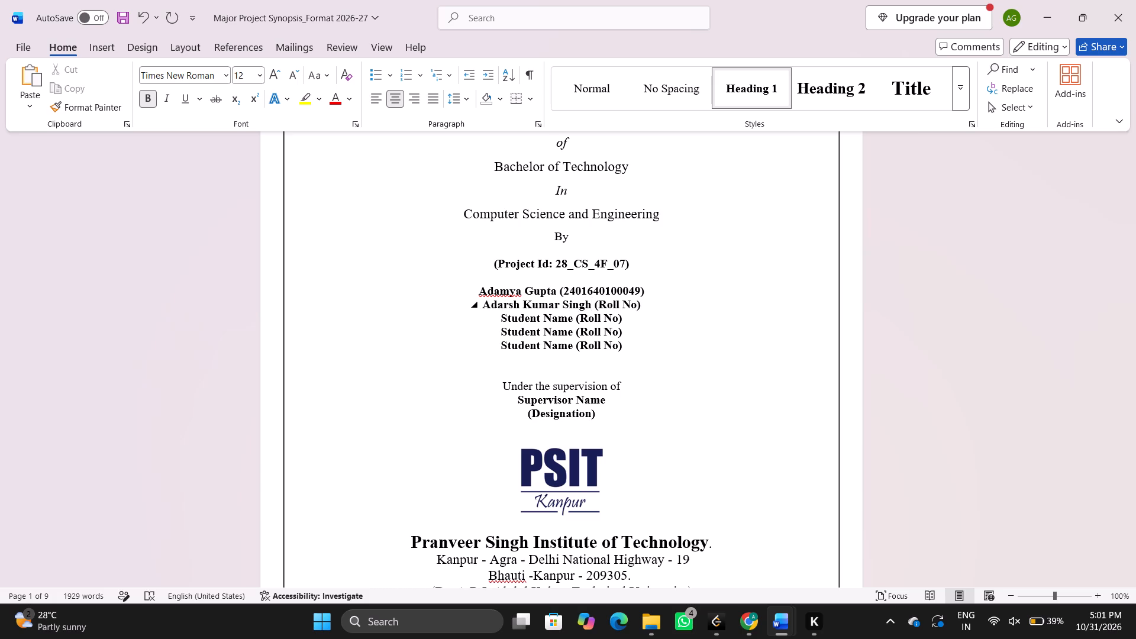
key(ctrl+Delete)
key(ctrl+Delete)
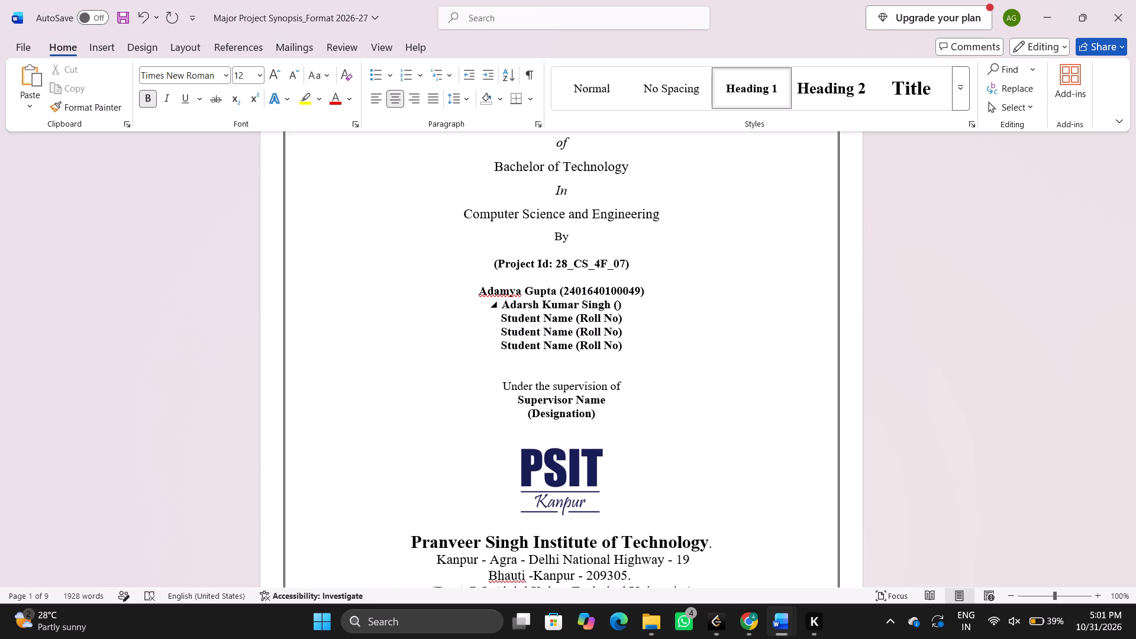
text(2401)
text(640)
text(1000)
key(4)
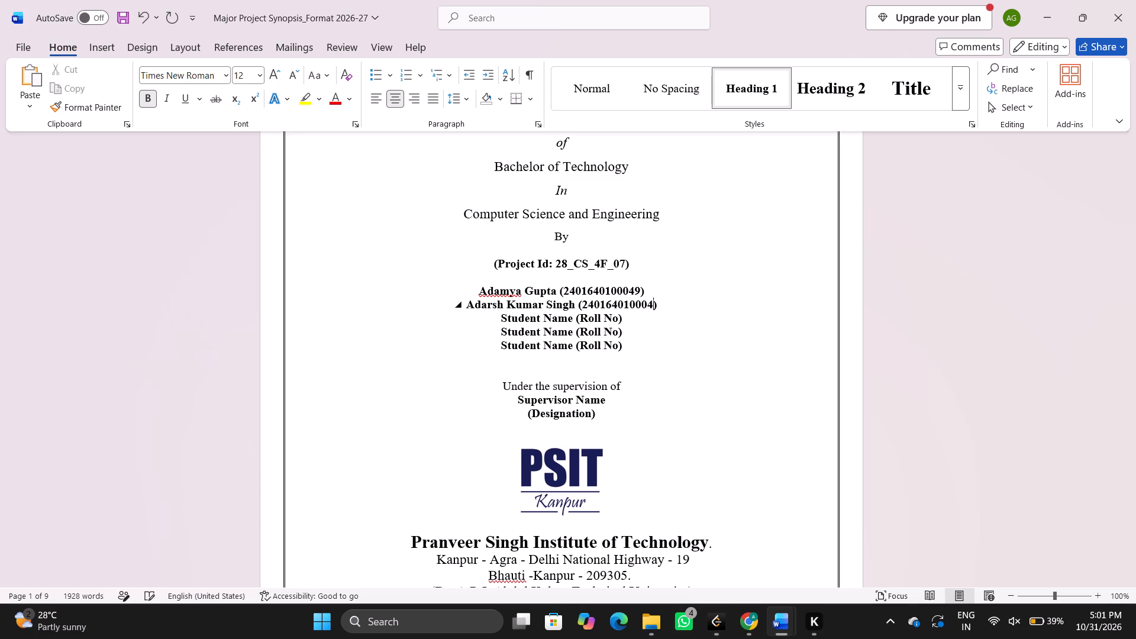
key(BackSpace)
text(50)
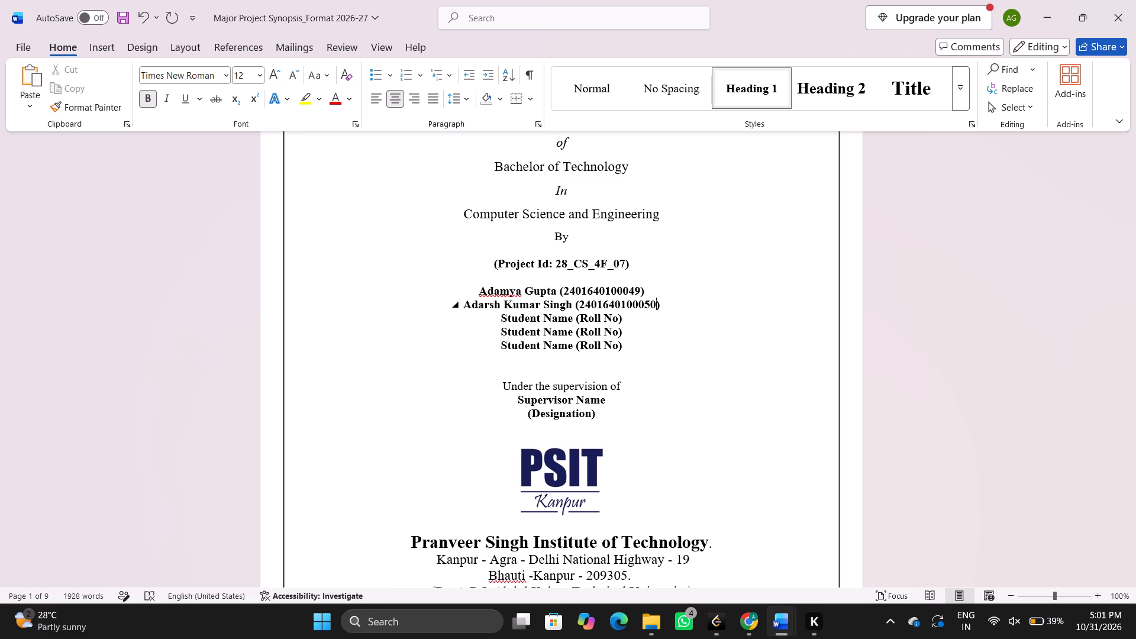
Replace the Roll No placeholder on the third student line with the third student's roll number.
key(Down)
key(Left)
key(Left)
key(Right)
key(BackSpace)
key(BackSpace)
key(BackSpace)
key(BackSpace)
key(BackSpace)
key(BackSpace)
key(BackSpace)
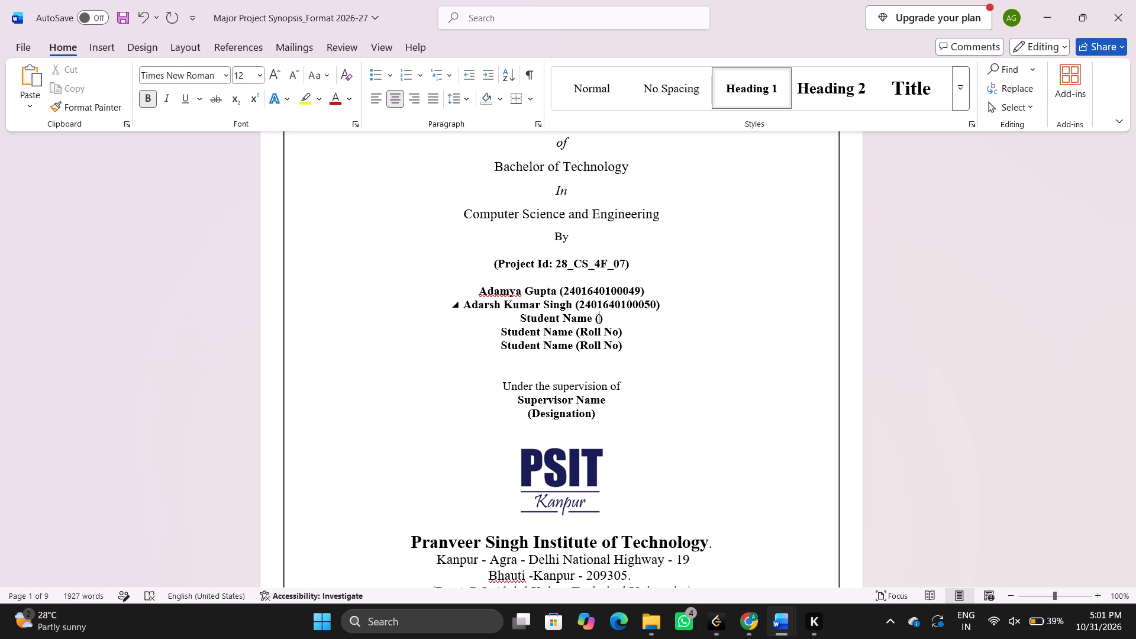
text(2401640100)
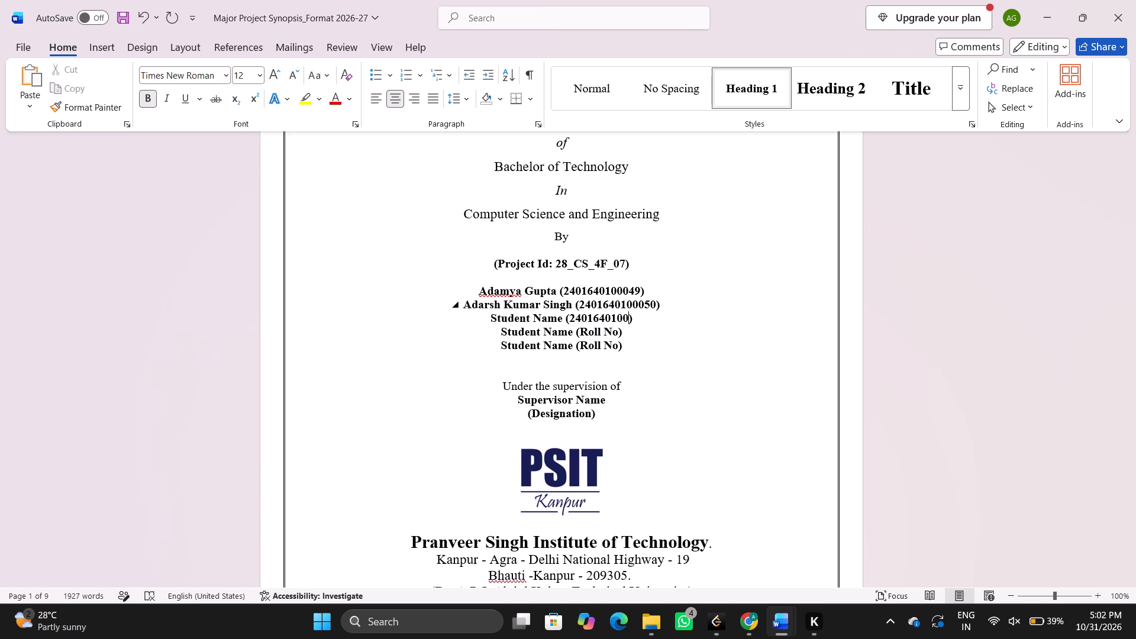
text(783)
Clear the Student Name placeholder on the third student line and start the name with R.
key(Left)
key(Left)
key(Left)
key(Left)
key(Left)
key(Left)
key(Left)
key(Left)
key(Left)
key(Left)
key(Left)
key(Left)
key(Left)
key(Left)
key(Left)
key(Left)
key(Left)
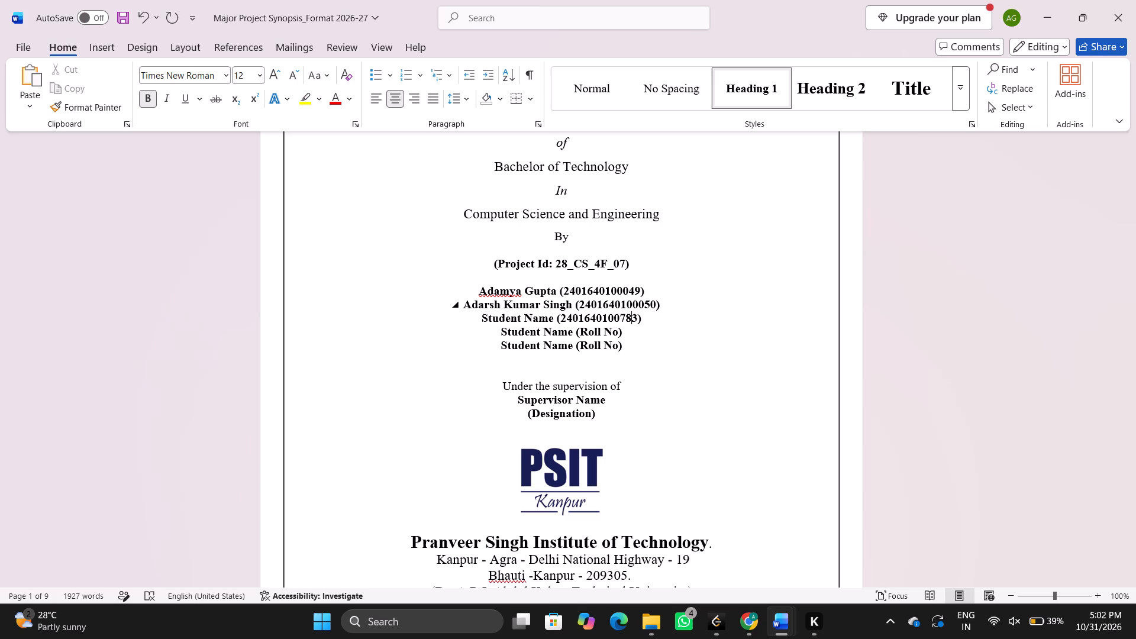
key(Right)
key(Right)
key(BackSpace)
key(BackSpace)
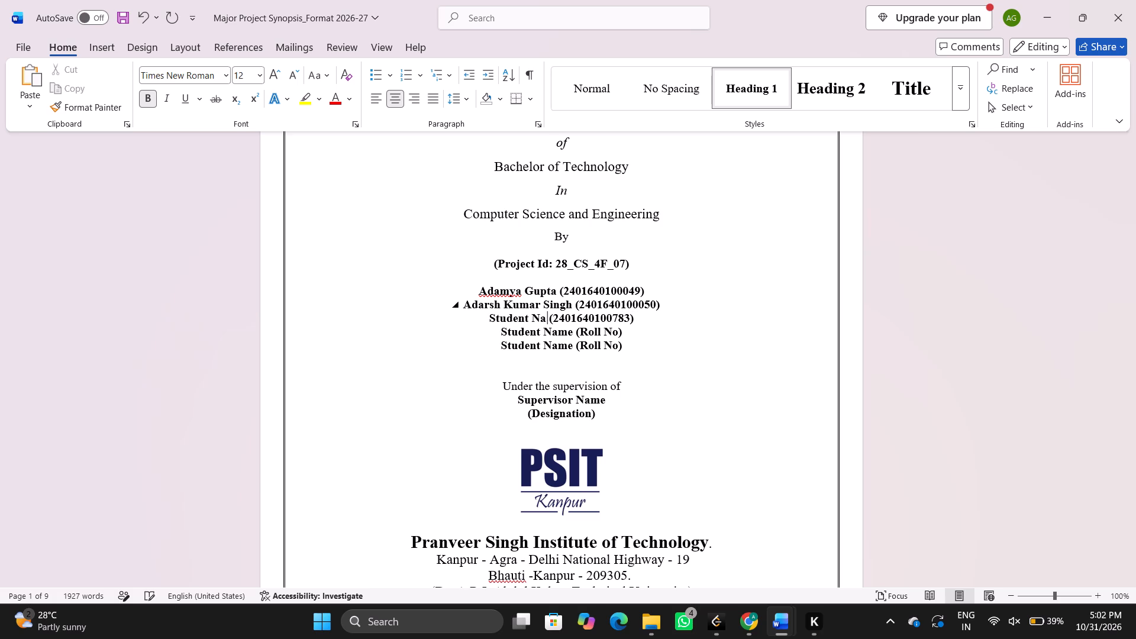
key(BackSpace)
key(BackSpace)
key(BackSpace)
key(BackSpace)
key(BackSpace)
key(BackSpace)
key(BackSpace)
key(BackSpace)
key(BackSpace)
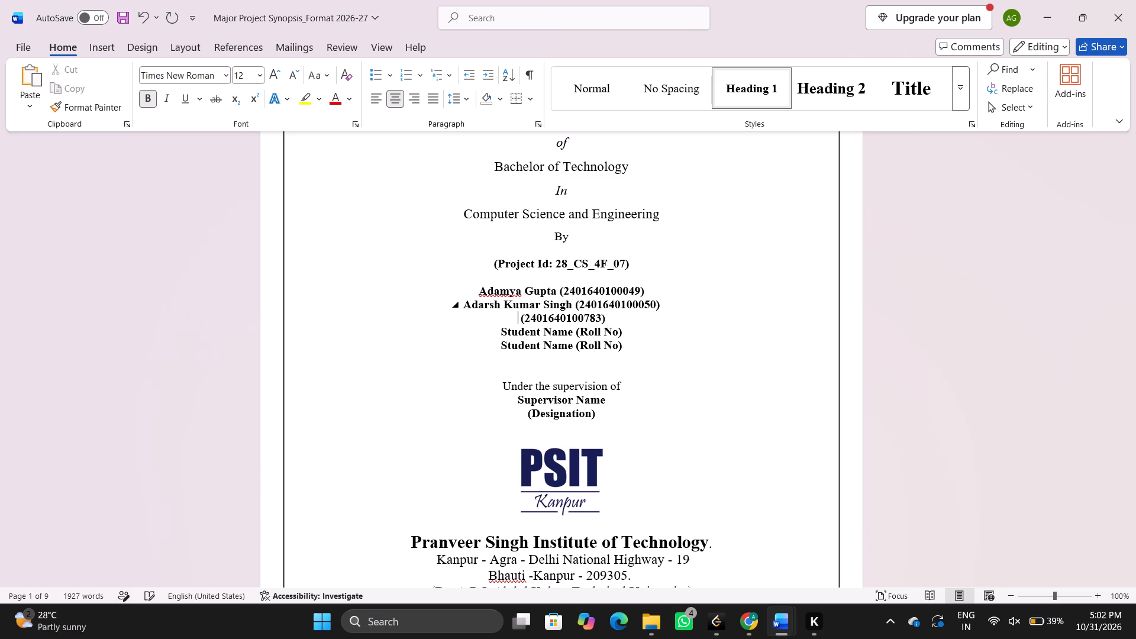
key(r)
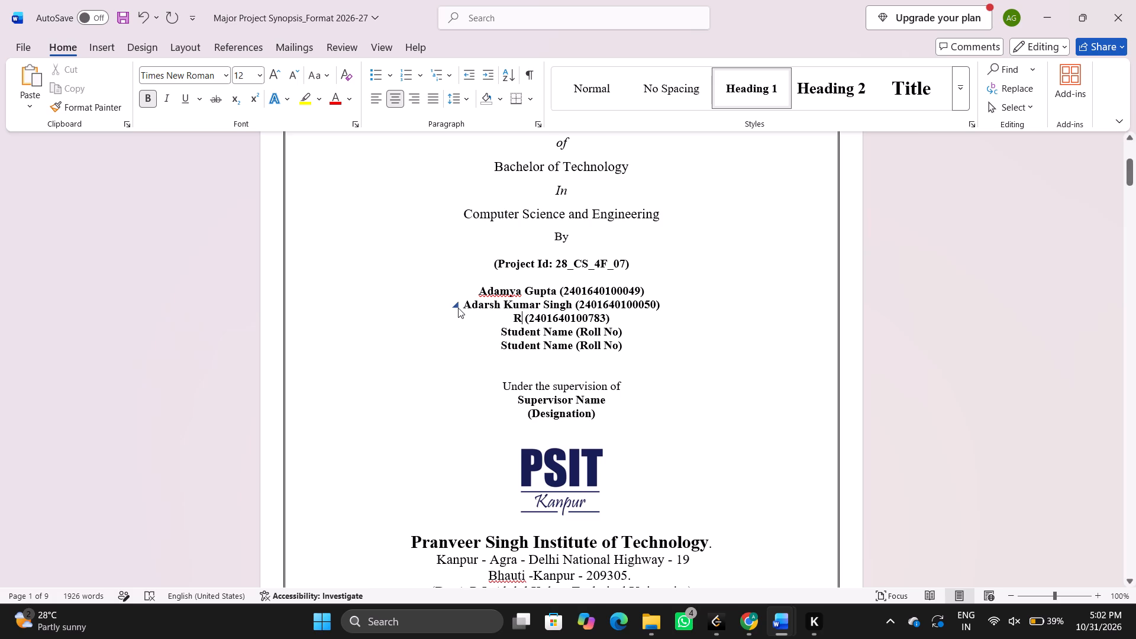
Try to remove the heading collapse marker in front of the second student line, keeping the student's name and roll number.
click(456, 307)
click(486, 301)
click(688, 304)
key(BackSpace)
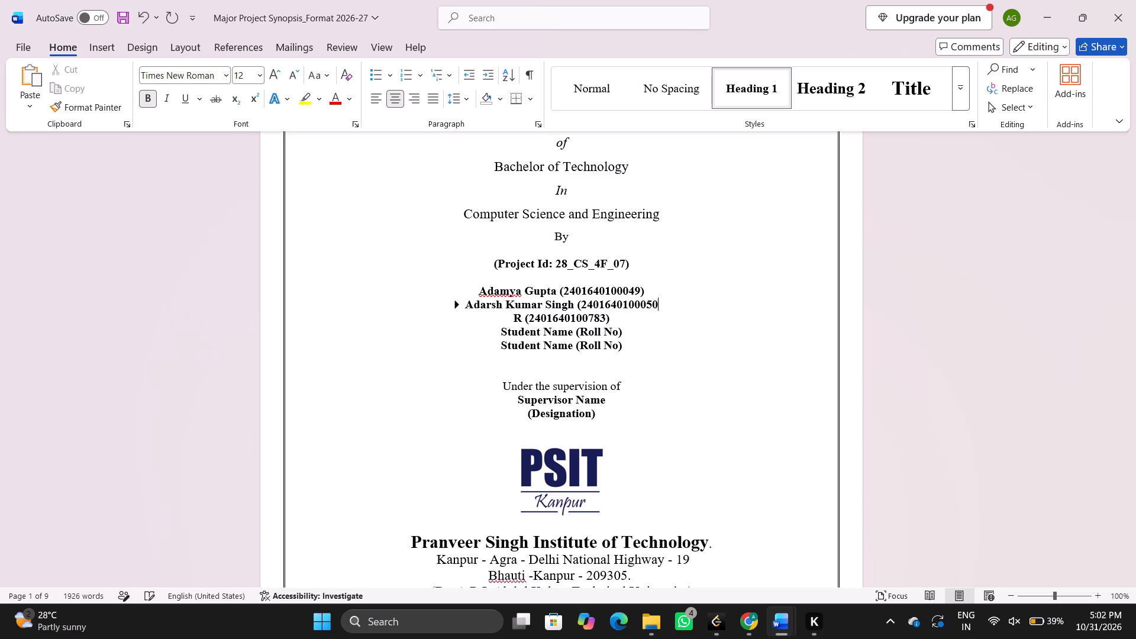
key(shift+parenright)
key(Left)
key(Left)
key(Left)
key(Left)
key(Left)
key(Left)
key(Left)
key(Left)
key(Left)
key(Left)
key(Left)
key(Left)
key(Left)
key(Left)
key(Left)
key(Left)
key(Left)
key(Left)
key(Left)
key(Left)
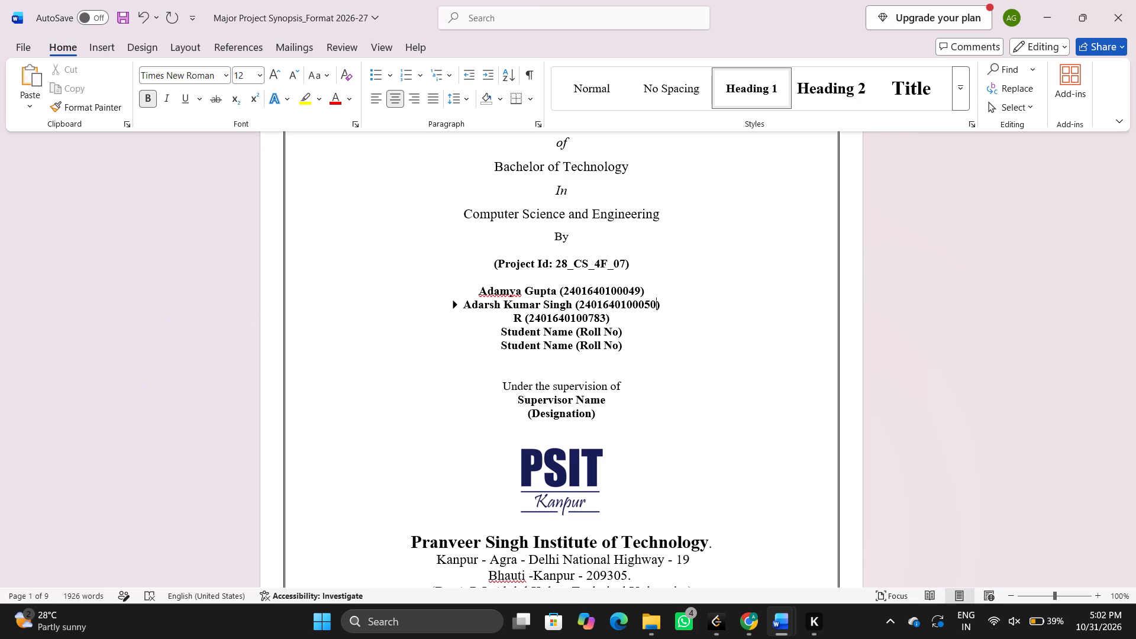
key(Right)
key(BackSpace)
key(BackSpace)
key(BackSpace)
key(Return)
Complete the third student's full name after the initial R on the third student line.
key(Down)
key(Right)
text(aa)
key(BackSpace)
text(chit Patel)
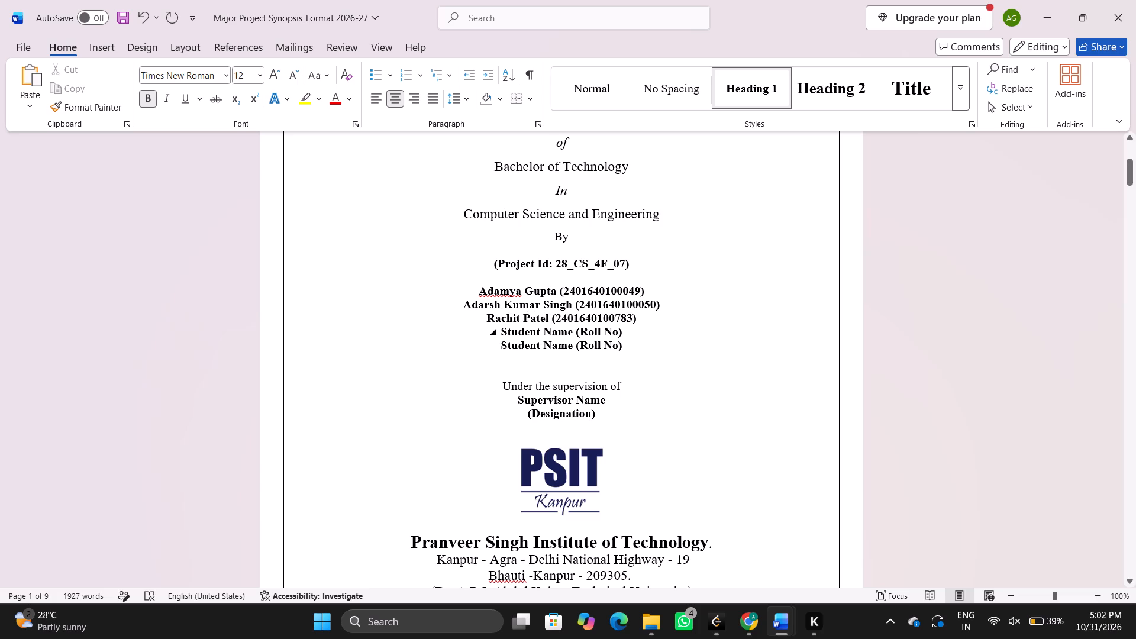
Replace the Student Name placeholder on the fourth student line with the fourth student's full name.
click(573, 332)
key(BackSpace)
key(BackSpace)
key(BackSpace)
key(BackSpace)
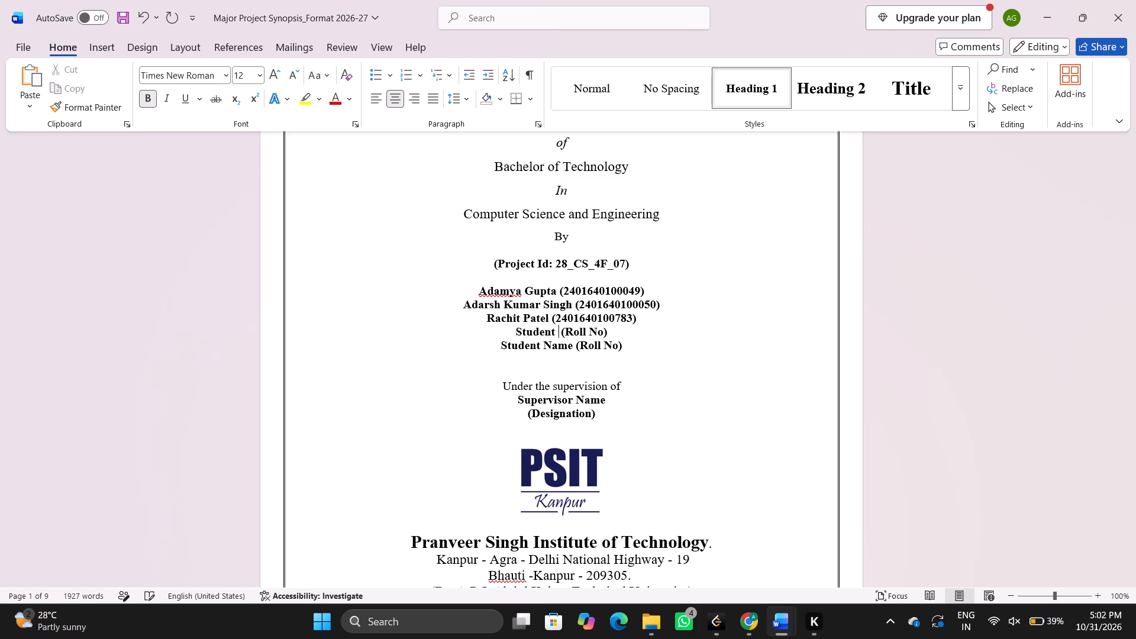
key(BackSpace)
key(BackSpace)
key(BackSpace)
key(BackSpace)
key(BackSpace)
key(BackSpace)
key(BackSpace)
key(BackSpace)
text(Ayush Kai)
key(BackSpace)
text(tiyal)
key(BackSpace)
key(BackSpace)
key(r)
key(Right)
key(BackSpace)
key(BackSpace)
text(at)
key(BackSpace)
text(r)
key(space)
Replace the Roll No placeholder in the fourth student's brackets with that student's roll number.
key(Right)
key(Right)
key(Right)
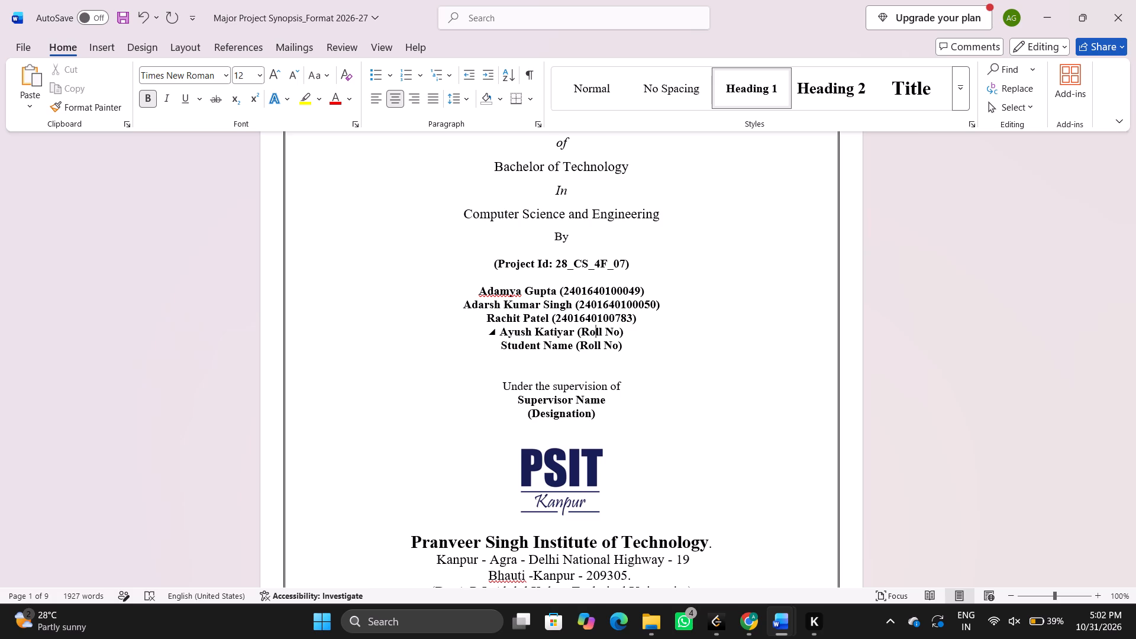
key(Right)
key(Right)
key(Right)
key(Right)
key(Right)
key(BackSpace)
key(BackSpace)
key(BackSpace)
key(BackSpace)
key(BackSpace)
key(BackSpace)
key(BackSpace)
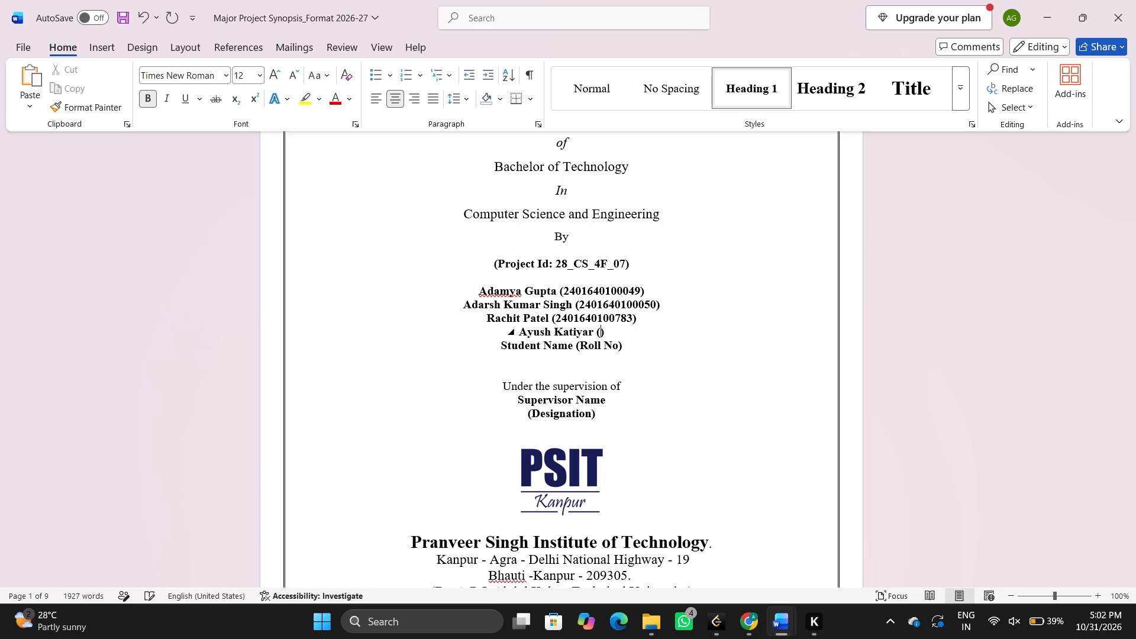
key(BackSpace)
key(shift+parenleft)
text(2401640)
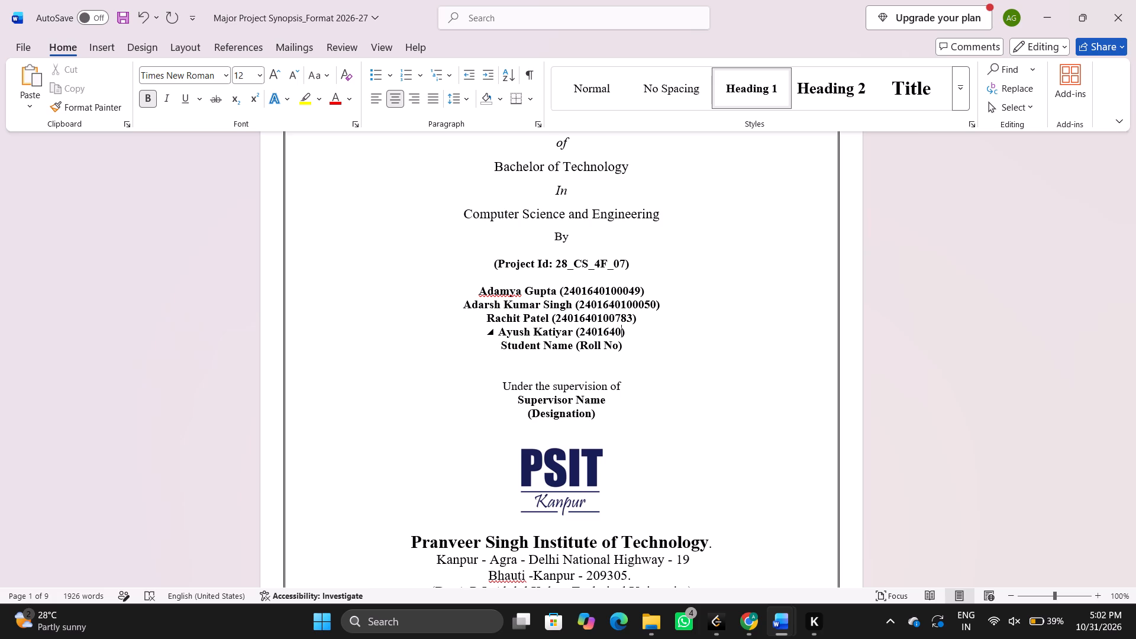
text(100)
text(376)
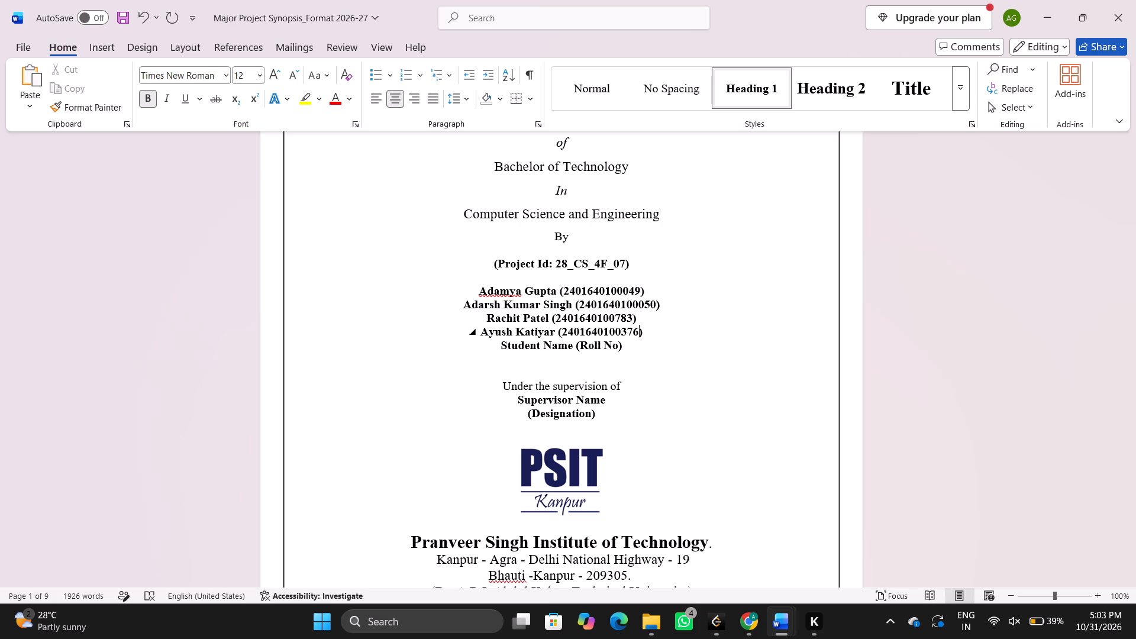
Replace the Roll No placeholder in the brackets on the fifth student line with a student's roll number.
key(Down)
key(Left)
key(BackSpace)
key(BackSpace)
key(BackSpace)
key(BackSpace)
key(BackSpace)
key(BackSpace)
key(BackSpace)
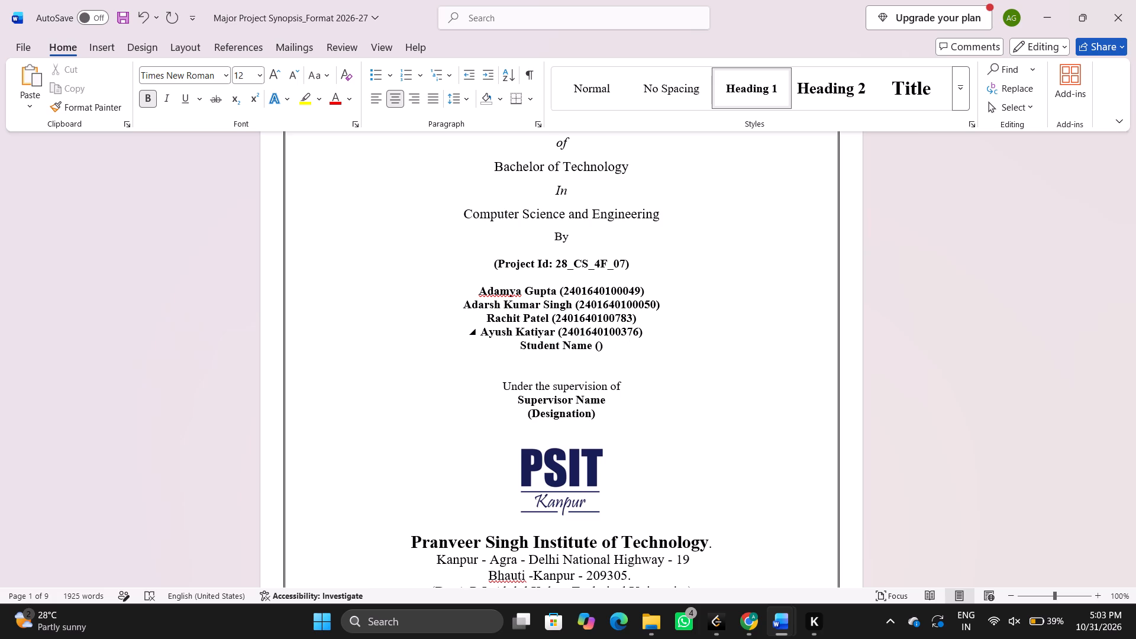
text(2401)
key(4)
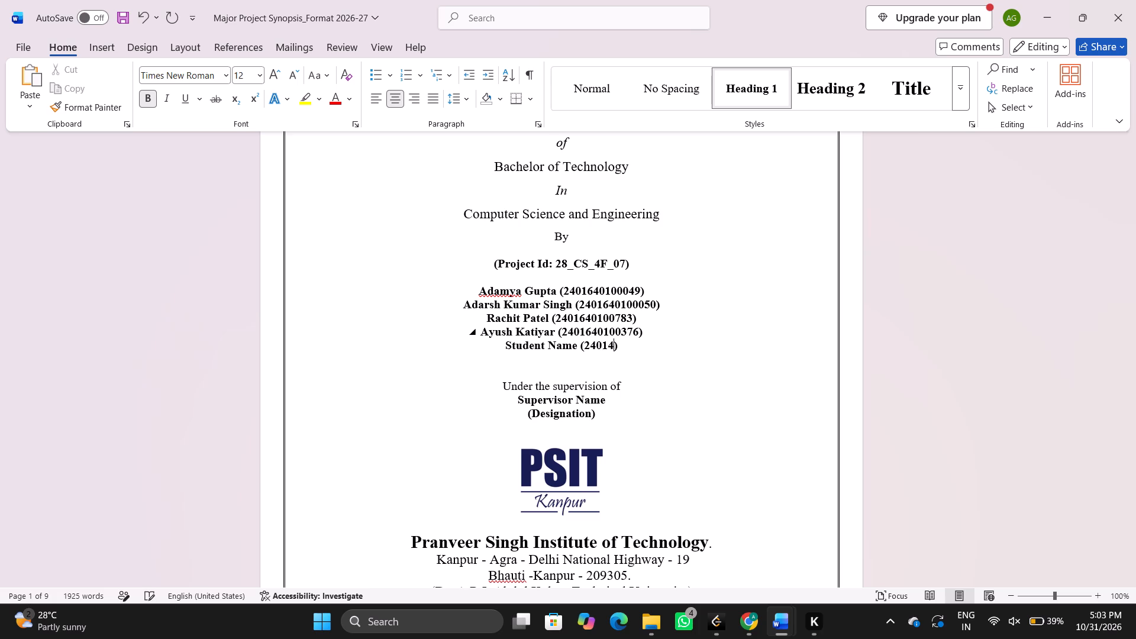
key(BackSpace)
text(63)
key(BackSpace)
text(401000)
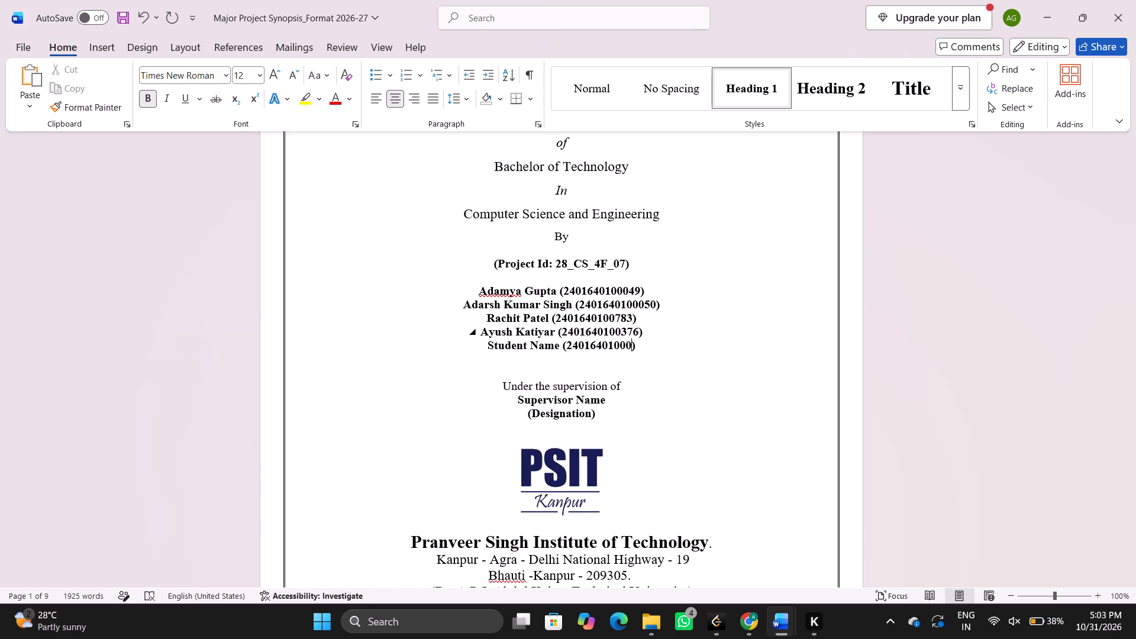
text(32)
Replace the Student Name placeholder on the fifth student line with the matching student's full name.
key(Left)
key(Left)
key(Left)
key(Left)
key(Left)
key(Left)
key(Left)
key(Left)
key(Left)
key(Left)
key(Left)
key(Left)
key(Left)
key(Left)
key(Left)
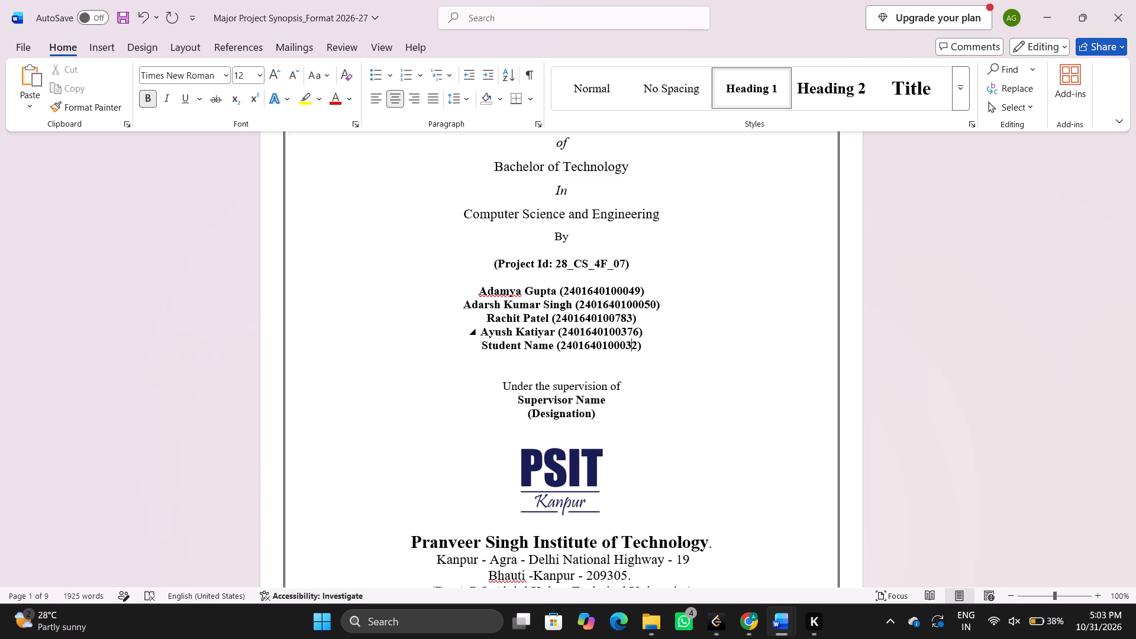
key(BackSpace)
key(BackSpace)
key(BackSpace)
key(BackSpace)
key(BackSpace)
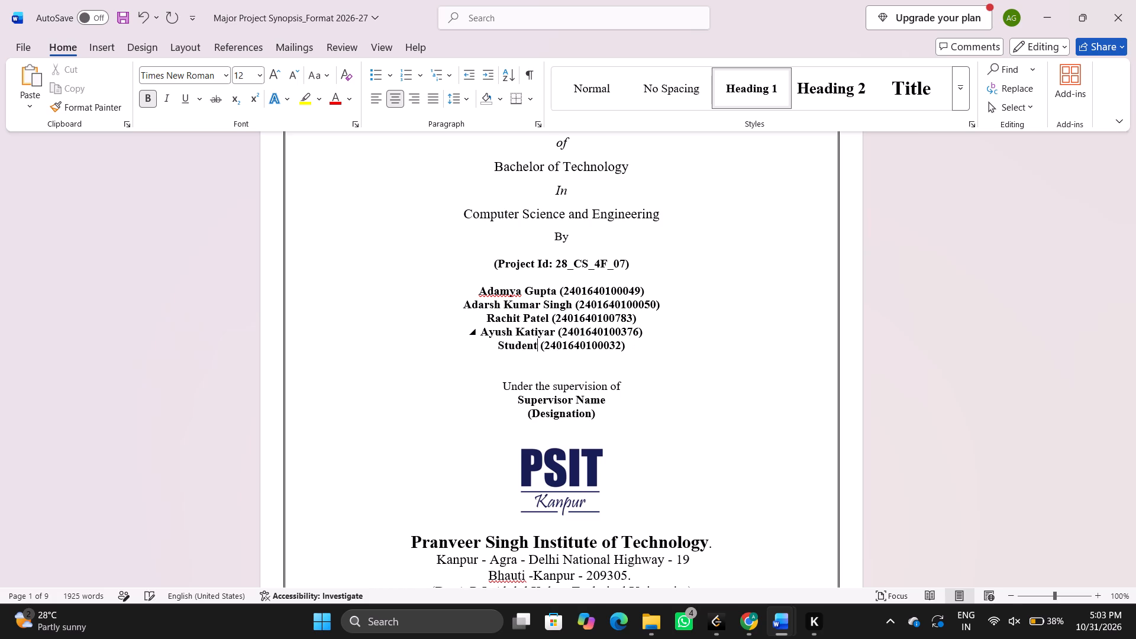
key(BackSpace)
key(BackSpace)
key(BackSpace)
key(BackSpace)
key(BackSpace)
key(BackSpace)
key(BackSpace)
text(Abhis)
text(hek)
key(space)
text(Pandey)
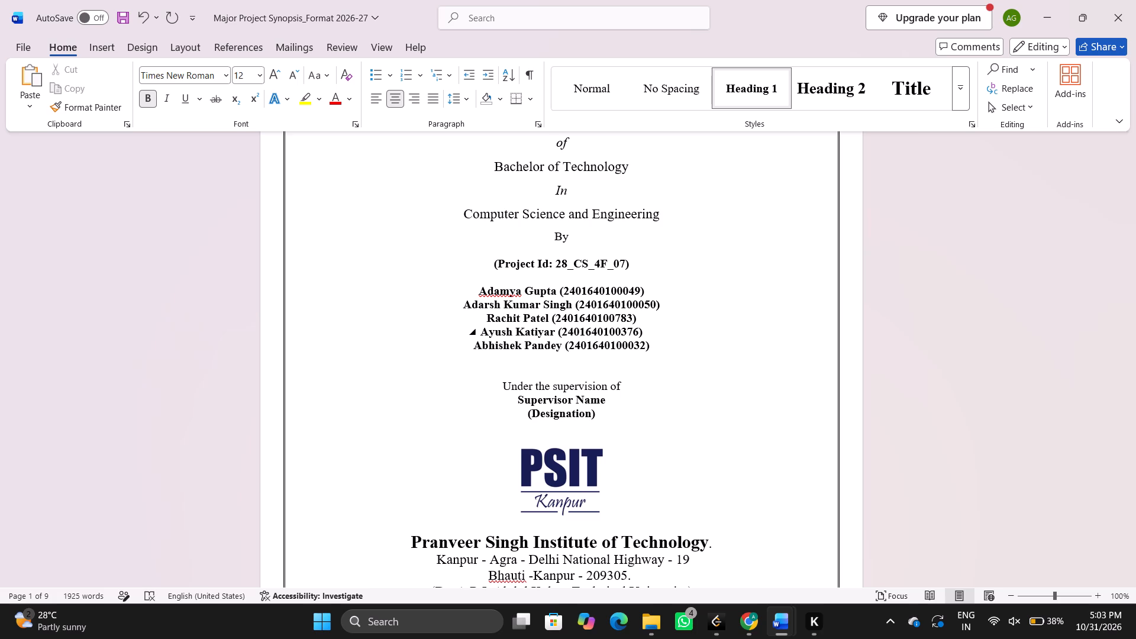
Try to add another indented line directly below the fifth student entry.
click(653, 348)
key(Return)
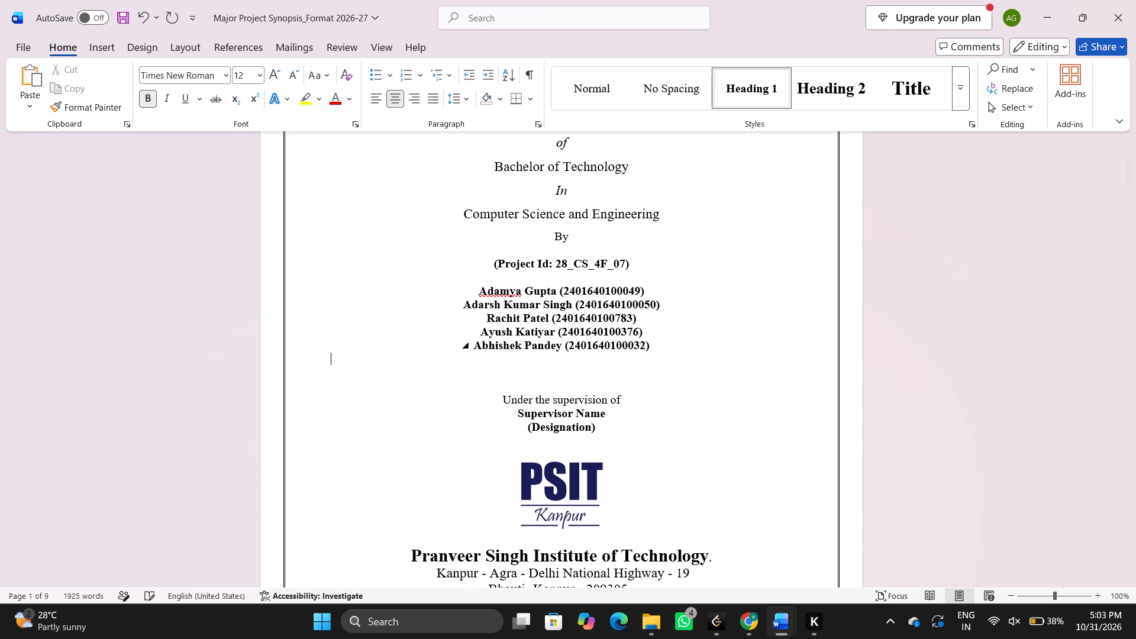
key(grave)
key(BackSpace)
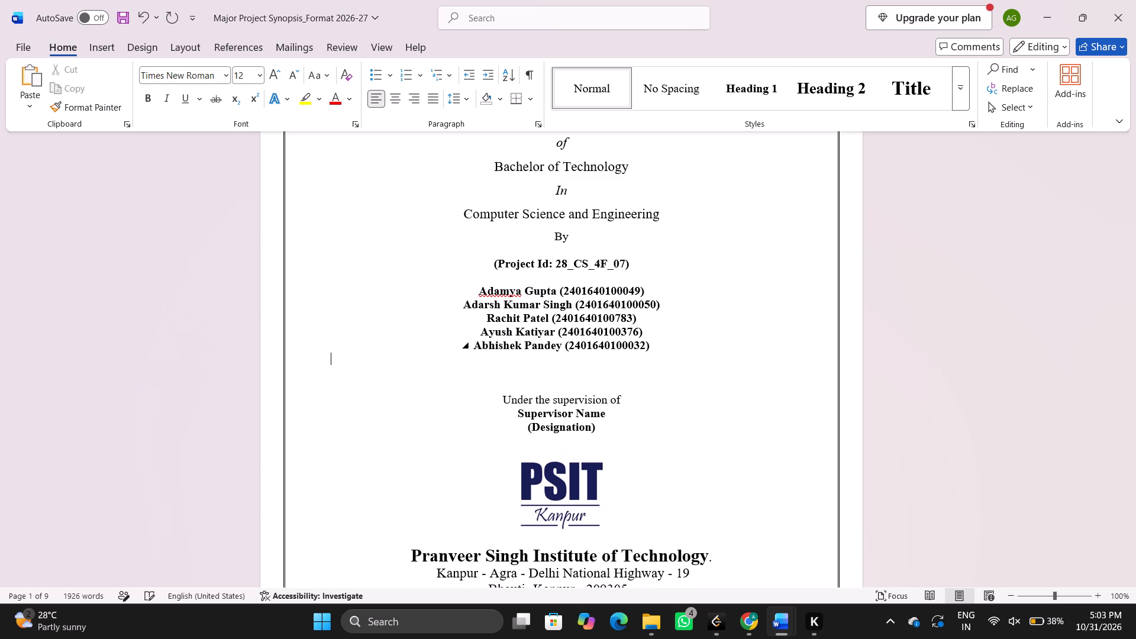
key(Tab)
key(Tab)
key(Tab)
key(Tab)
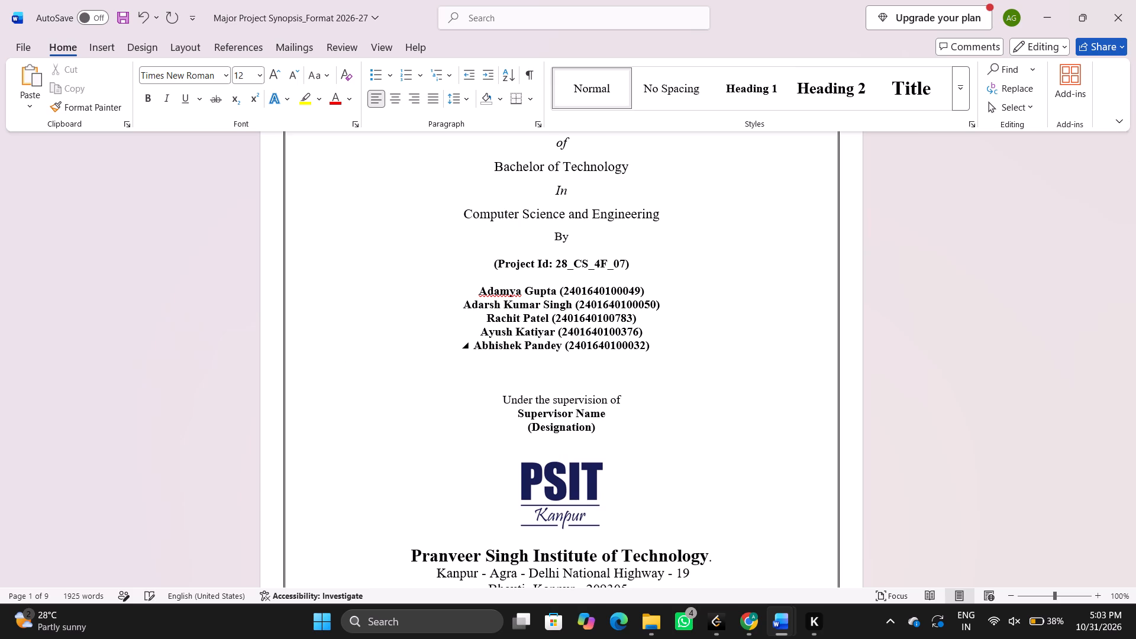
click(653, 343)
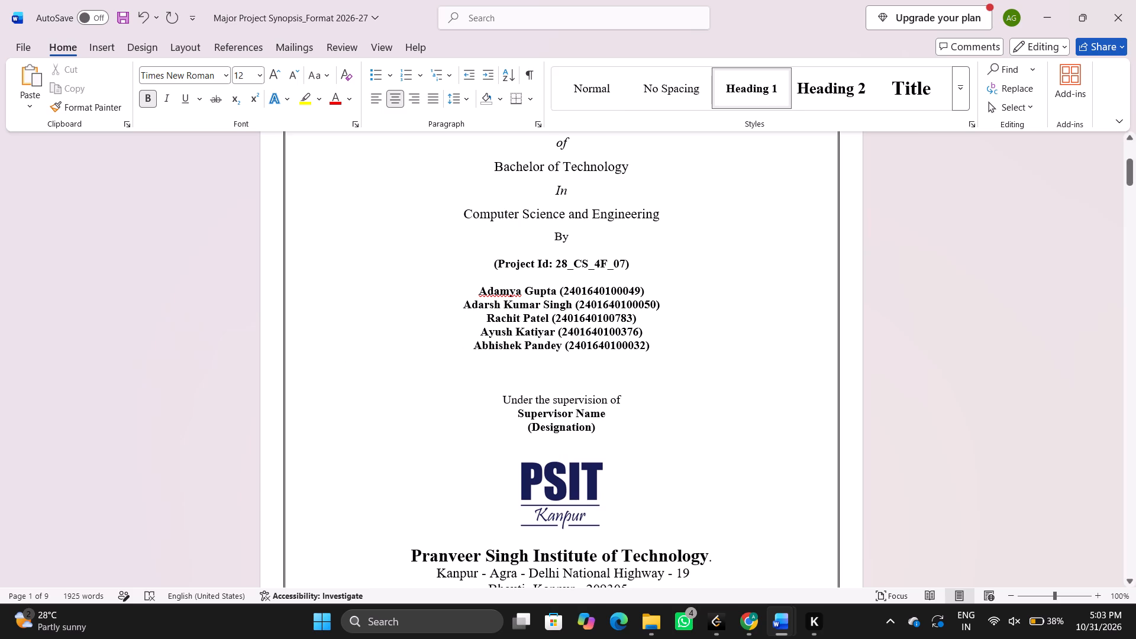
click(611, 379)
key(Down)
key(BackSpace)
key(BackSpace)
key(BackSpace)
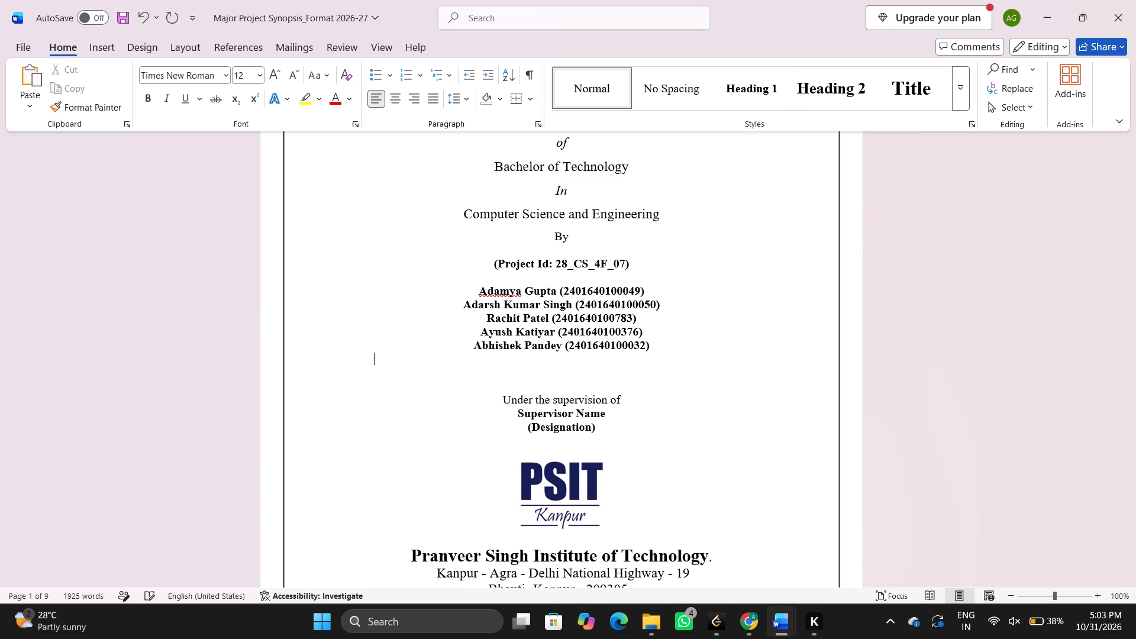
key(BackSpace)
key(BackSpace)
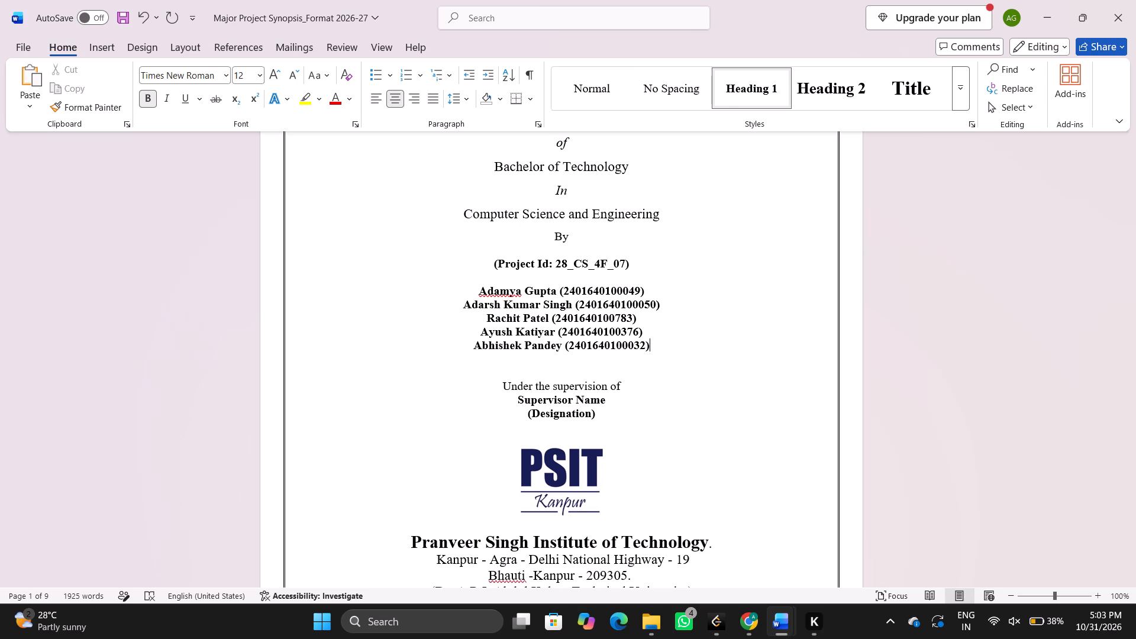
Replace the whole fifth student entry, including its roll number, with a different student's full name.
key(alt+shift+Down)
key(alt+shift+Up)
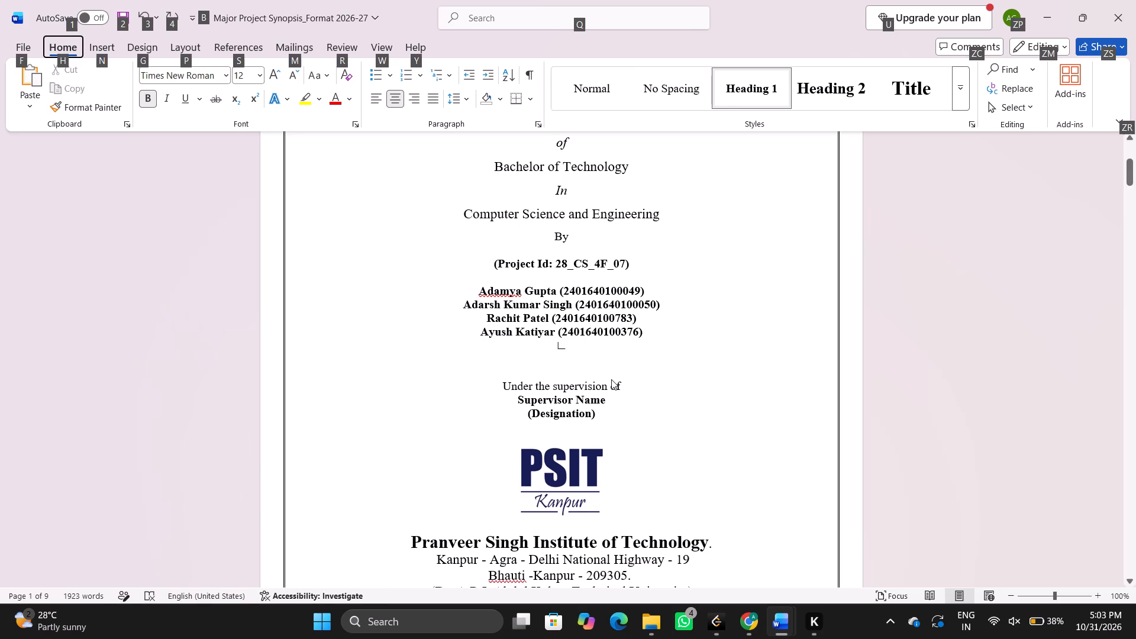
click(656, 331)
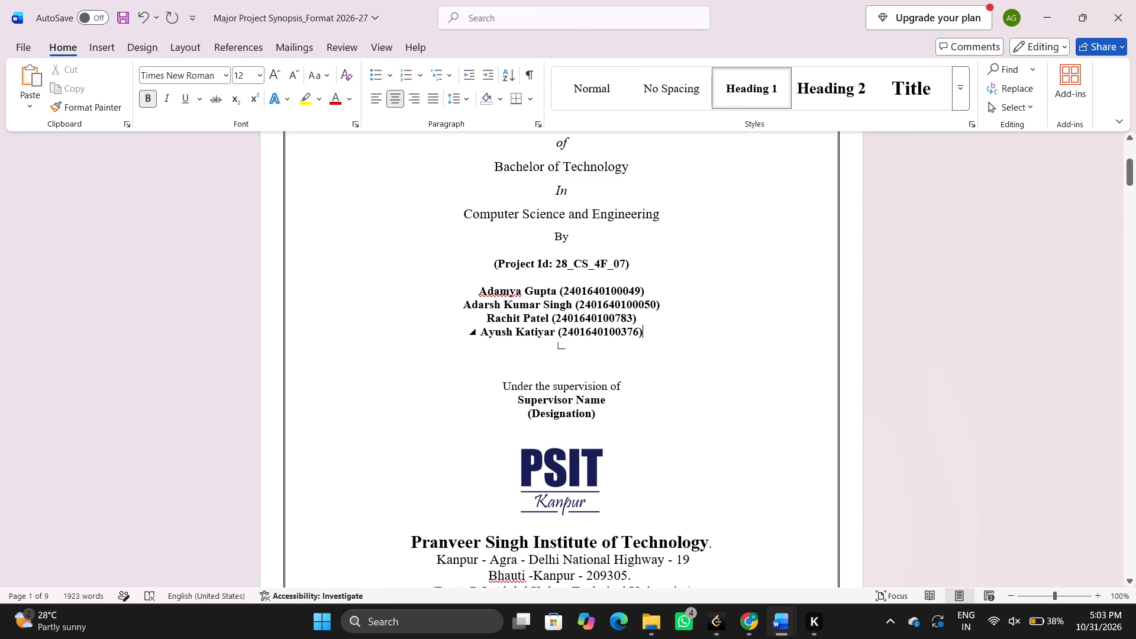
click(656, 331)
key(Down)
key(Down)
click(612, 345)
key(BackSpace)
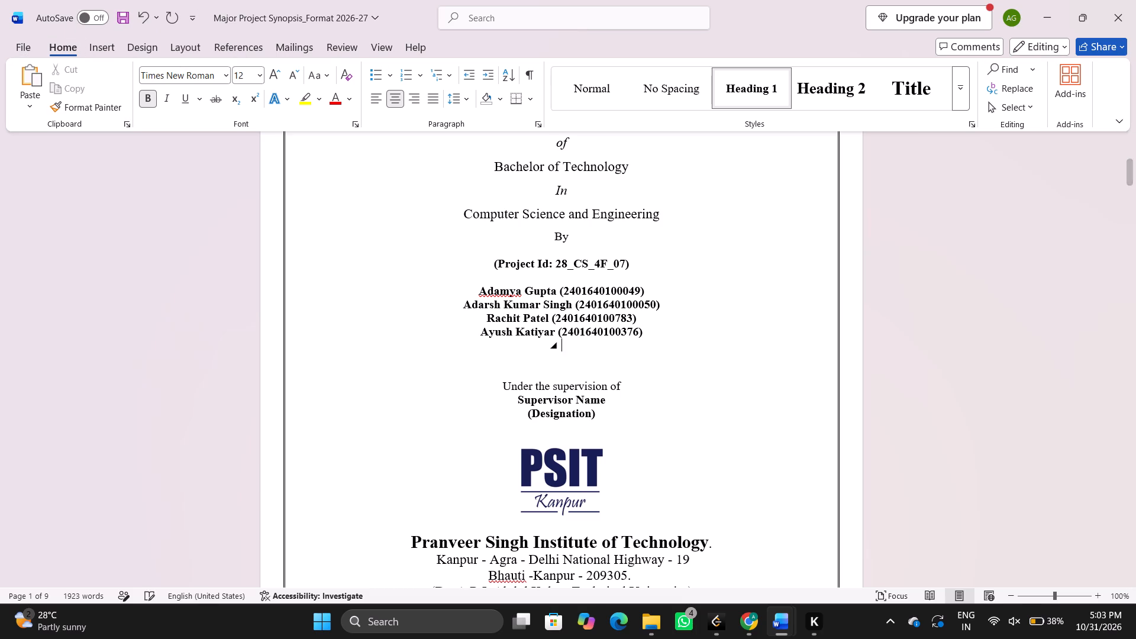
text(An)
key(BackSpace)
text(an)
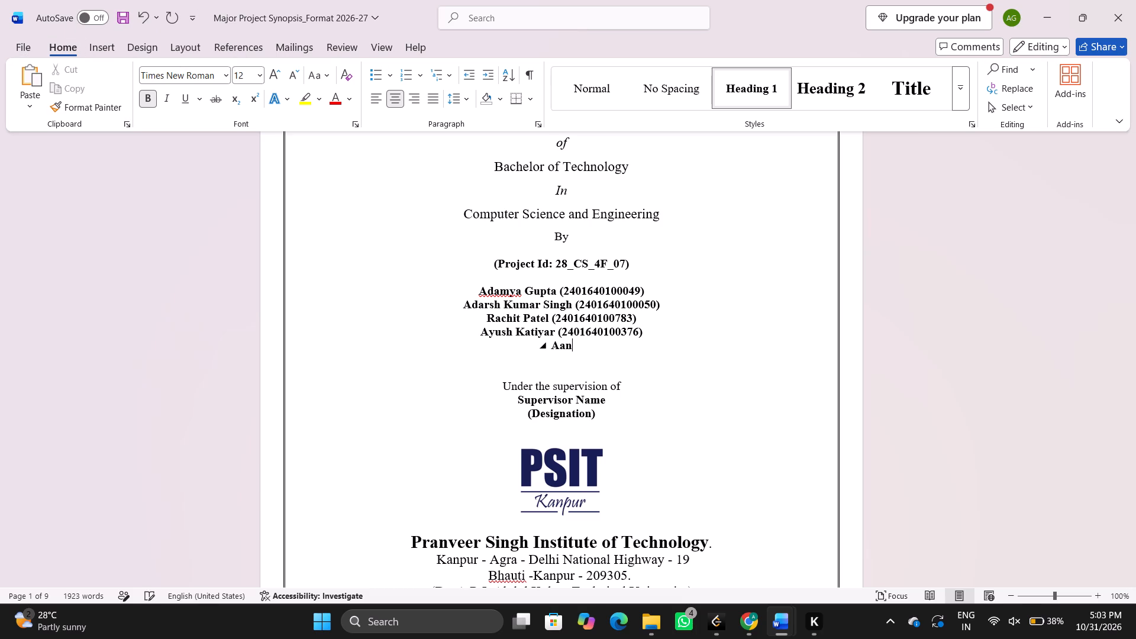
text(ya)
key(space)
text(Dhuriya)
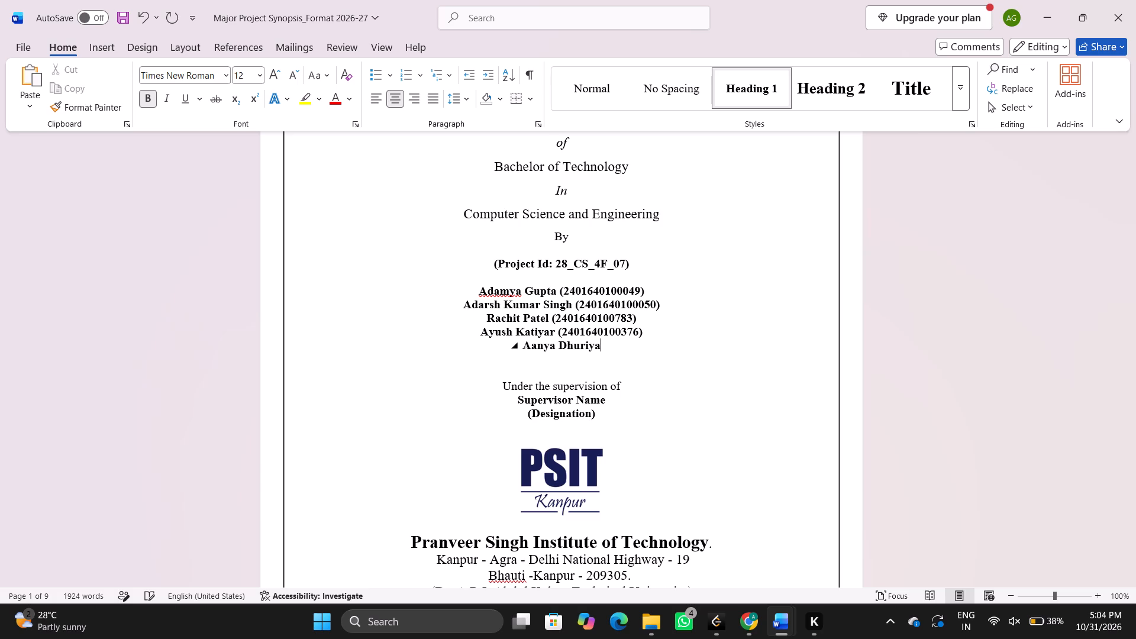
Add the student's roll number in brackets after the name on the fifth student line.
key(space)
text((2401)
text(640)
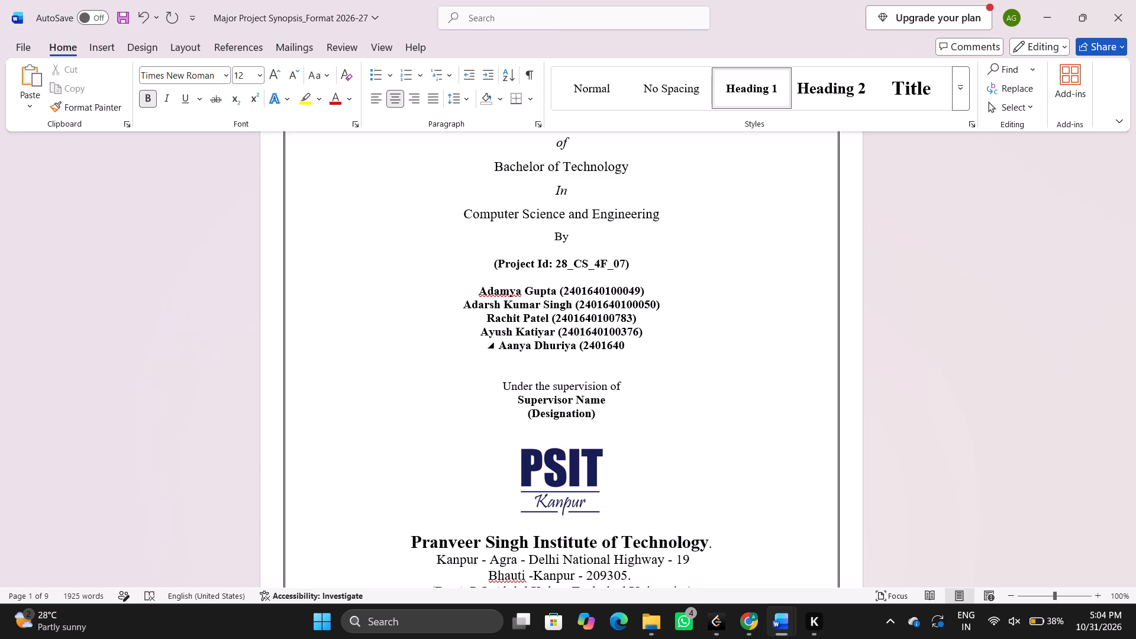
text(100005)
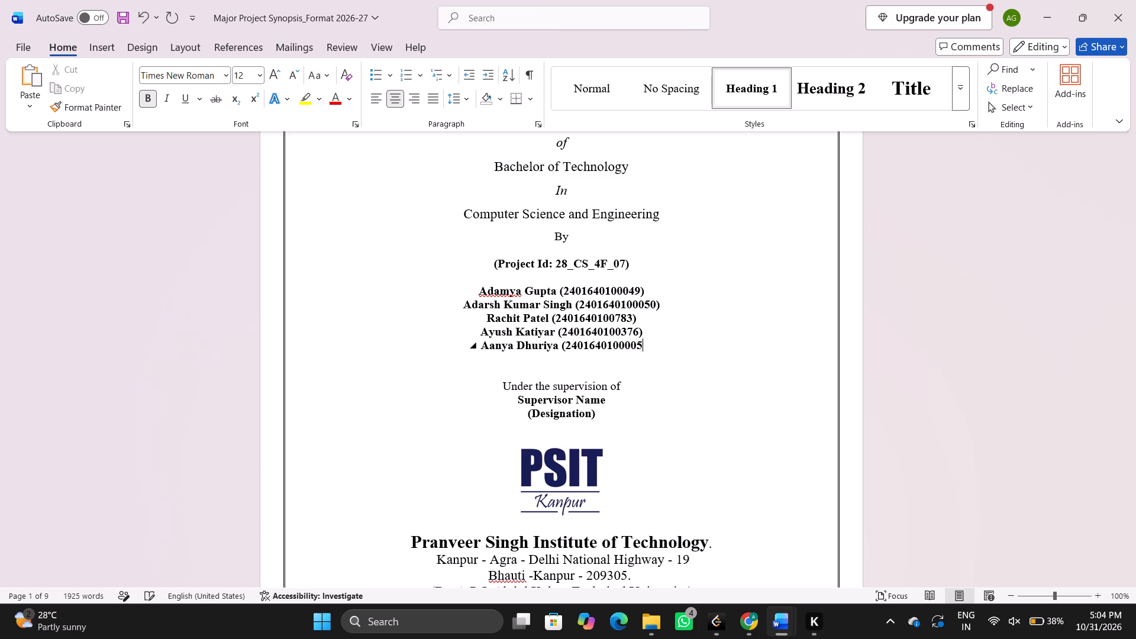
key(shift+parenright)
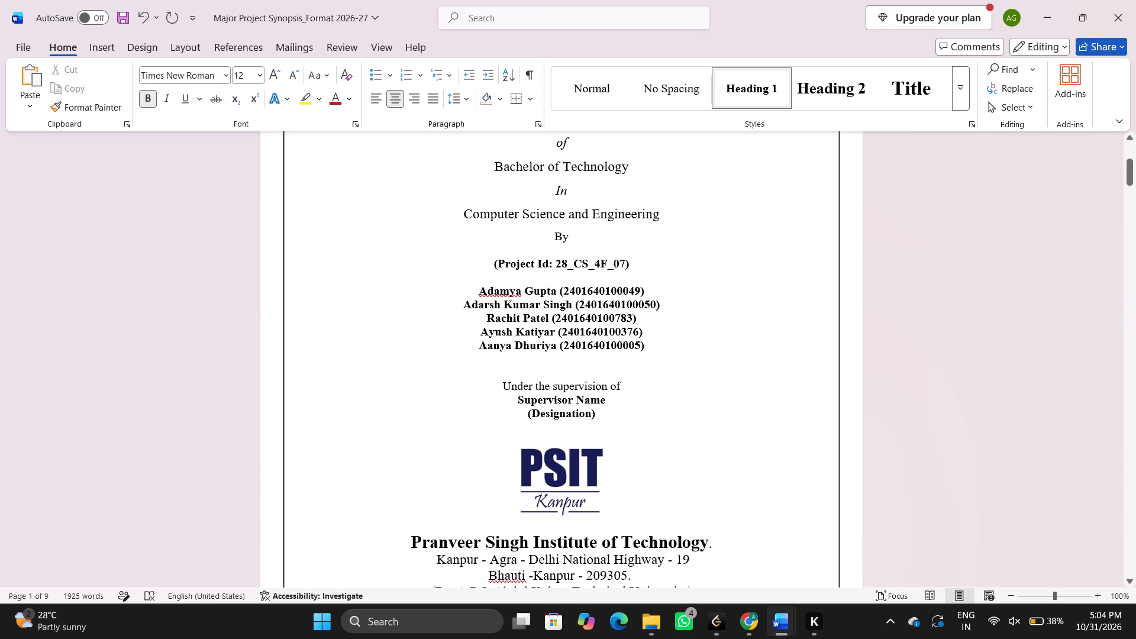
Ignore all spelling flags for the first name on the first student line.
right_click(505, 289)
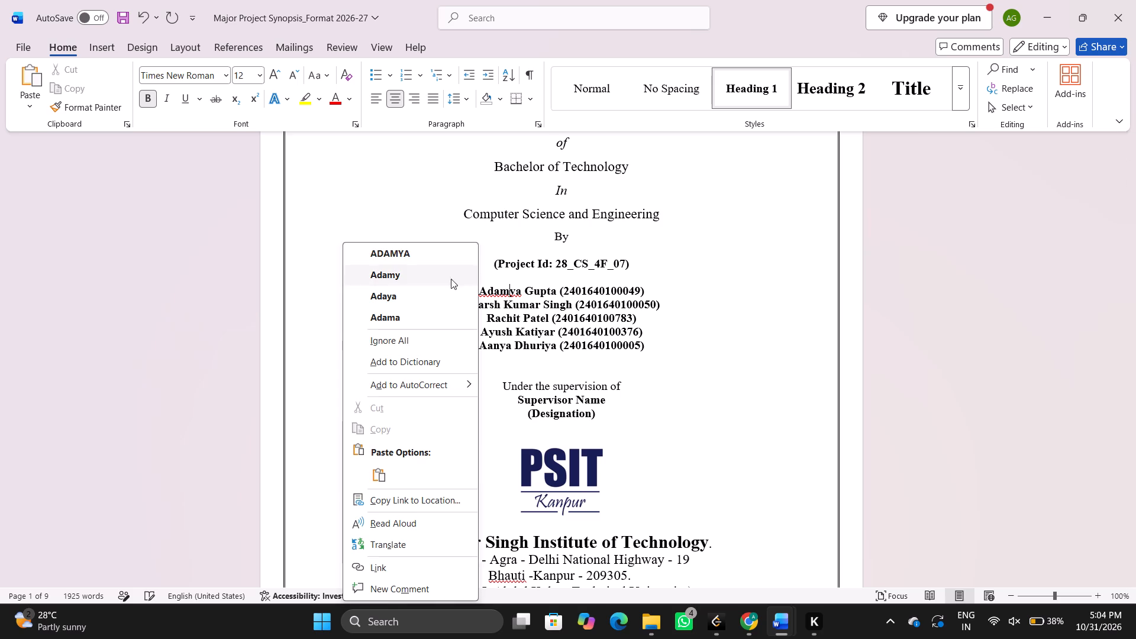
click(403, 333)
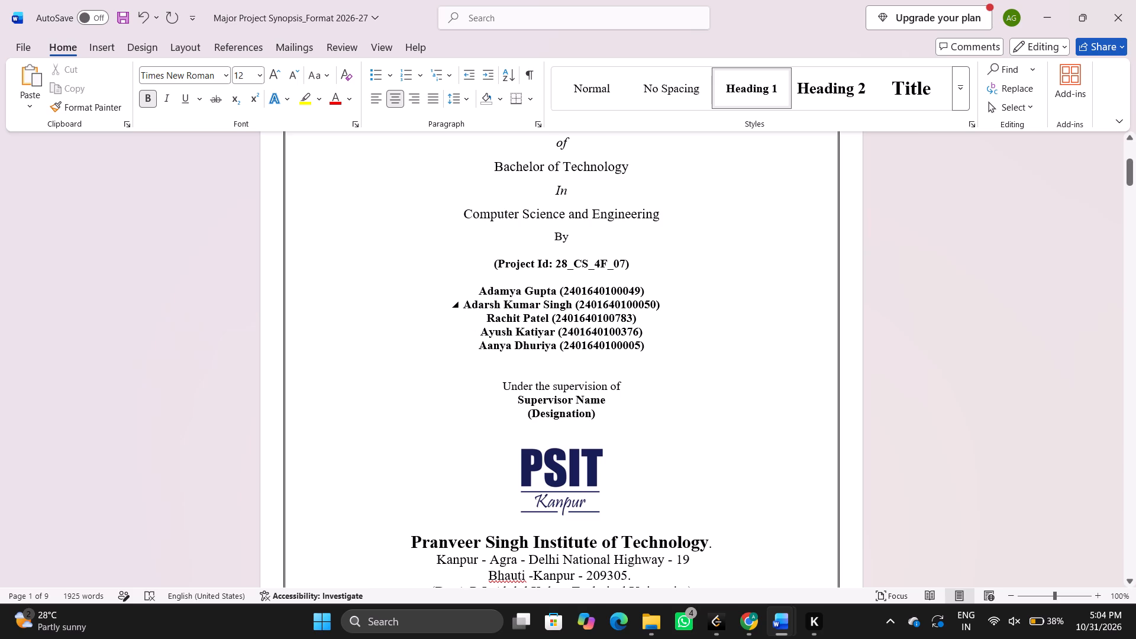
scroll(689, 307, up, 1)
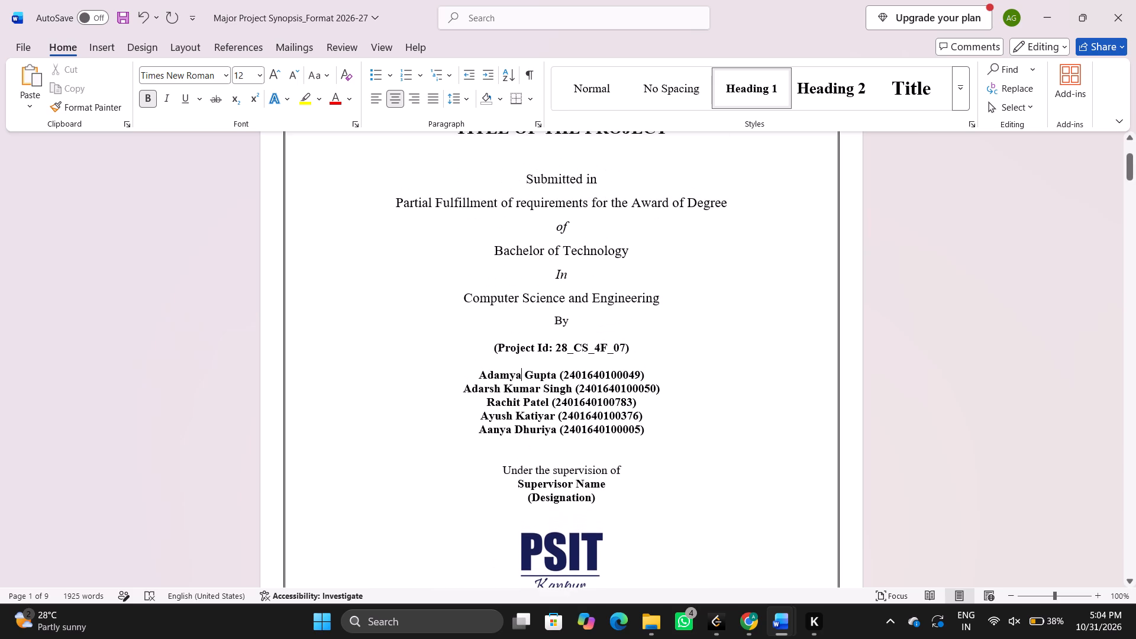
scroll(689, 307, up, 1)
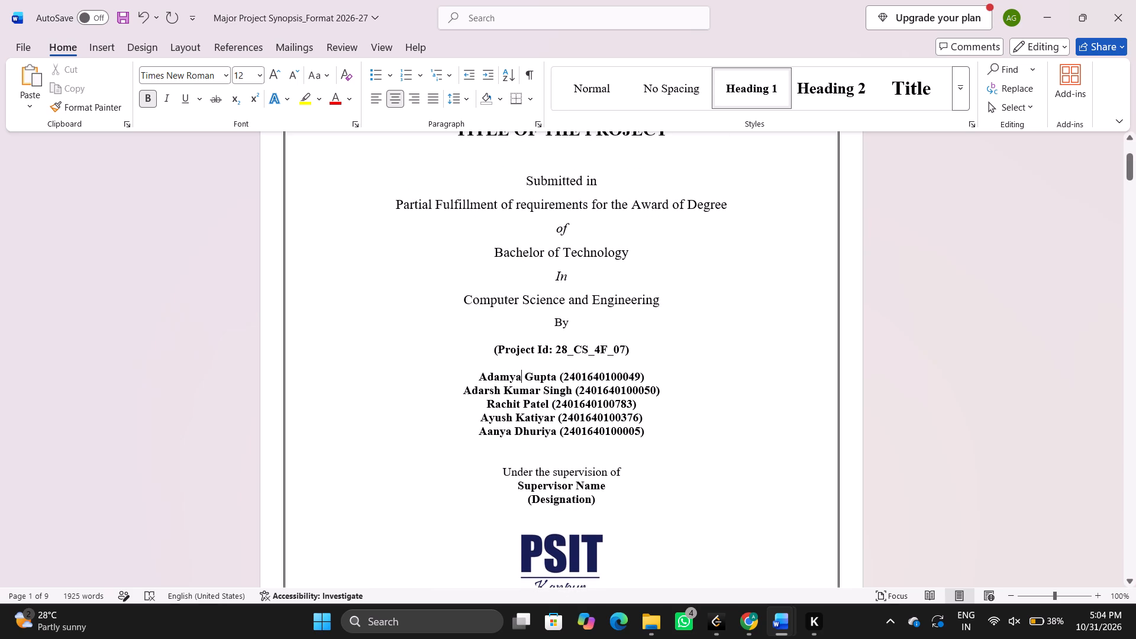
Replace the Supervisor Name placeholder under "Under the supervision of" with the supervisor's full name, prefixed with "Mr.".
click(614, 483)
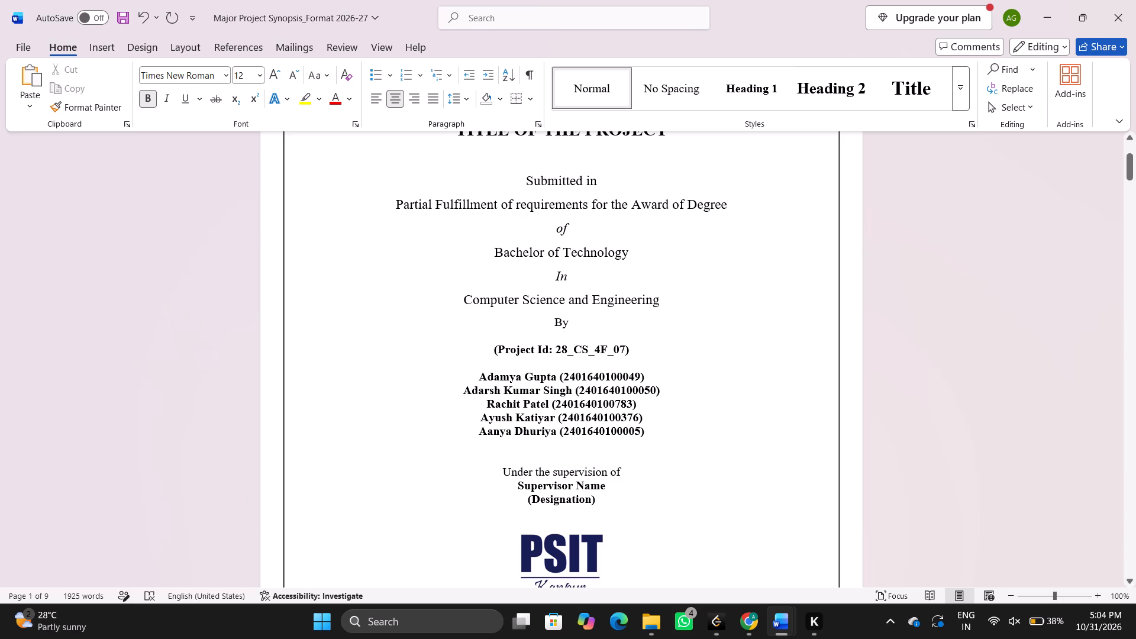
key(Left)
key(BackSpace)
key(BackSpace)
key(BackSpace)
key(BackSpace)
key(BackSpace)
key(BackSpace)
key(BackSpace)
key(BackSpace)
key(BackSpace)
key(BackSpace)
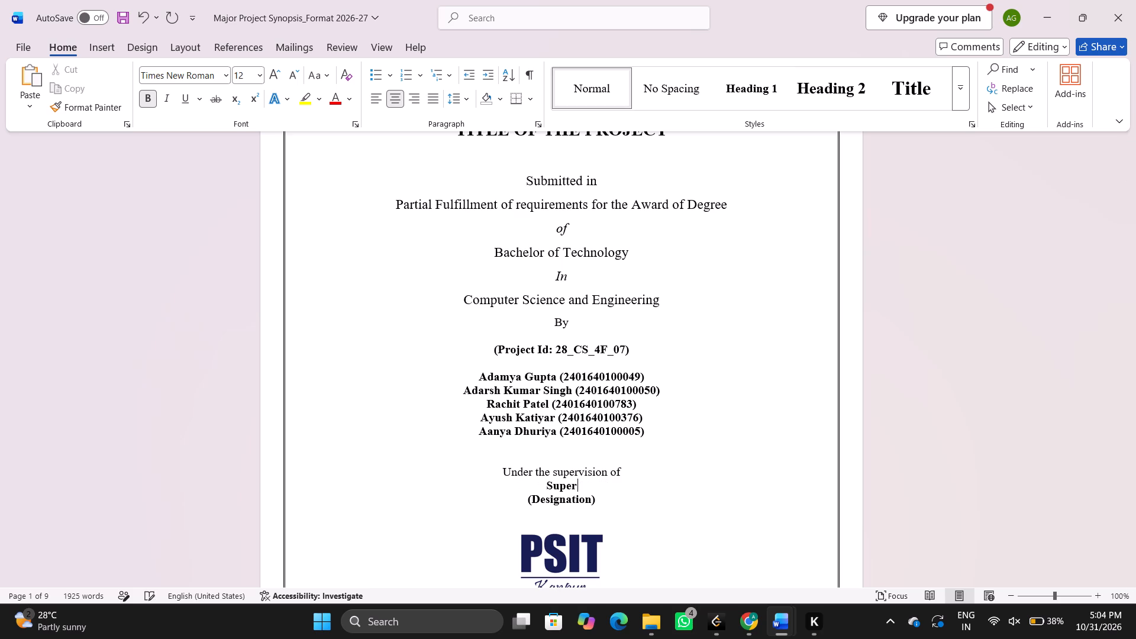
key(BackSpace)
key(BackSpace)
key(BackSpace)
key(BackSpace)
key(BackSpace)
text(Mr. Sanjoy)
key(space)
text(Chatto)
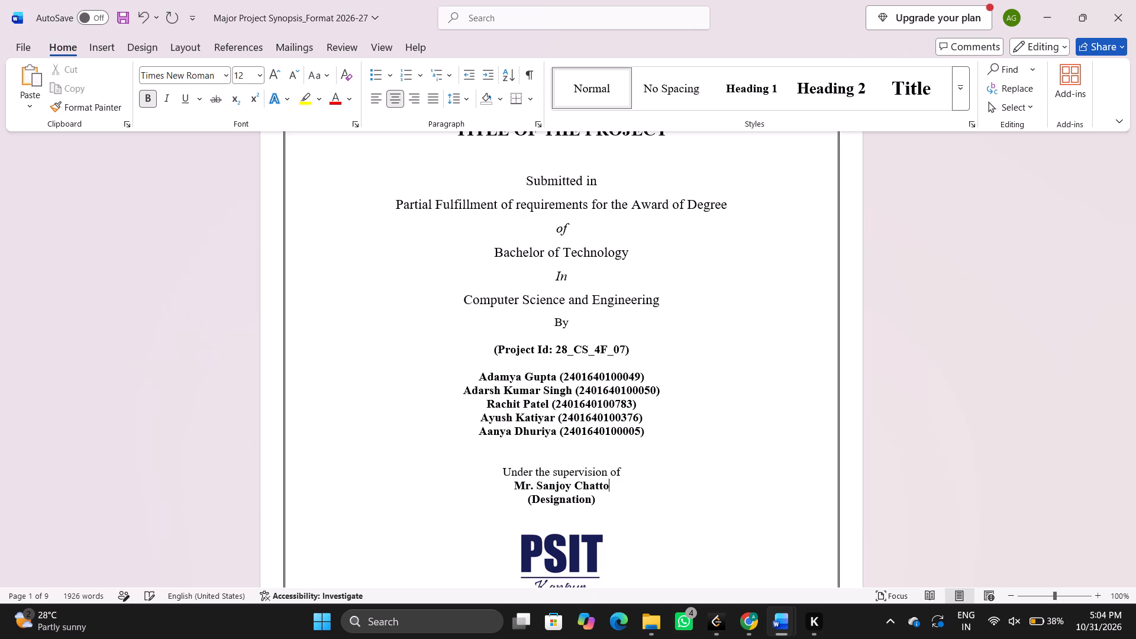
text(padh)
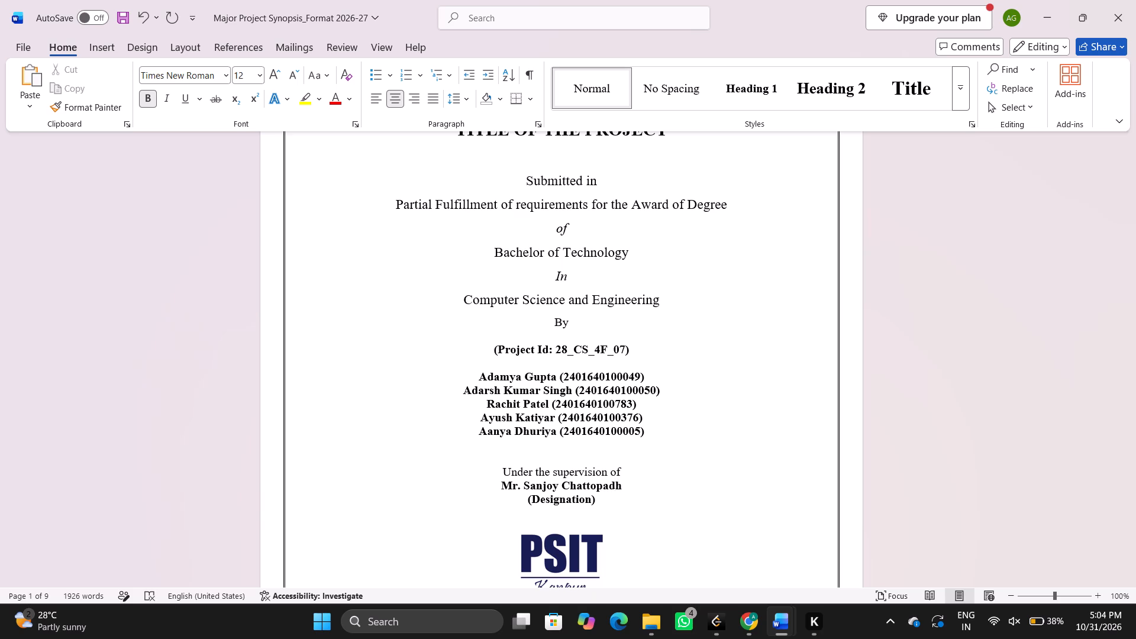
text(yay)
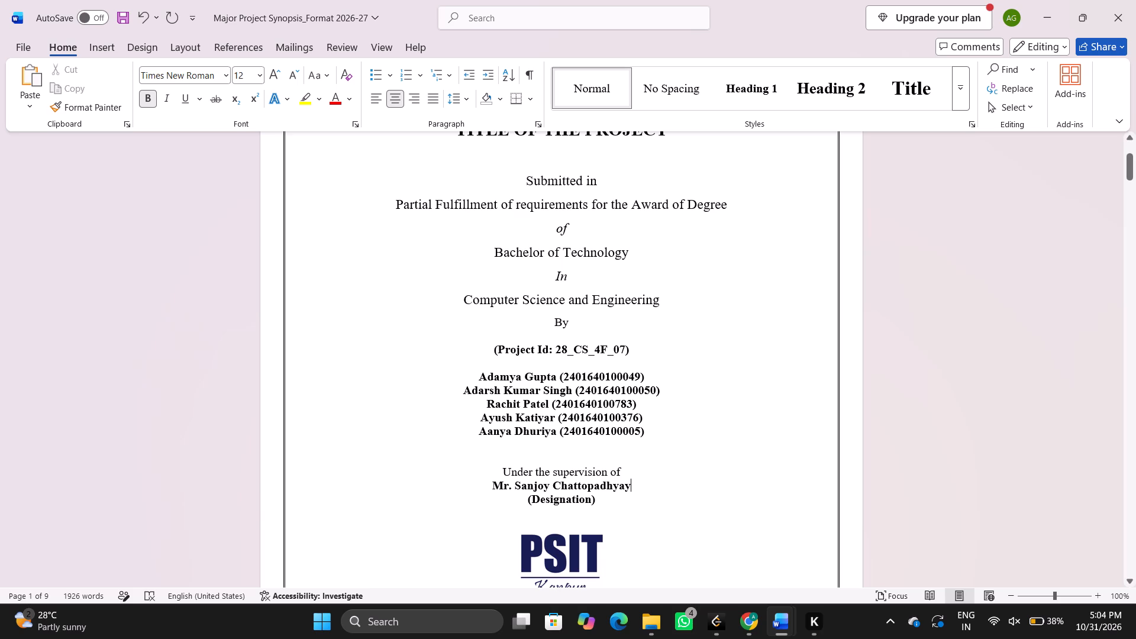
Clear the placeholder word Designation from the line below the supervisor's name, keeping the empty brackets.
click(589, 499)
key(BackSpace)
key(BackSpace)
key(BackSpace)
key(BackSpace)
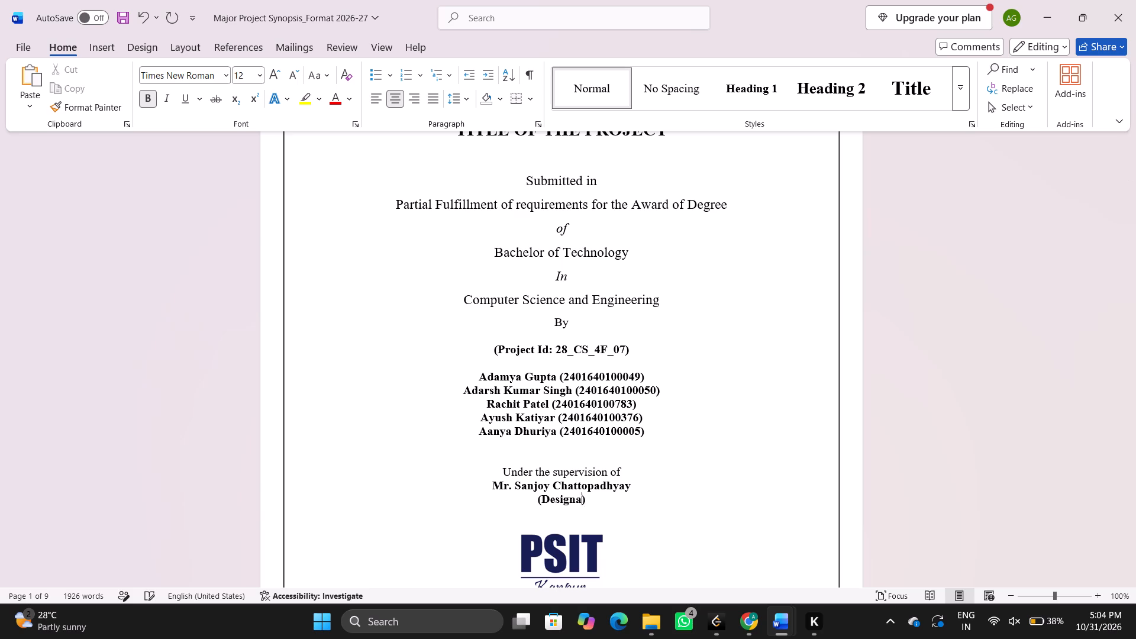
key(BackSpace)
key(BackSpace)
key(BackSpace)
key(BackSpace)
key(BackSpace)
key(BackSpace)
key(BackSpace)
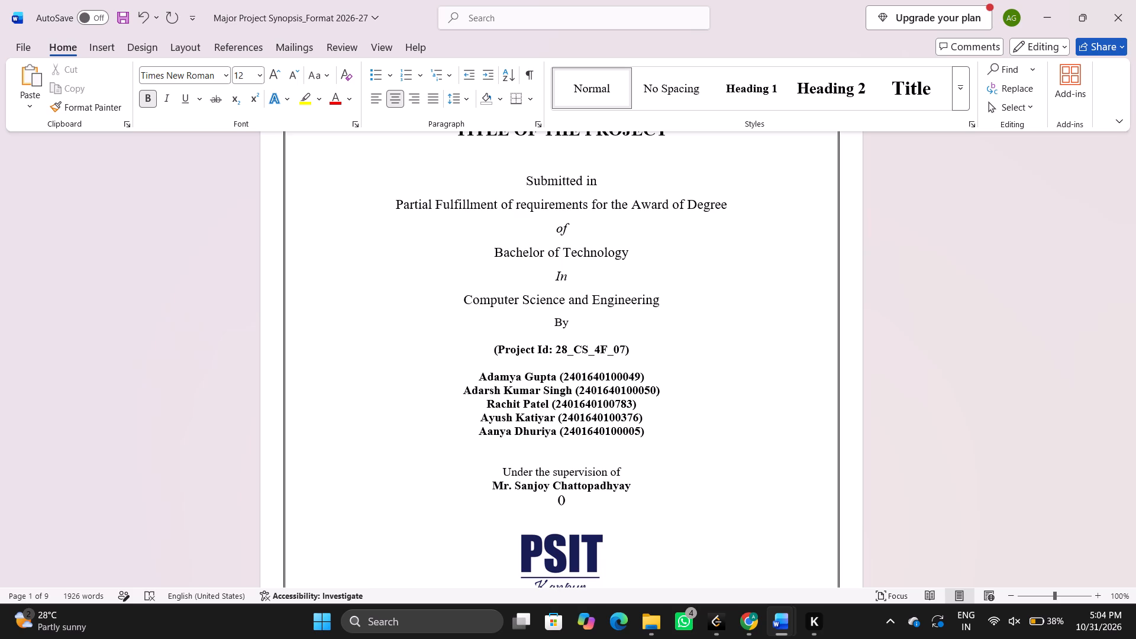
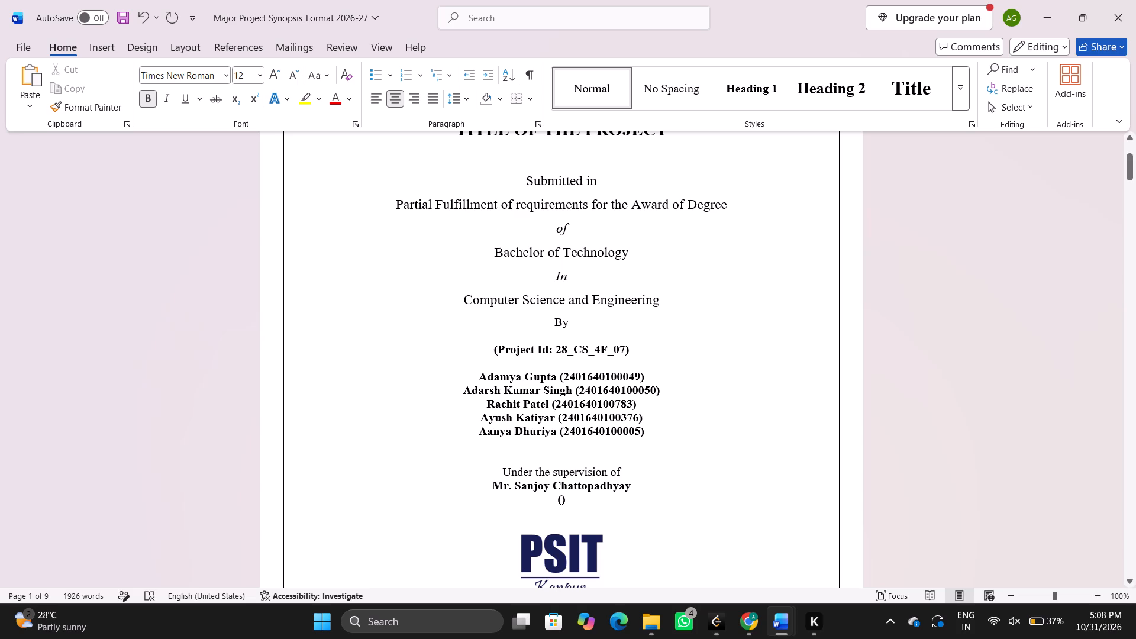
Enter Assistant Professor as the designation in the brackets below the supervisor's name, with the spelling corrected.
text(Assu)
key(BackSpace)
text(is)
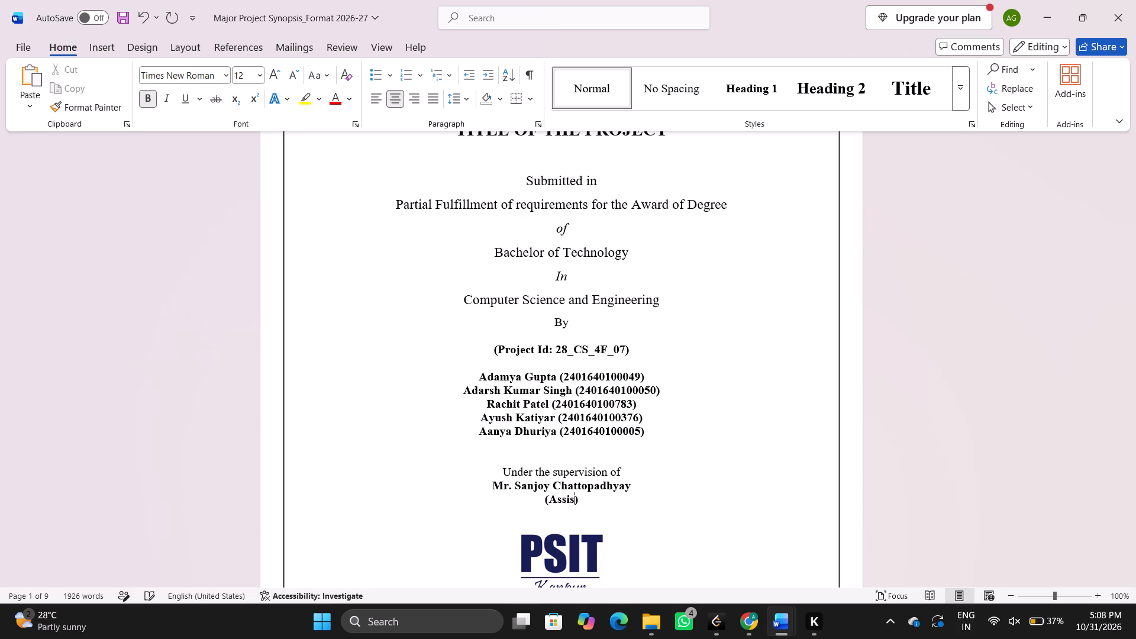
text(tant Pro)
text(ffessor)
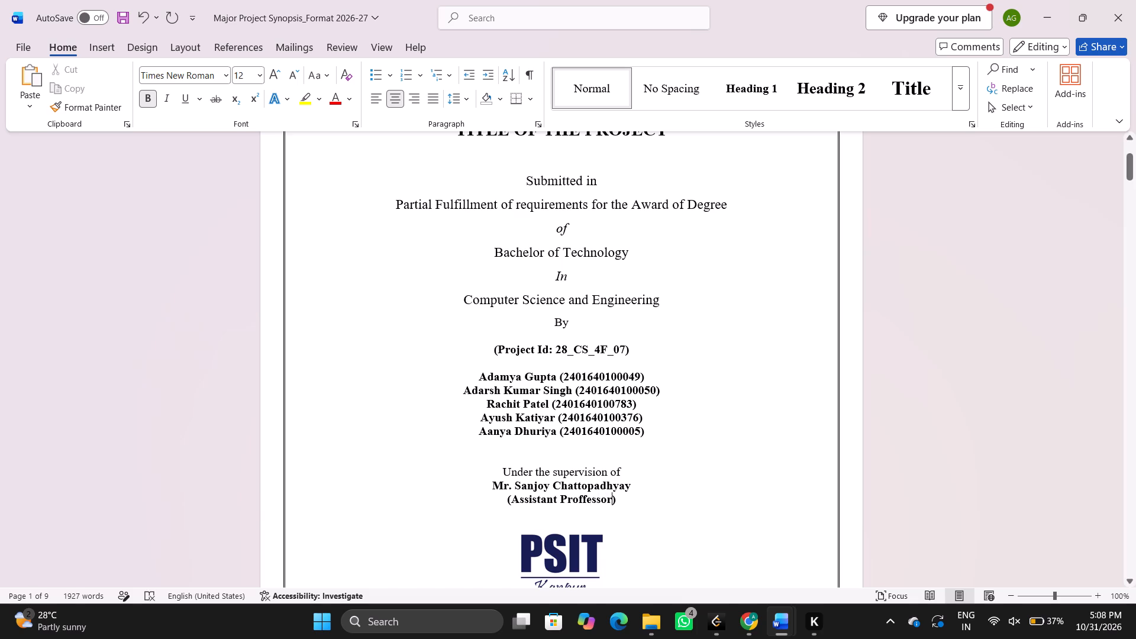
click(641, 504)
scroll(641, 504, down, 1)
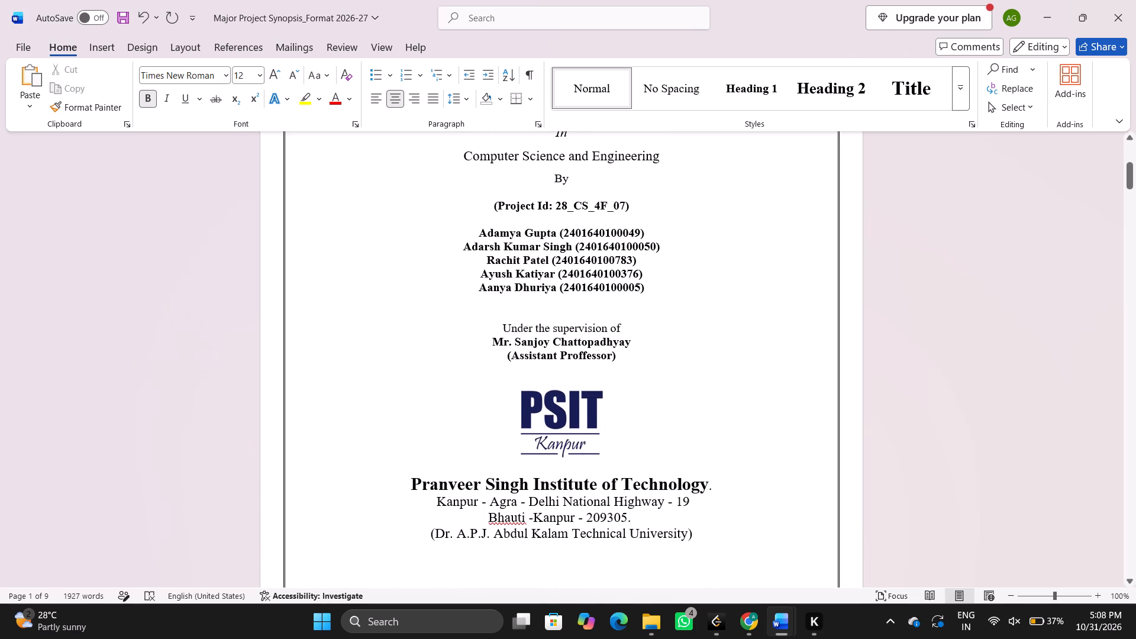
click(626, 402)
right_click(598, 359)
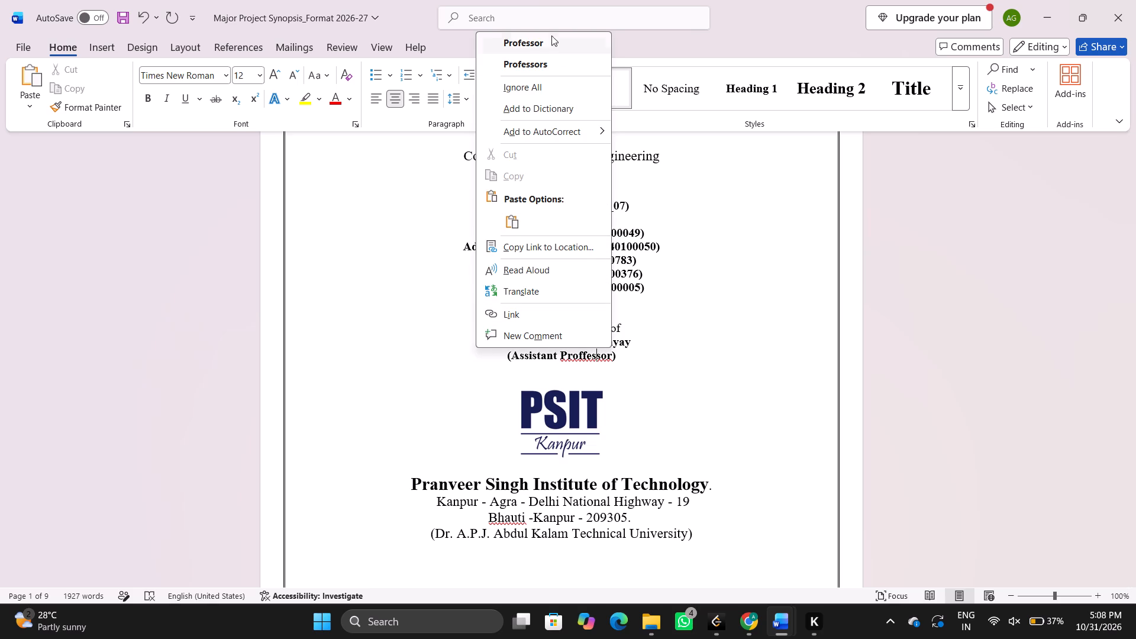
click(552, 45)
Replace the XXXXXX placeholder at the start of the Introduction's second paragraph with VIDYORA.
scroll(718, 331, down, 1)
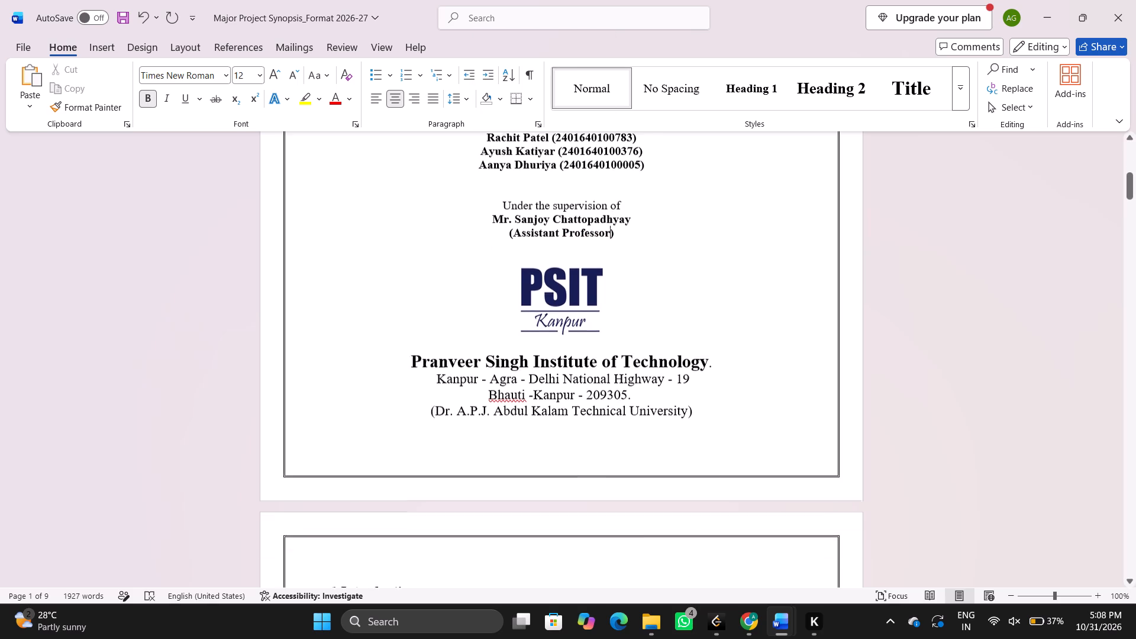
scroll(718, 331, down, 2)
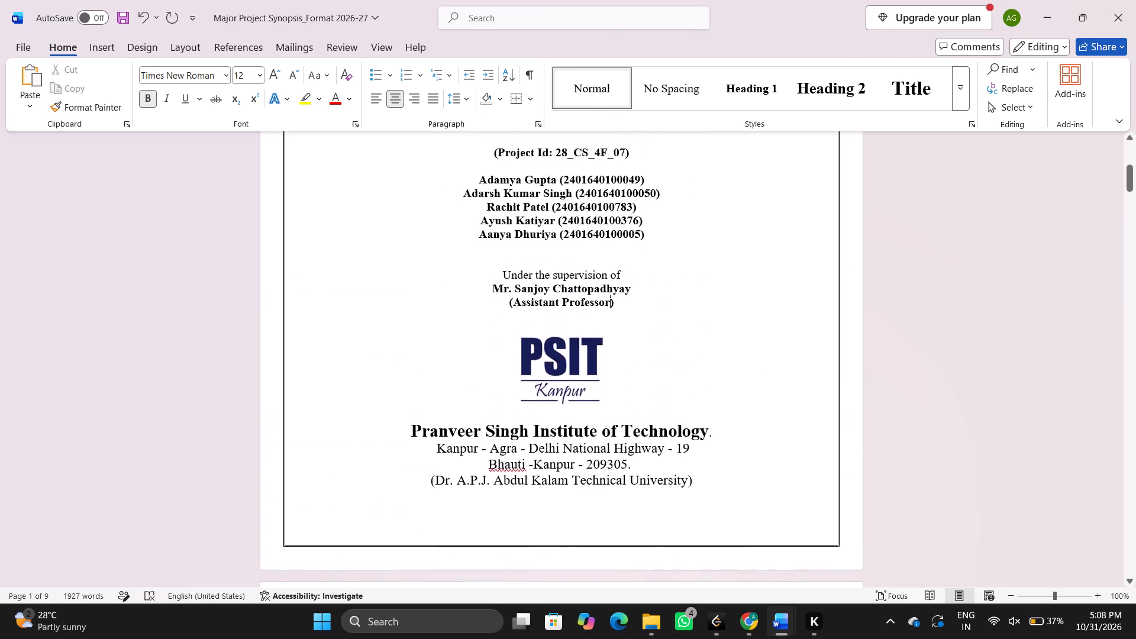
scroll(718, 331, down, 2)
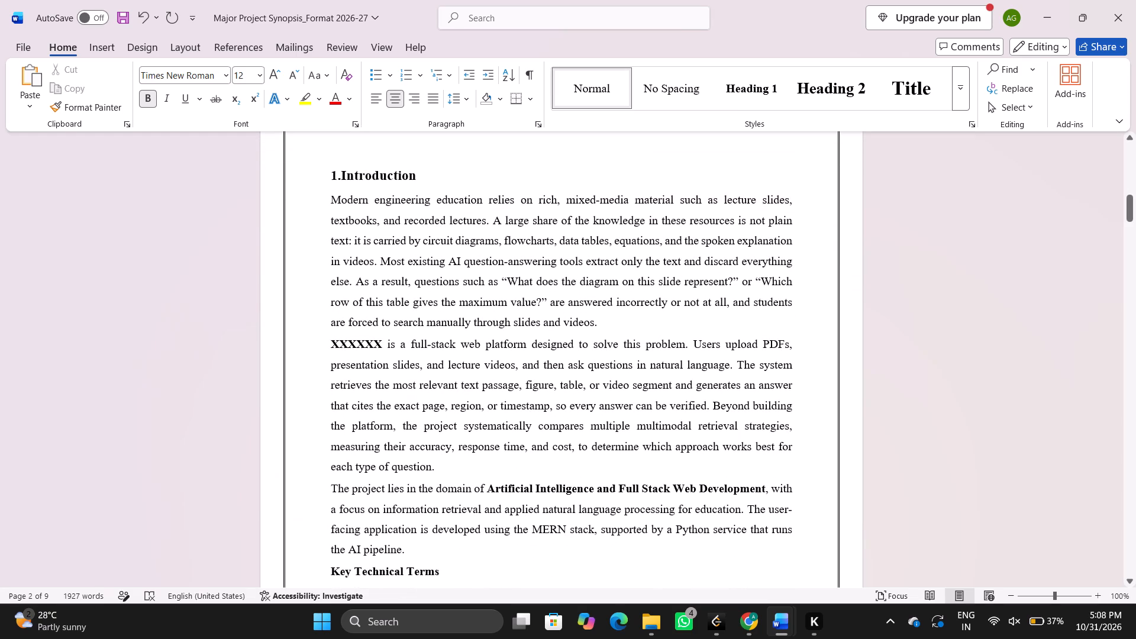
drag(382, 340, 334, 346)
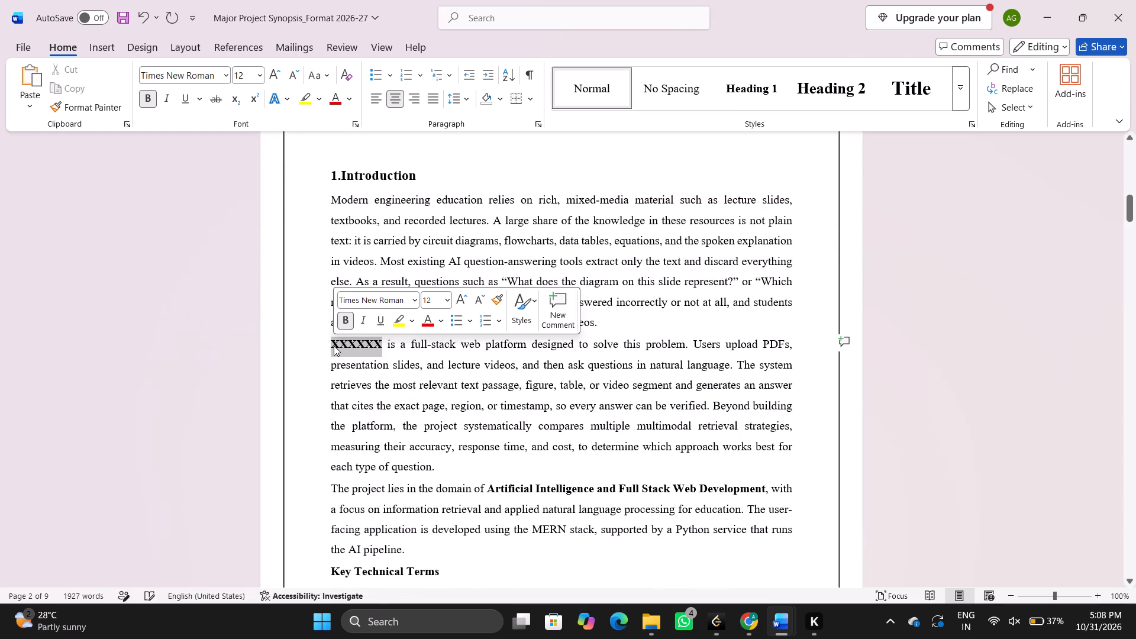
text(VIDYOR)
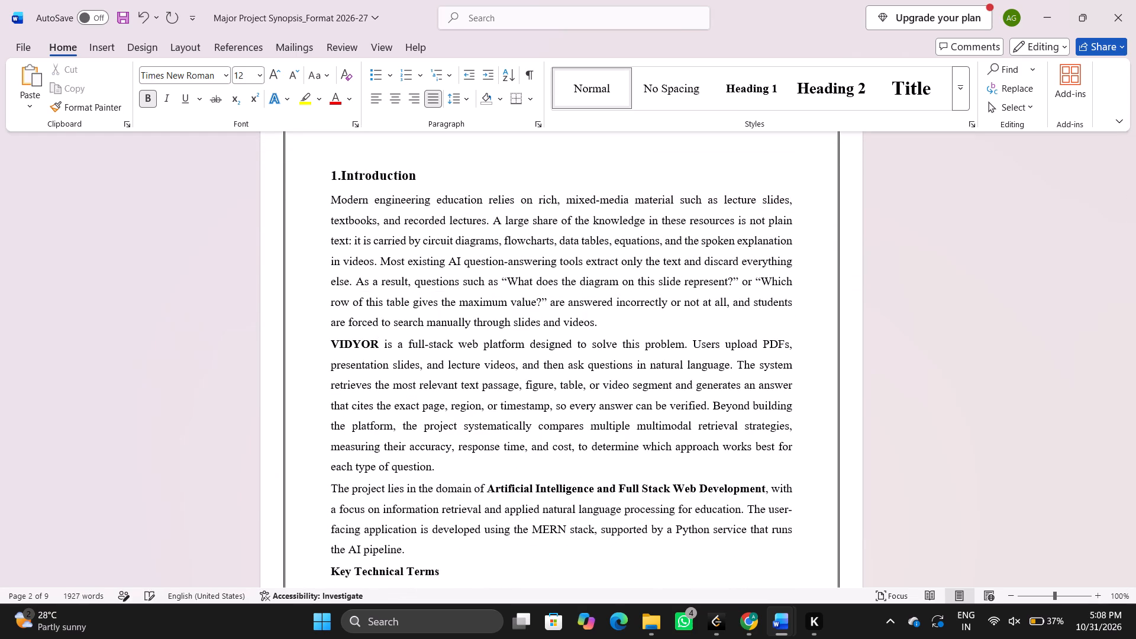
key(a)
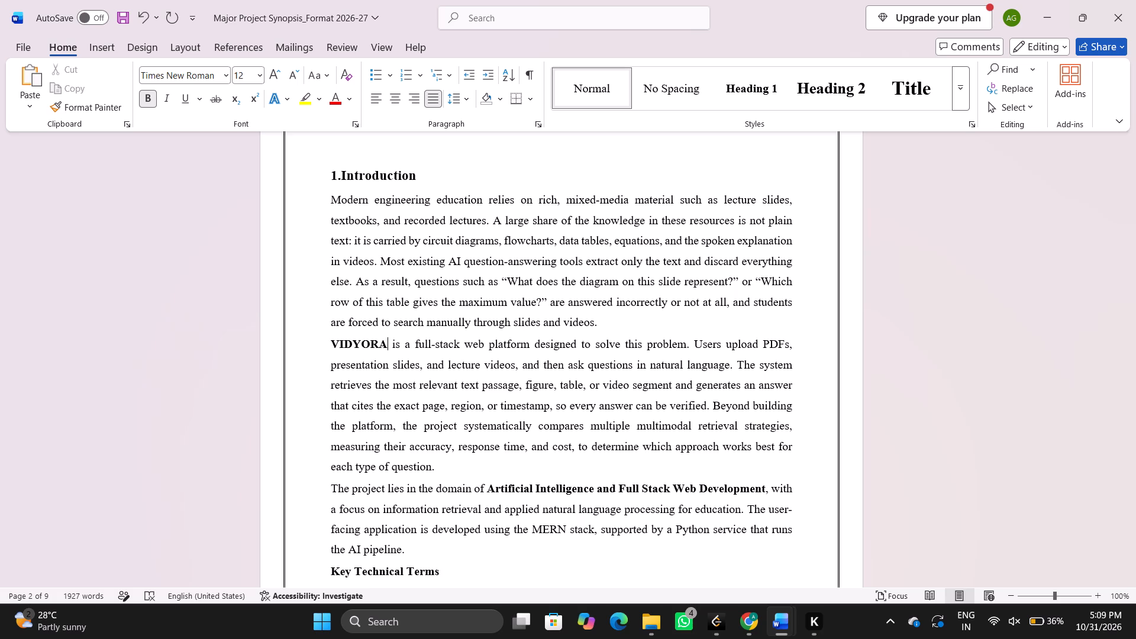
Replace the XXXX placeholder in the last sentence of the Research gap paragraph with VIDYORA.
scroll(413, 361, down, 1)
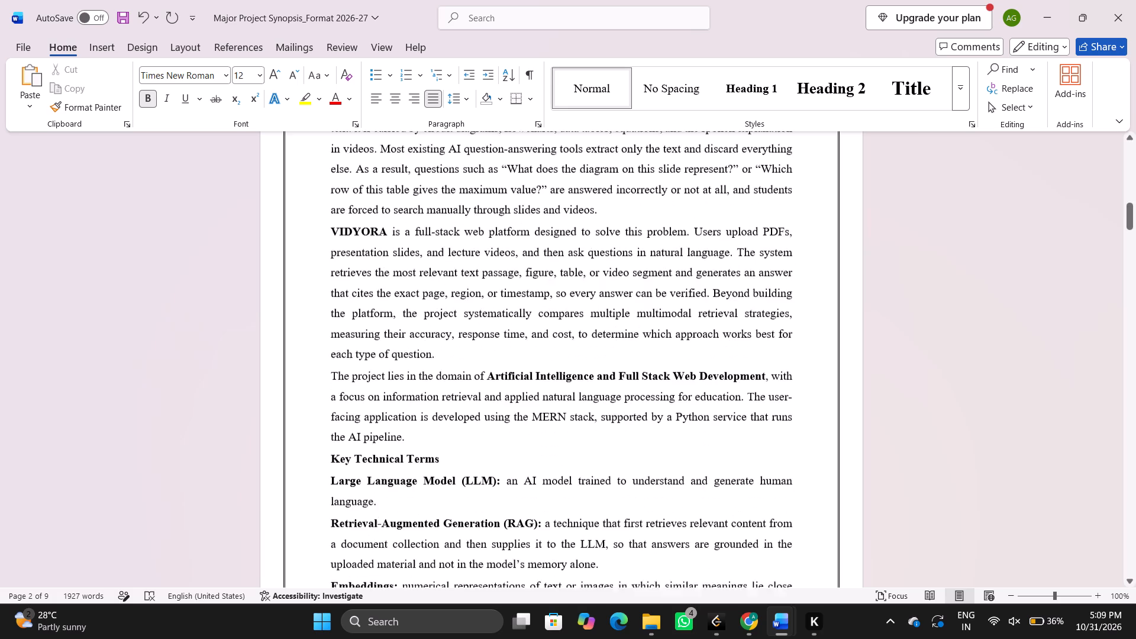
scroll(413, 361, down, 5)
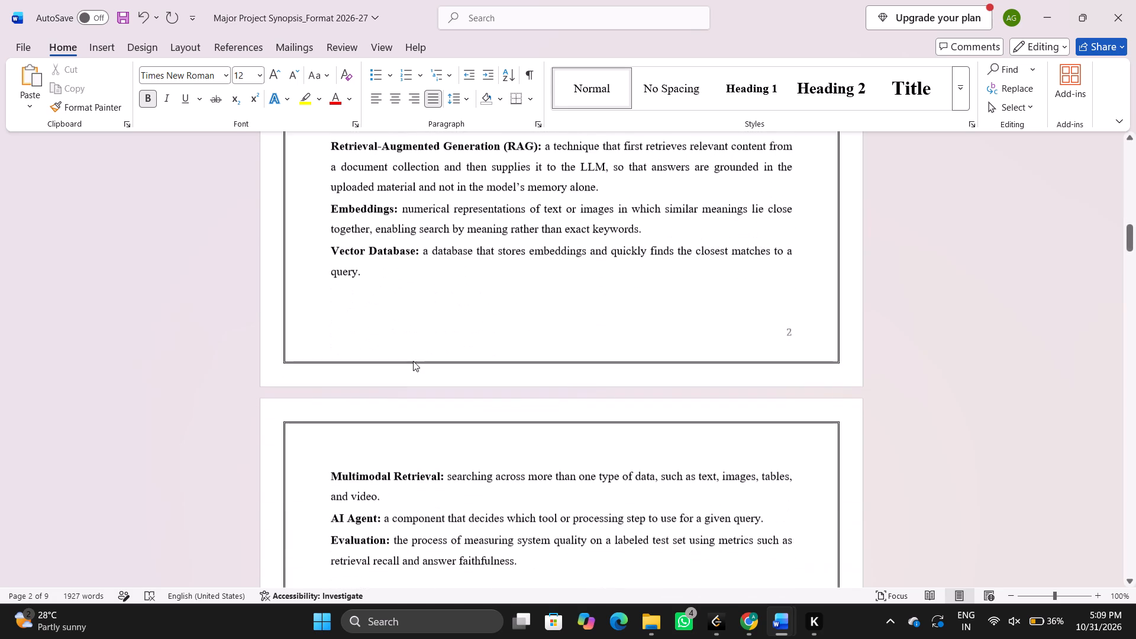
scroll(413, 361, down, 6)
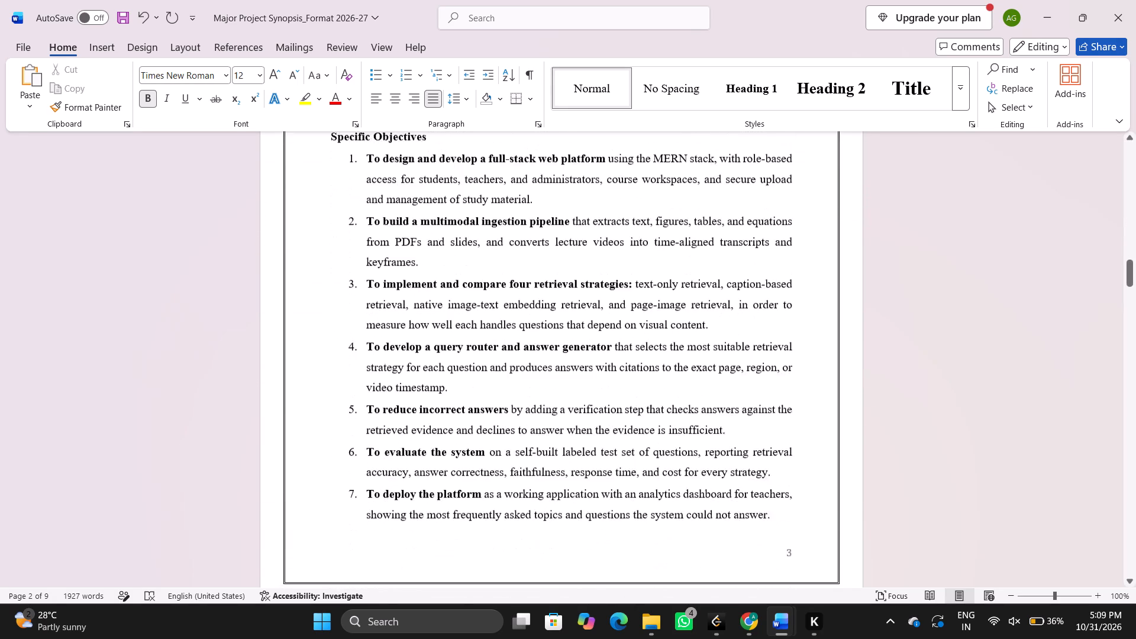
scroll(413, 361, down, 6)
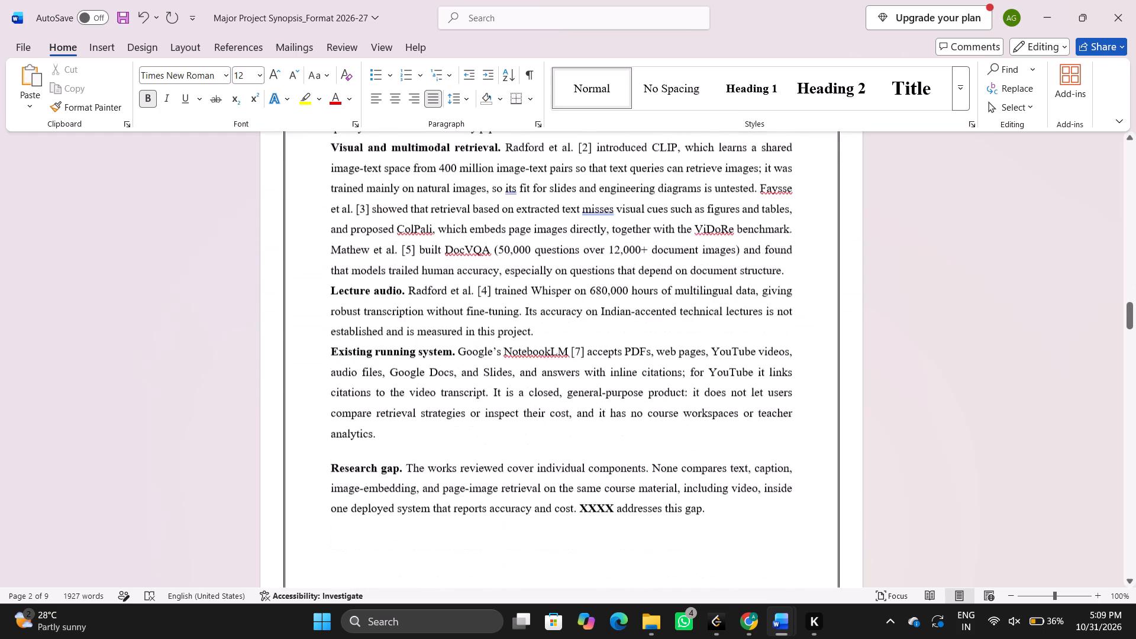
scroll(413, 361, down, 1)
drag(613, 372, 582, 370)
text(VIDYOT)
key(BackSpace)
text(RA)
Replace the XXXX placeholder in the Significance paragraph of the Feasibility Study with VIDYORA.
scroll(582, 370, down, 5)
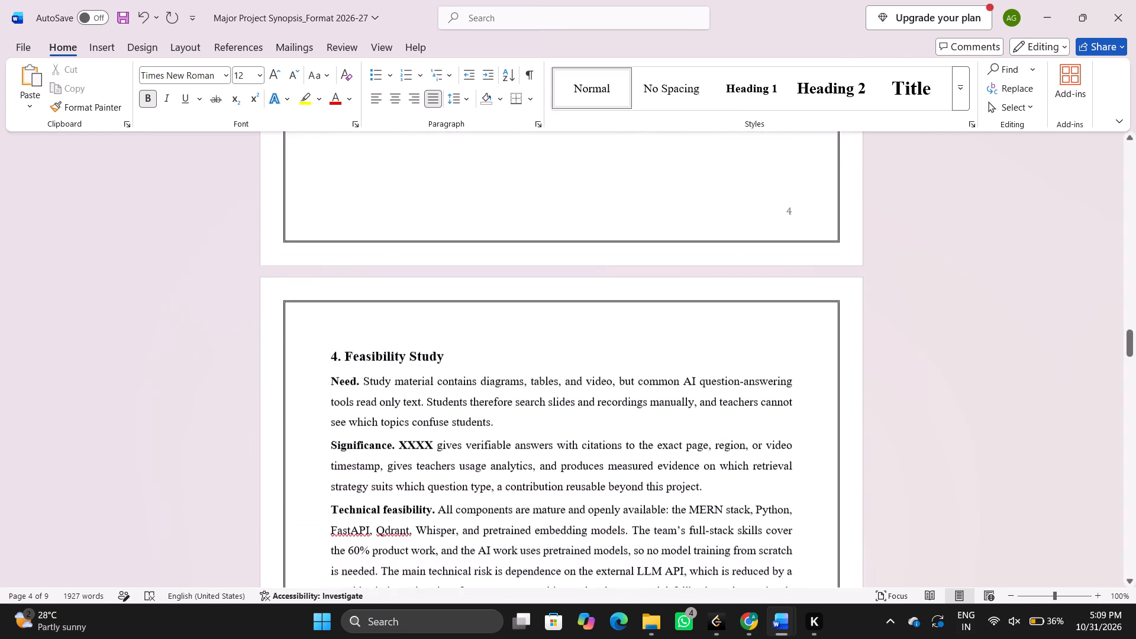
scroll(582, 370, down, 1)
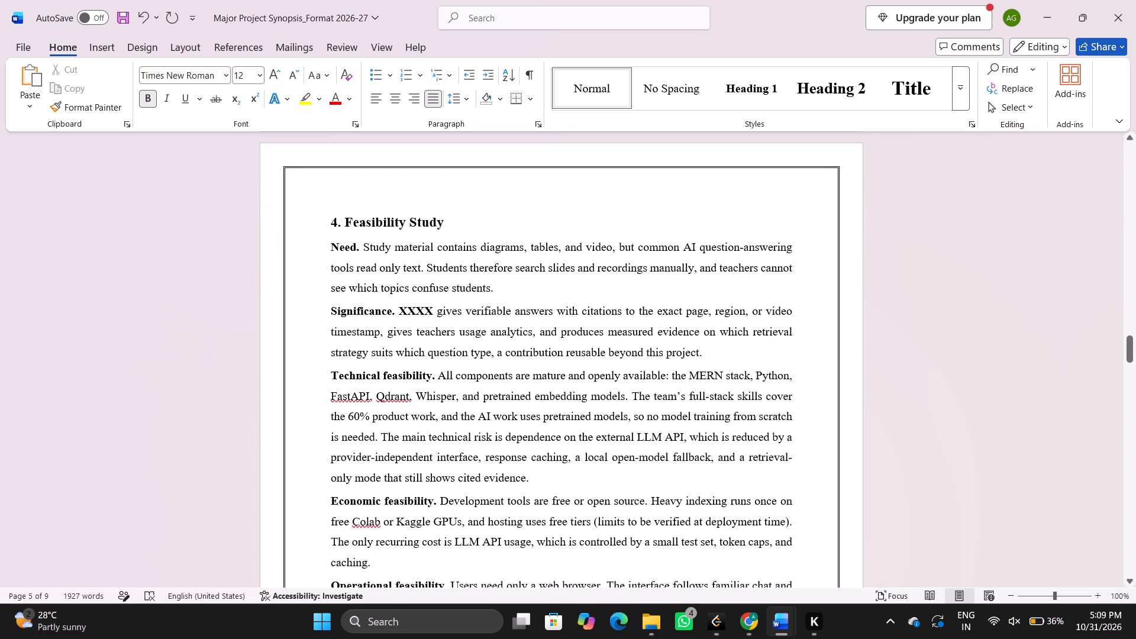
drag(432, 308, 401, 309)
text(VIDT)
key(BackSpace)
text(OY)
key(BackSpace)
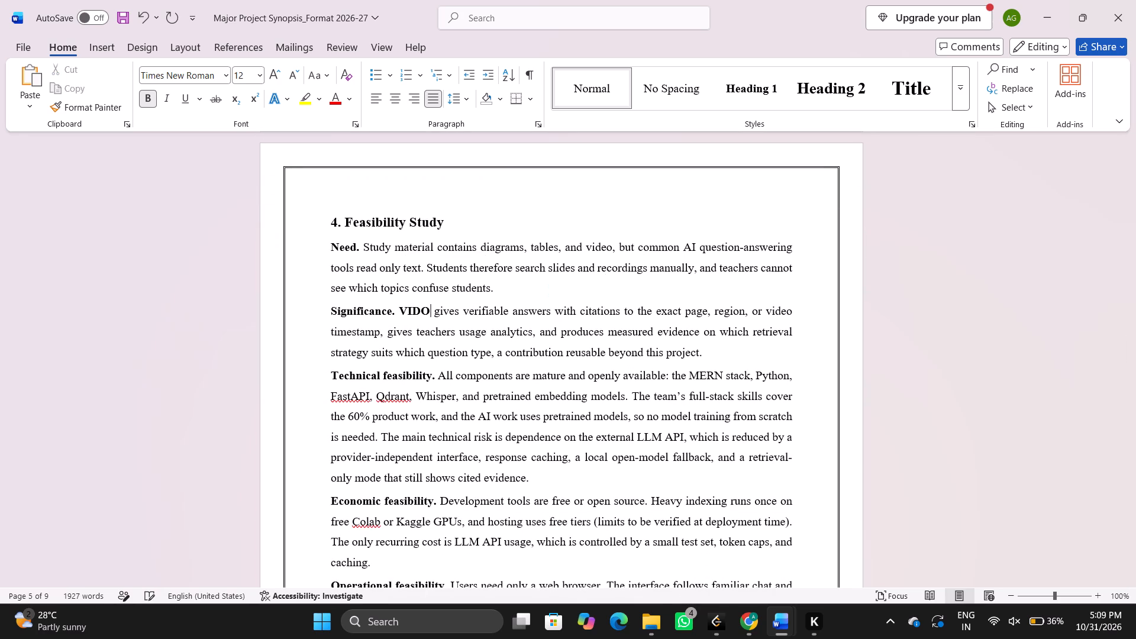
key(BackSpace)
text(YORA)
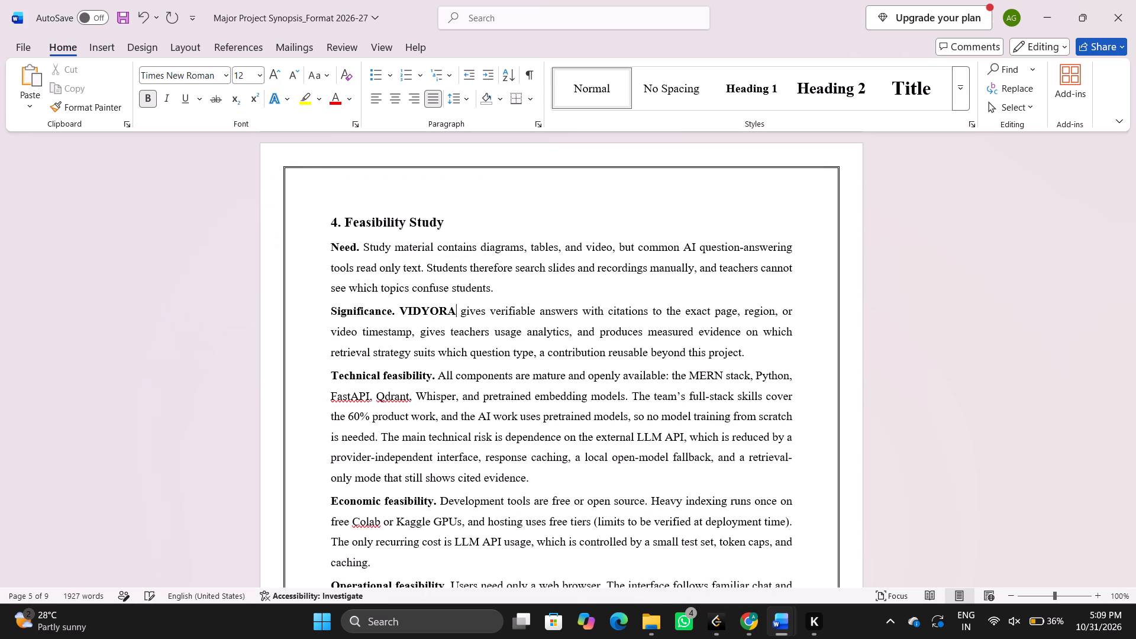
Check the remaining sections, from the rest of the Feasibility Study to the end of the document, for leftover project-name placeholders.
scroll(401, 309, down, 3)
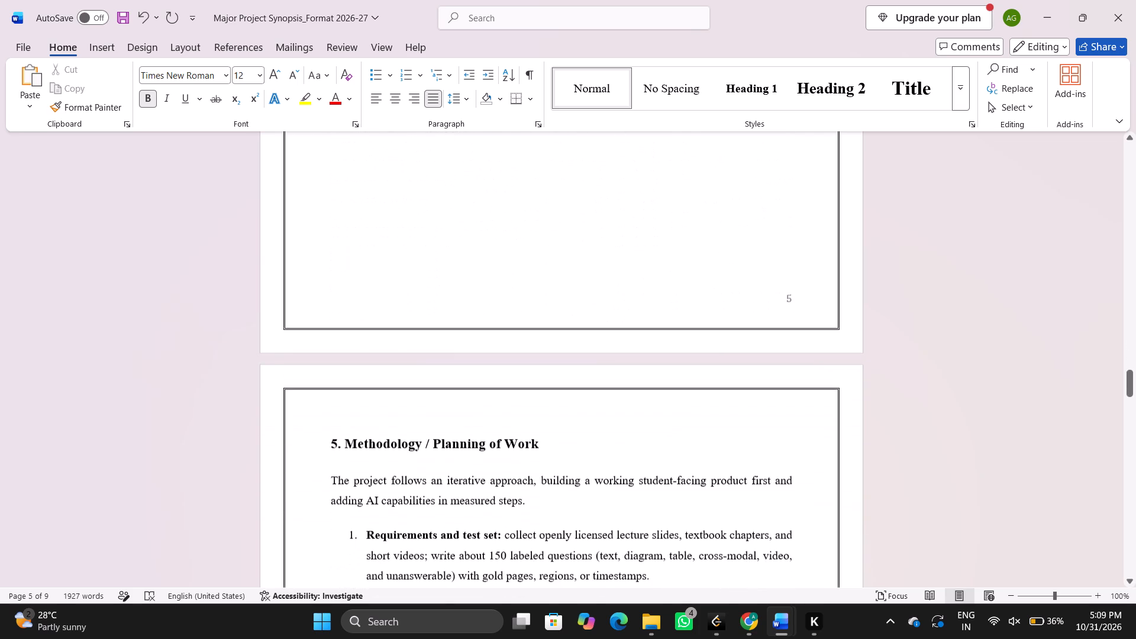
scroll(401, 309, down, 5)
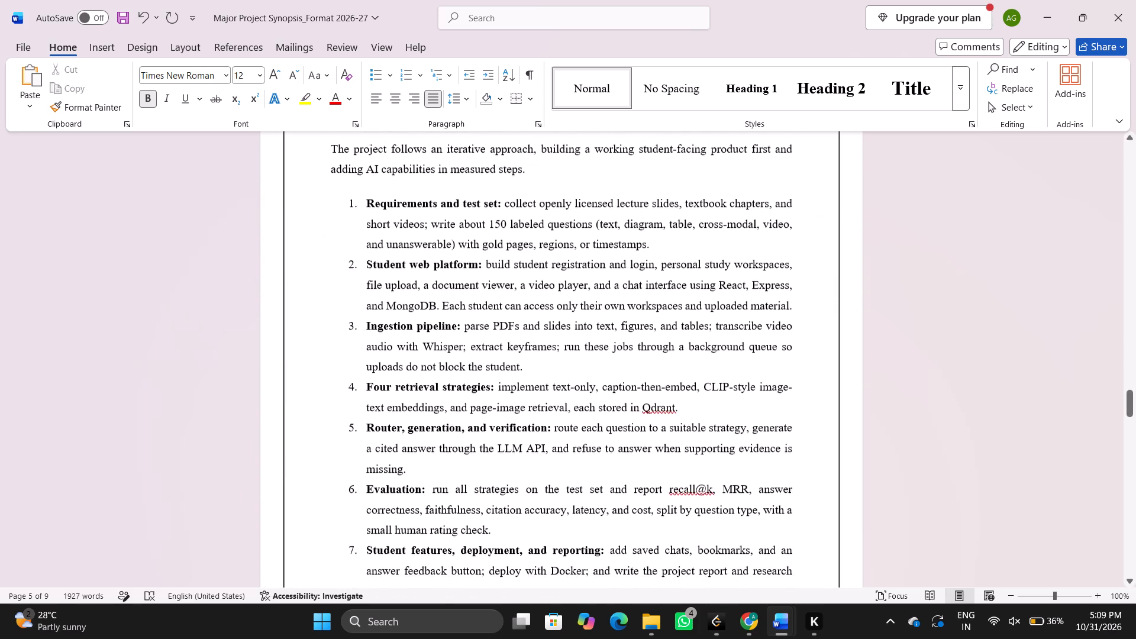
scroll(401, 309, down, 7)
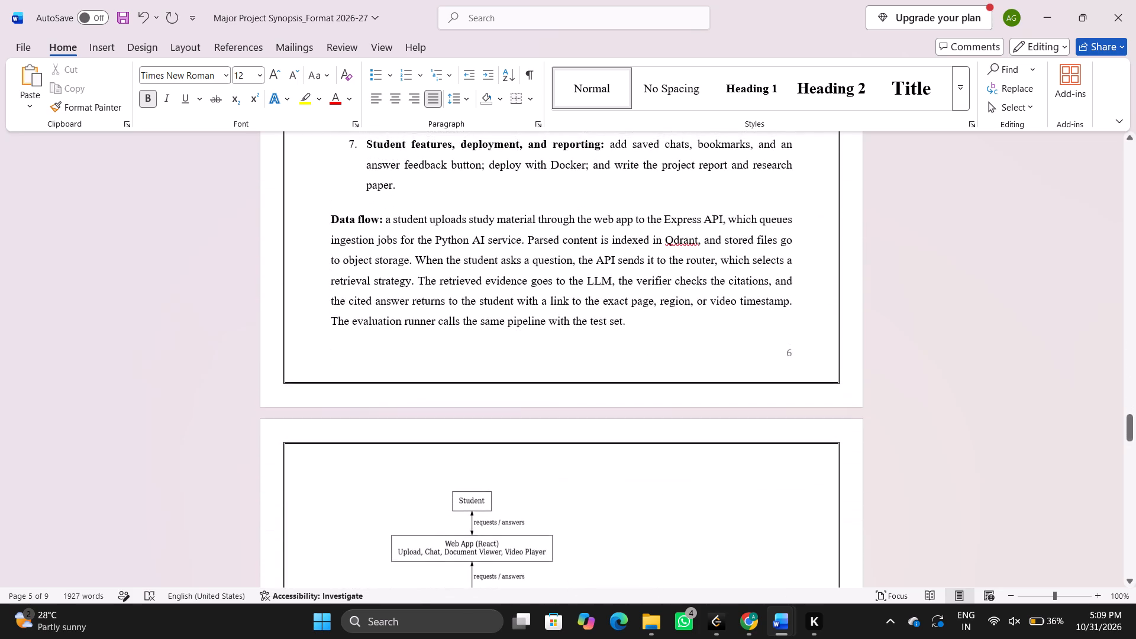
scroll(401, 309, down, 7)
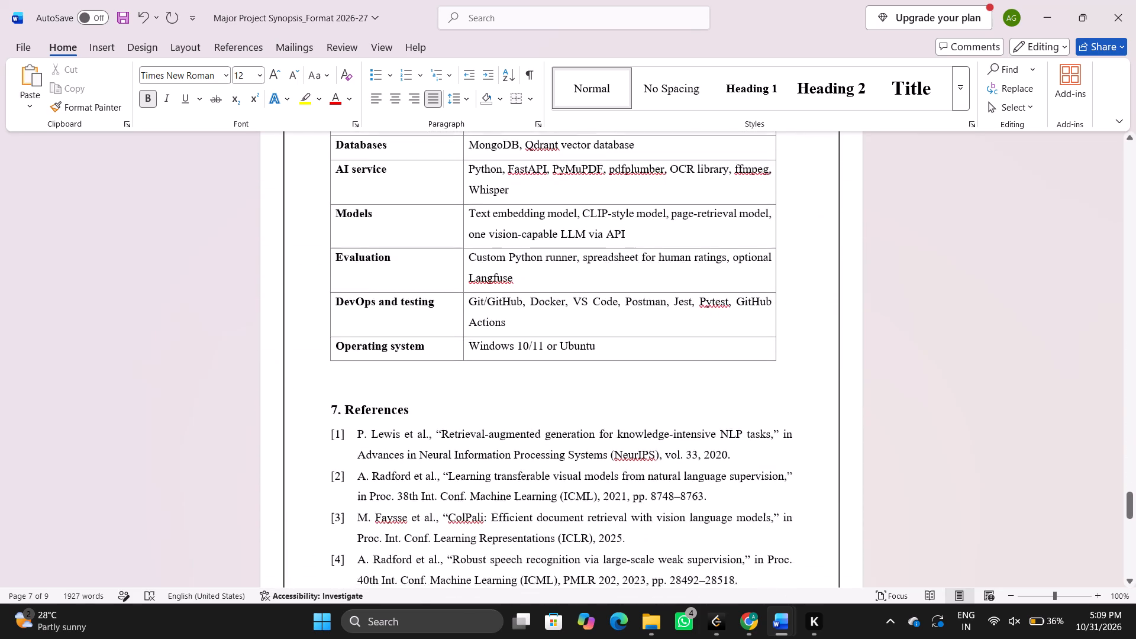
scroll(401, 309, down, 2)
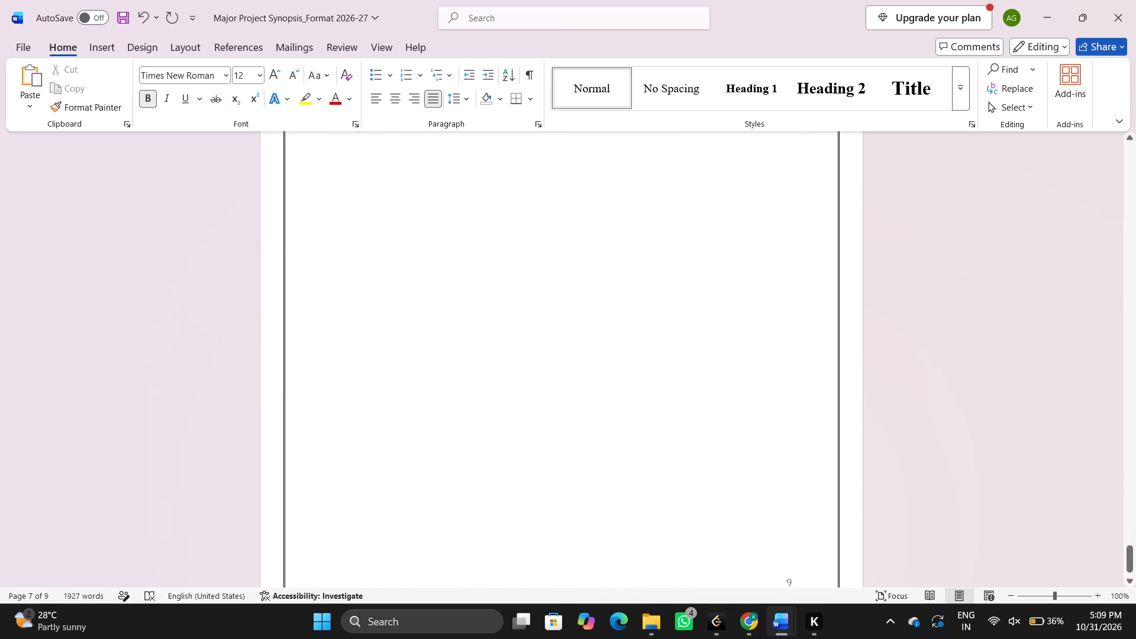
scroll(401, 309, down, 1)
Replace the TITLE OF THE PROJECT placeholder on the cover page with VIDYORA, keeping the quotation marks.
scroll(401, 309, up, 17)
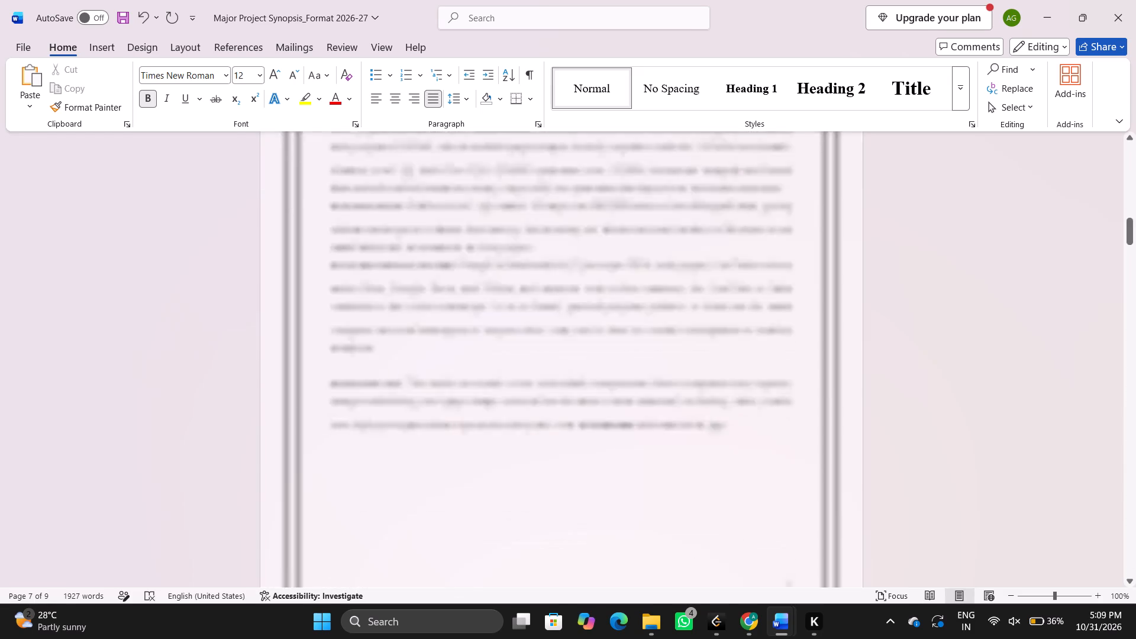
scroll(401, 309, up, 6)
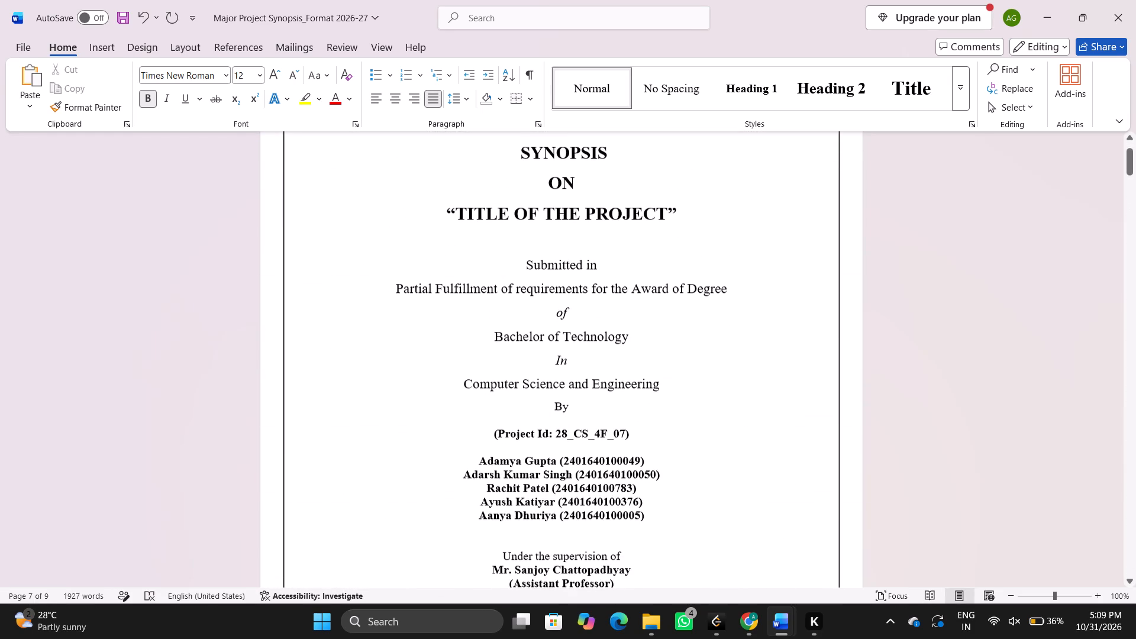
drag(667, 258, 489, 263)
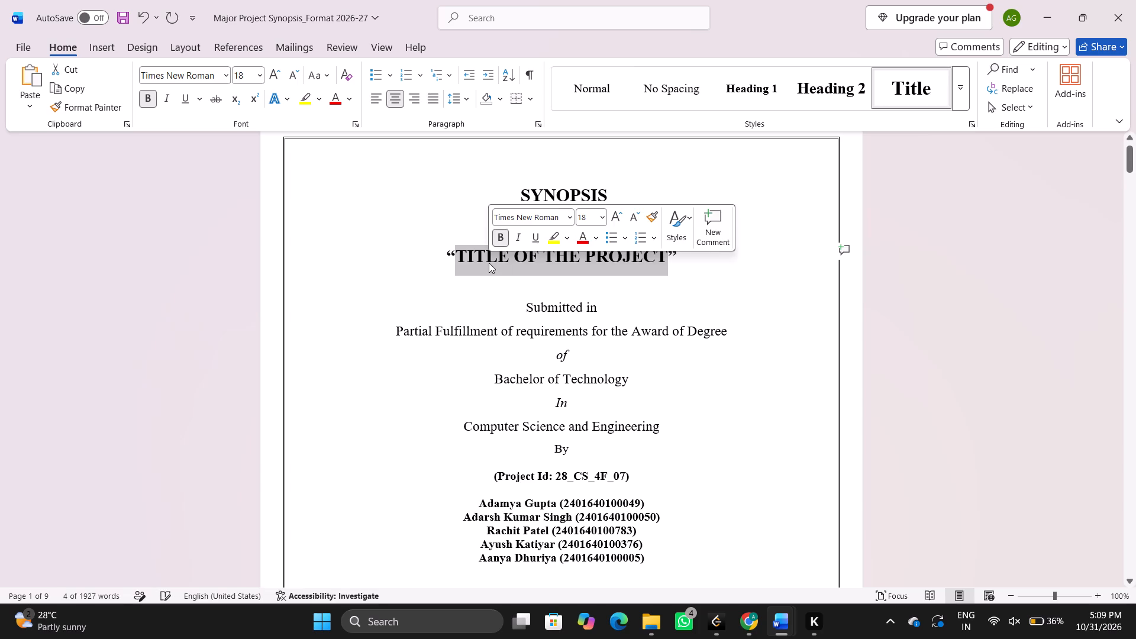
text(VIDT)
key(BackSpace)
text(YORA -)
key(space)
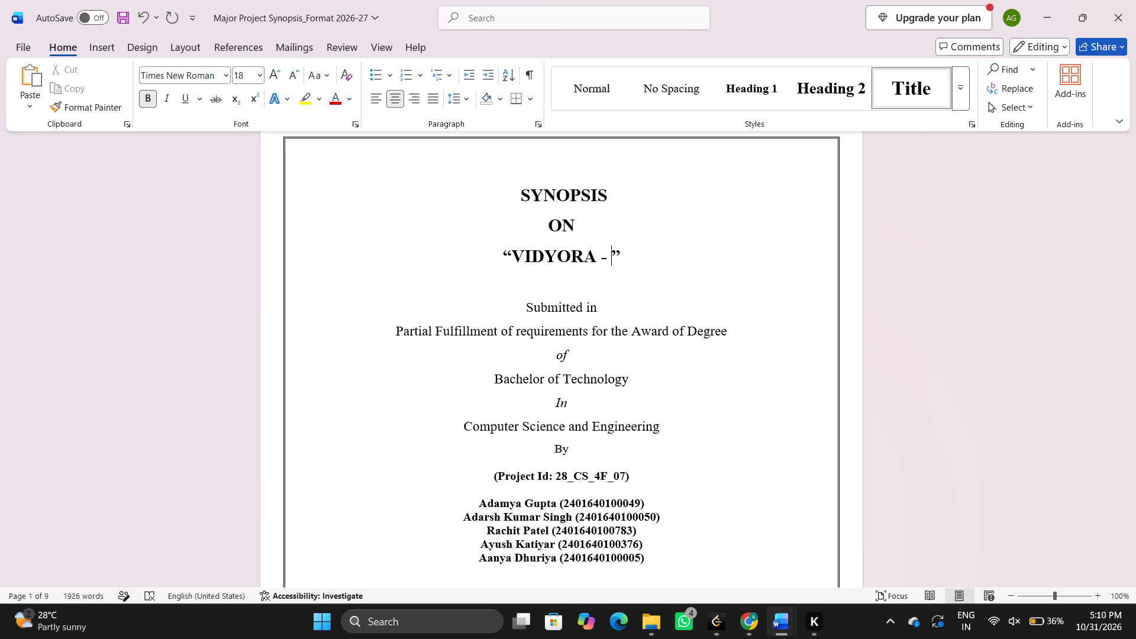
key(BackSpace)
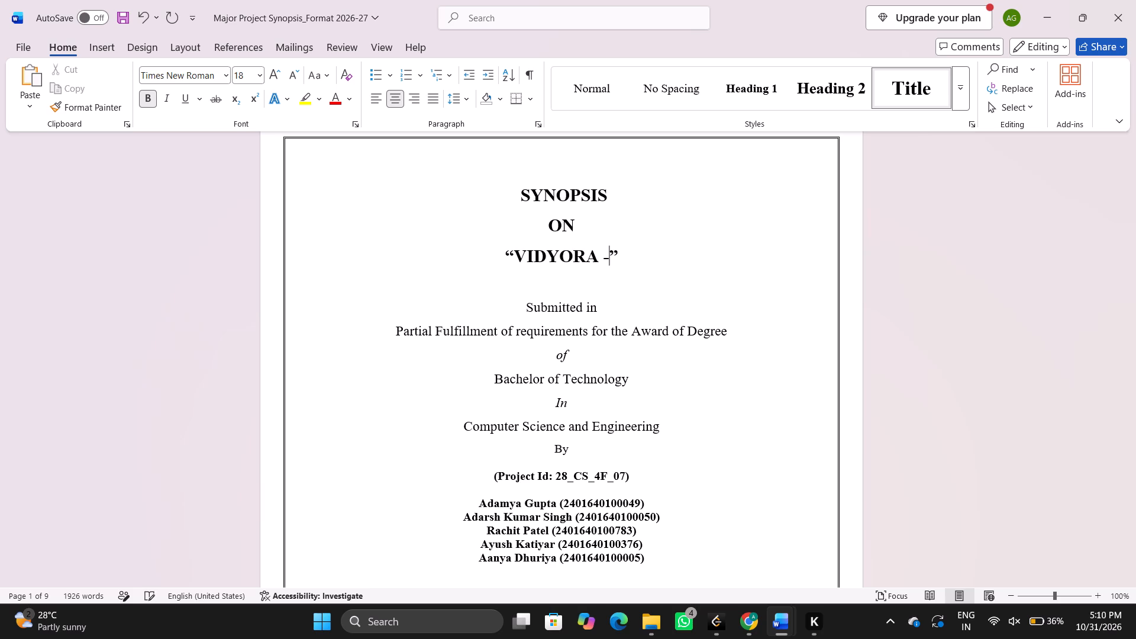
key(BackSpace)
key(BackSpace)
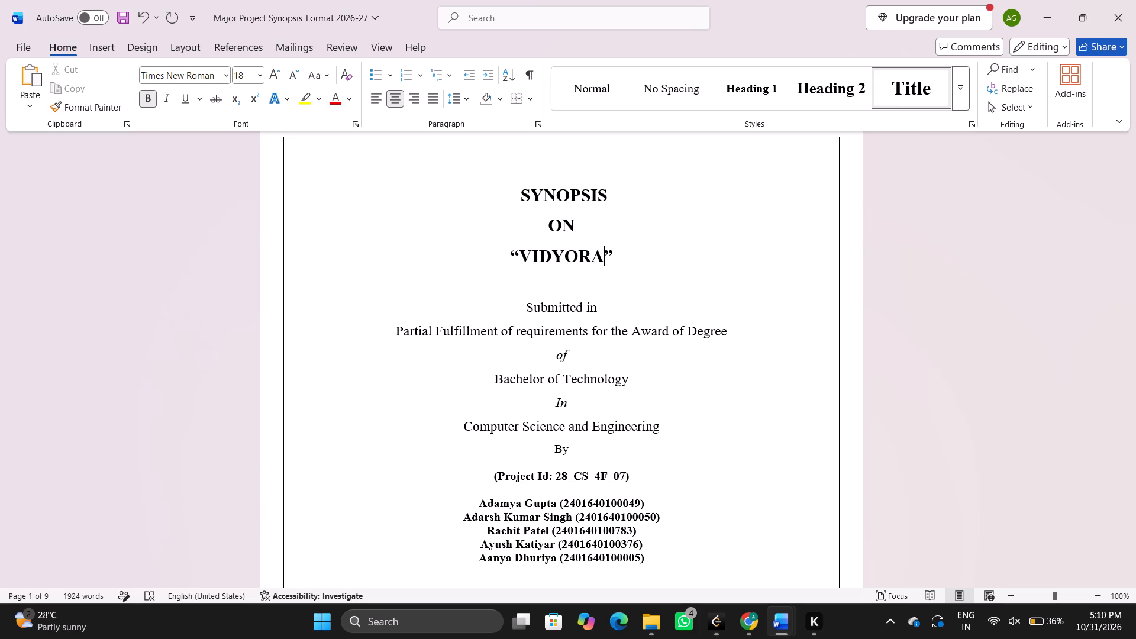
Print the whole document to a PDF named VIDYORA SYNOPSIS on the Desktop with Microsoft Print to PDF.
key(ctrl+p)
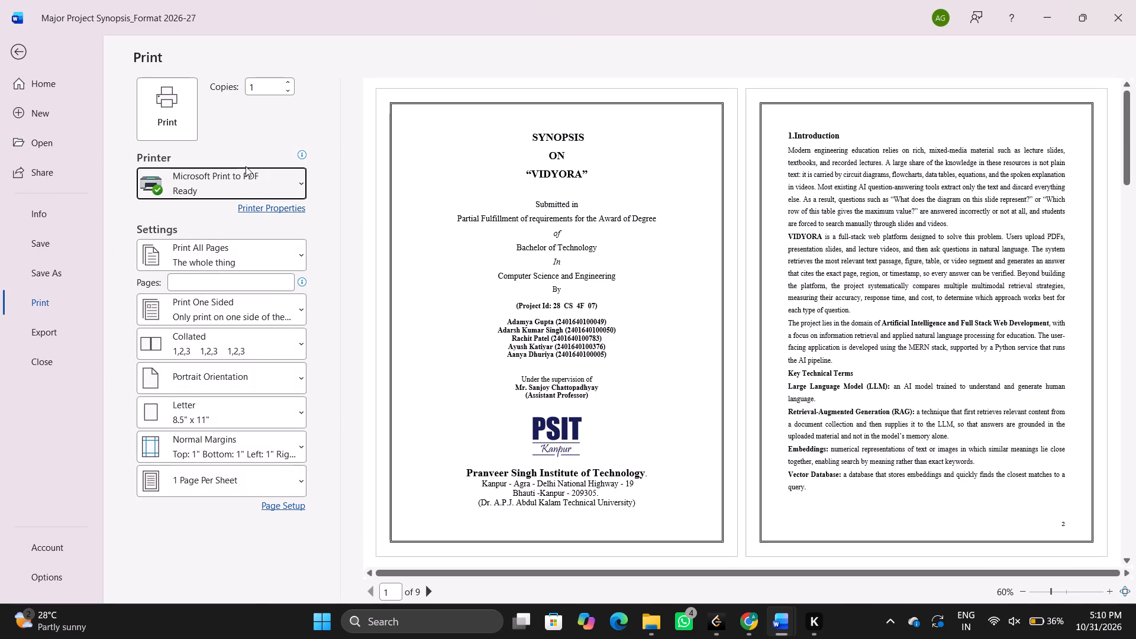
click(245, 182)
click(155, 96)
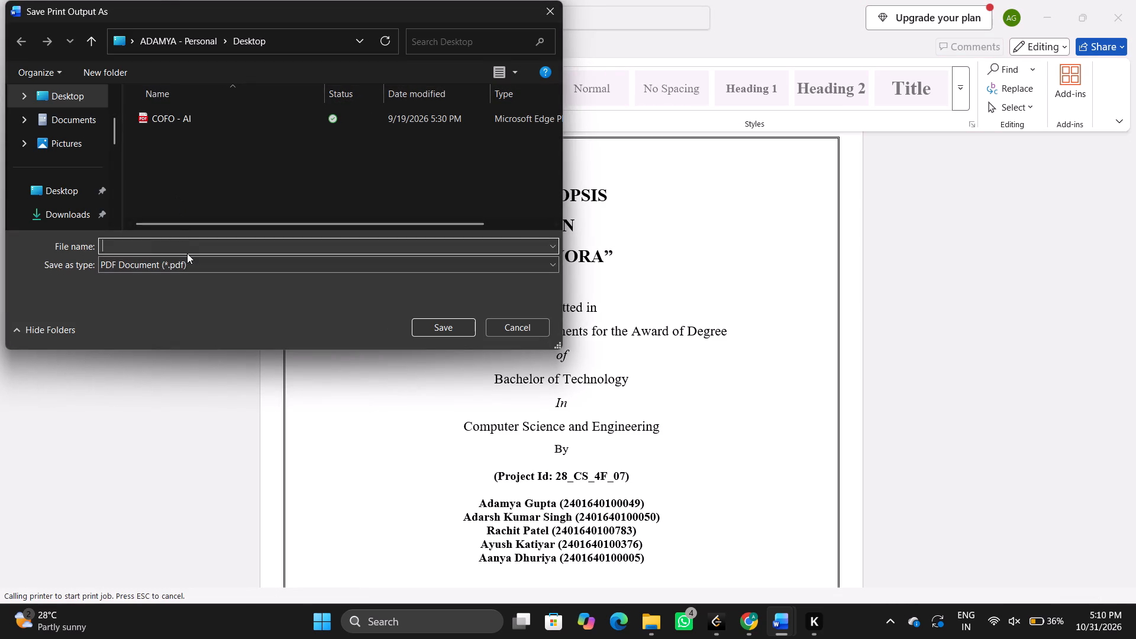
text(VID)
text(YOT)
key(BackSpace)
text(RA SYNOPSIT)
key(BackSpace)
key(s)
key(Return)
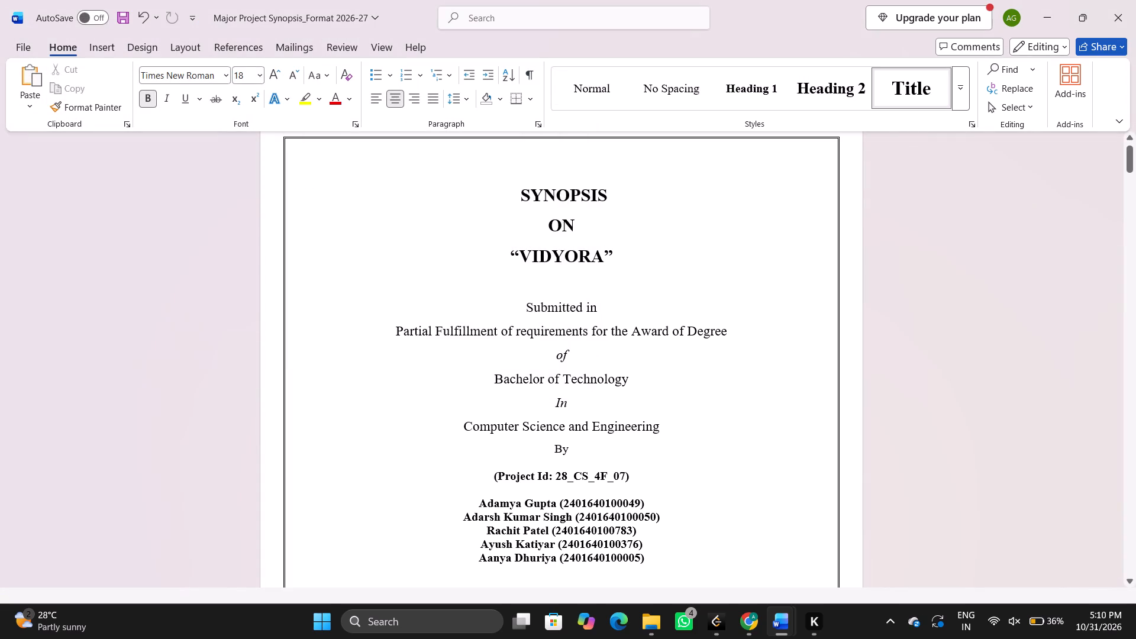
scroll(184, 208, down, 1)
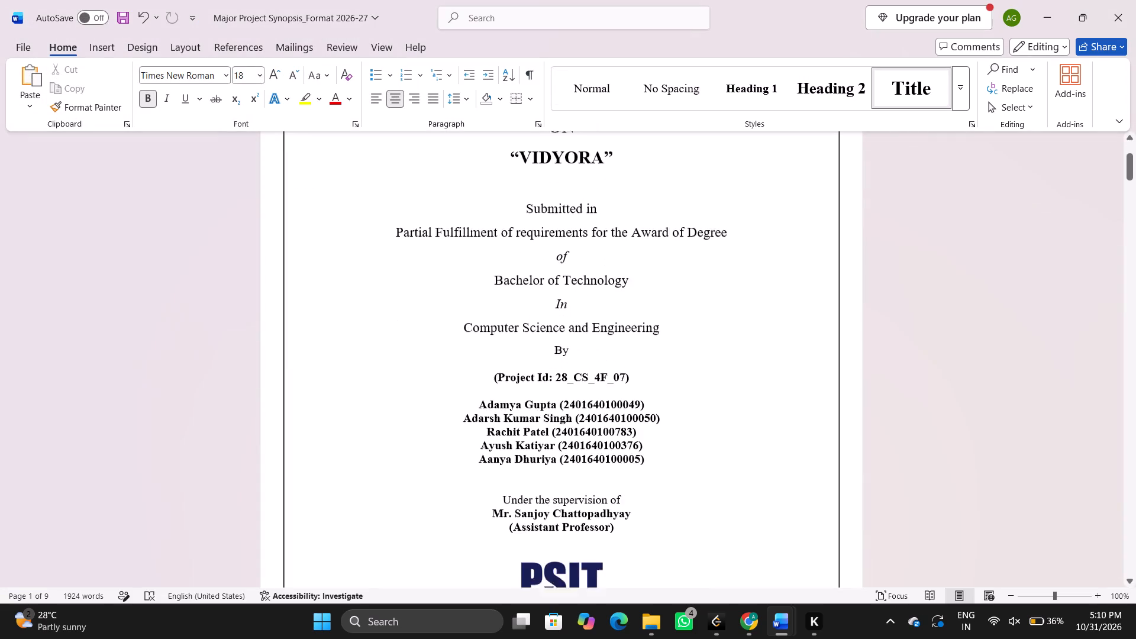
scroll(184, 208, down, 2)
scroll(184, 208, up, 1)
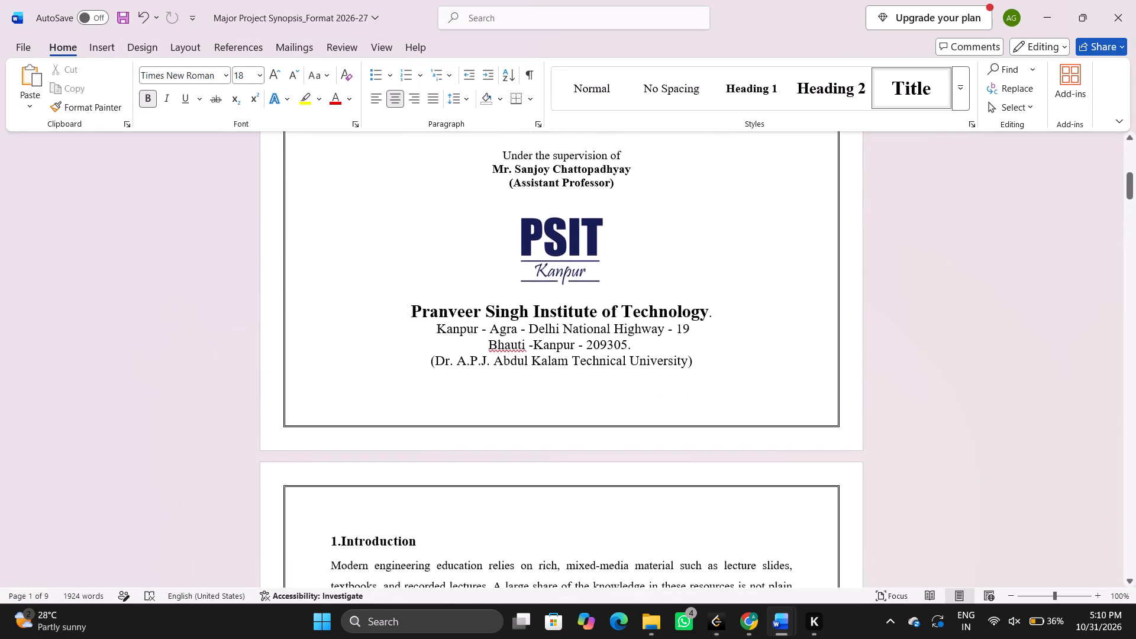
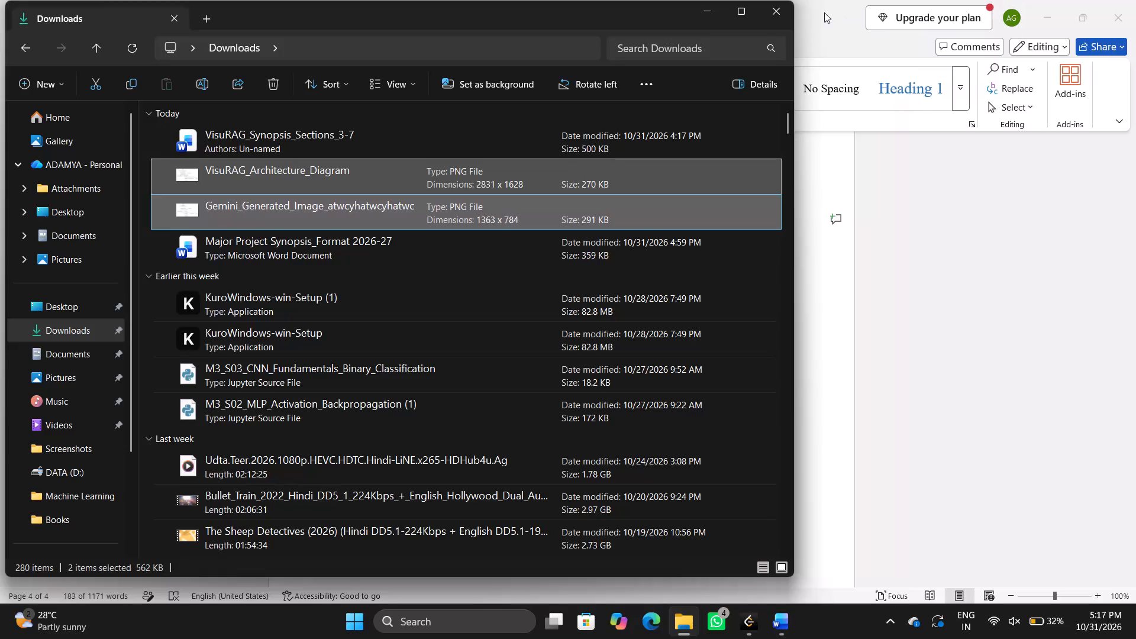
Close the Downloads window and the VisuRAG_Synopsis_Sections_3-7 document, discarding the document's unsaved changes.
click(790, 11)
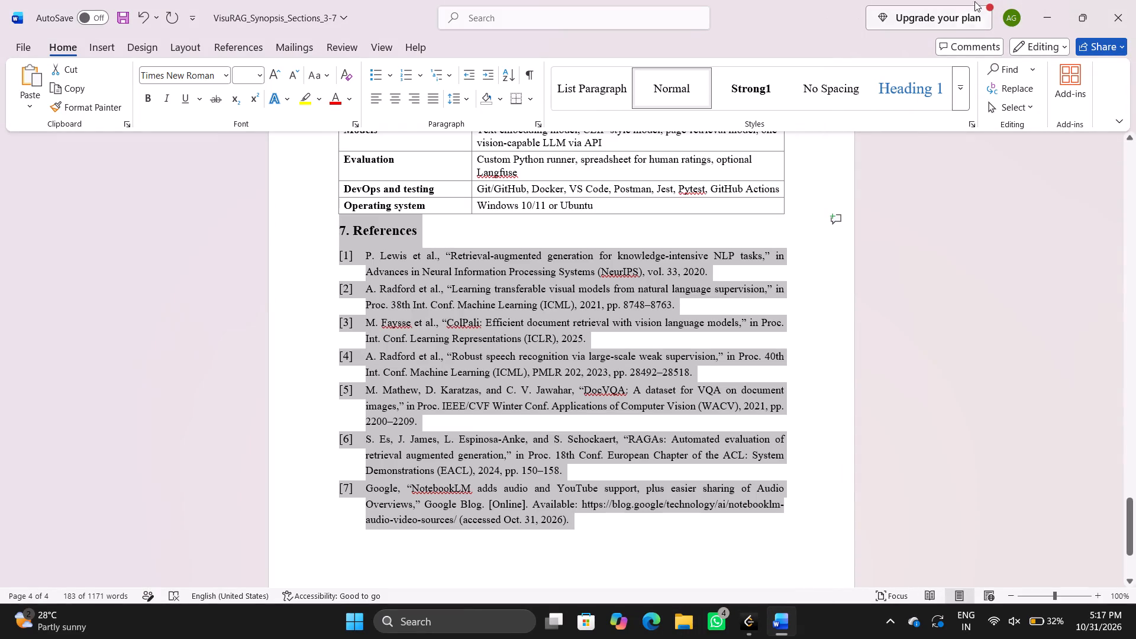
click(1134, 0)
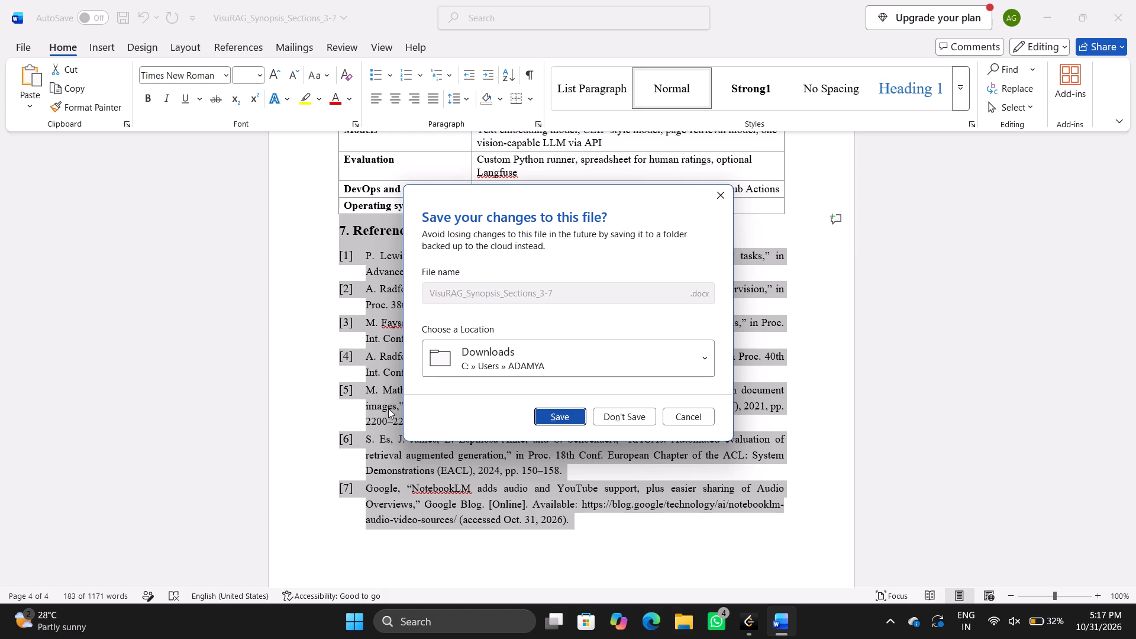
click(347, 408)
scroll(347, 408, down, 1)
drag(347, 408, 486, 404)
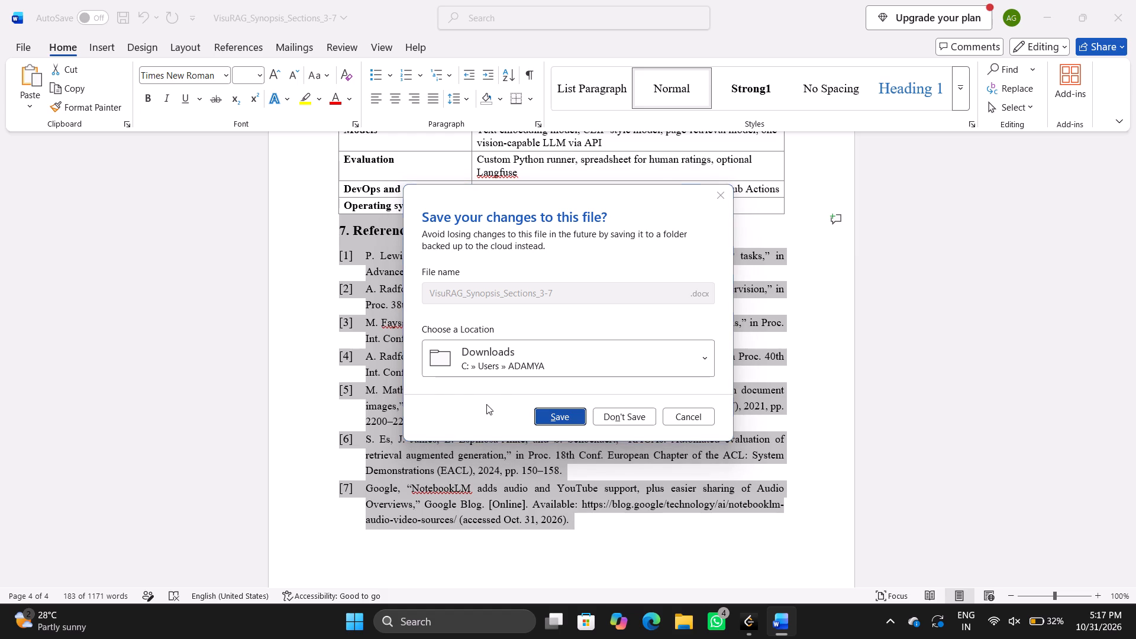
drag(486, 404, 554, 413)
click(609, 418)
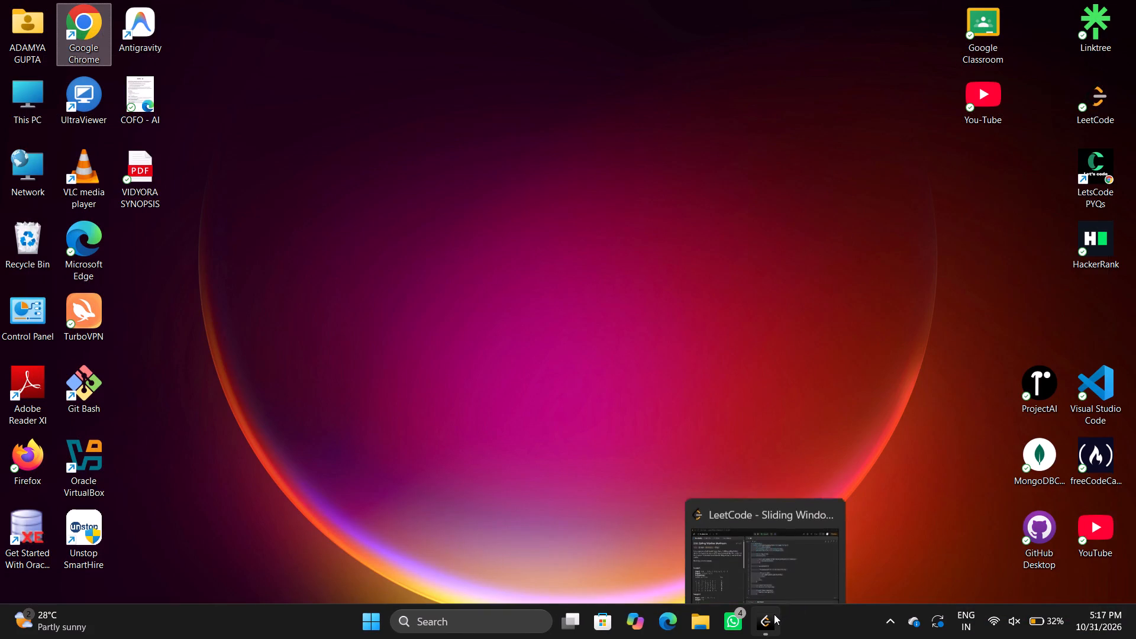
Close the open LeetCode window showing the Sliding Window problem.
click(826, 493)
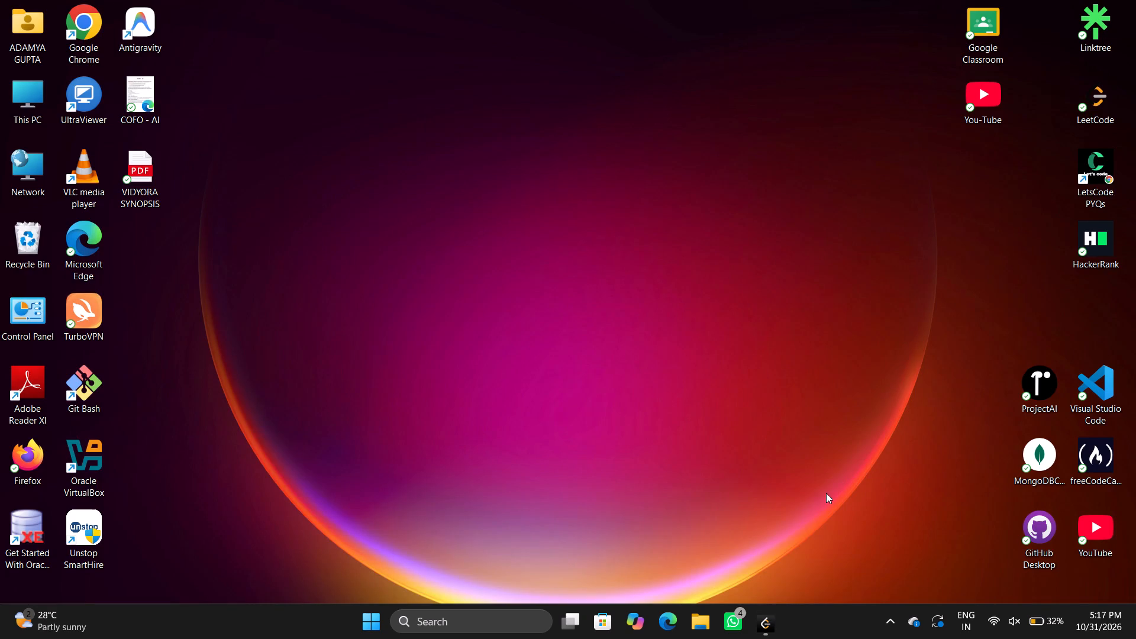